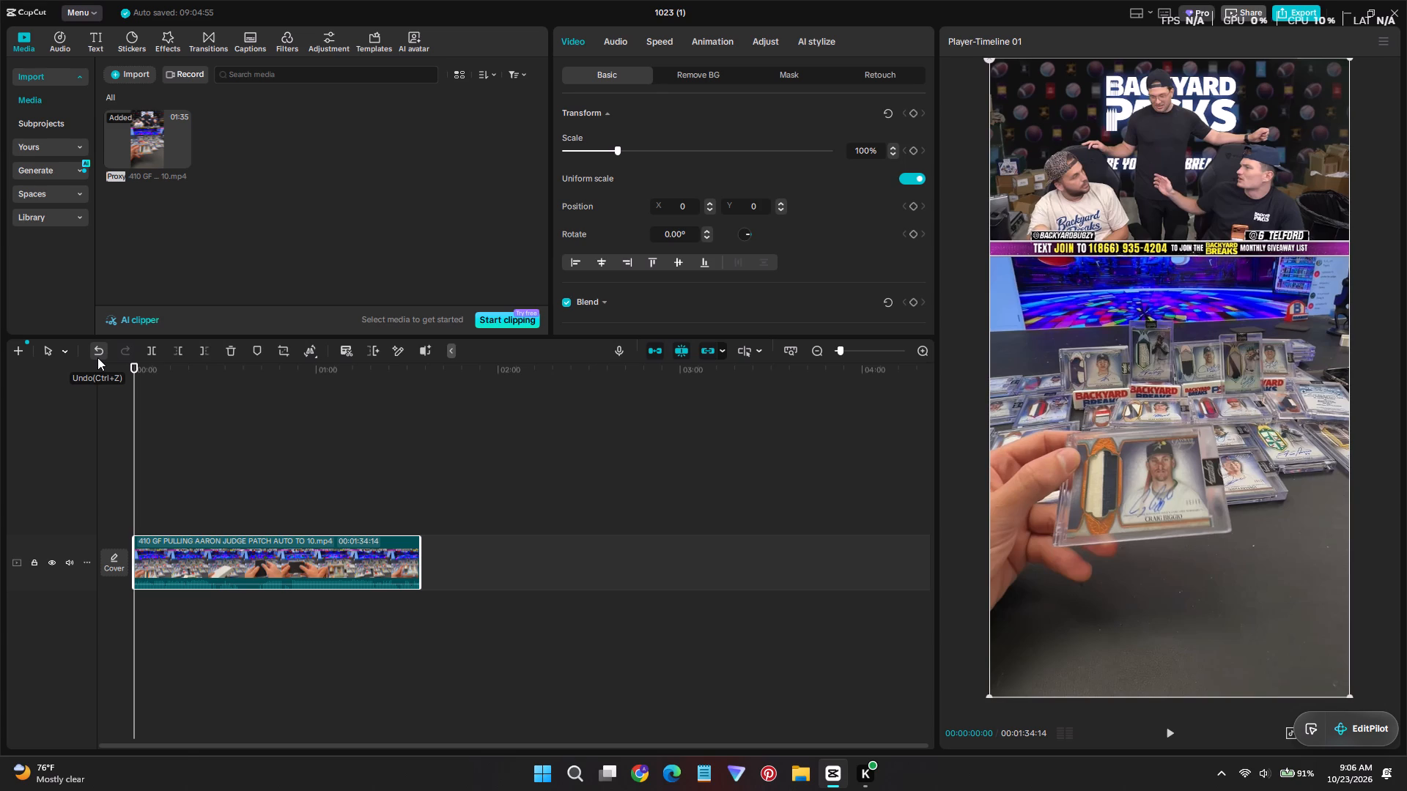
Play back the opening seconds of the video clip to review the footage.
scroll(199, 582, "up", 11, "ctrl")
key("space")
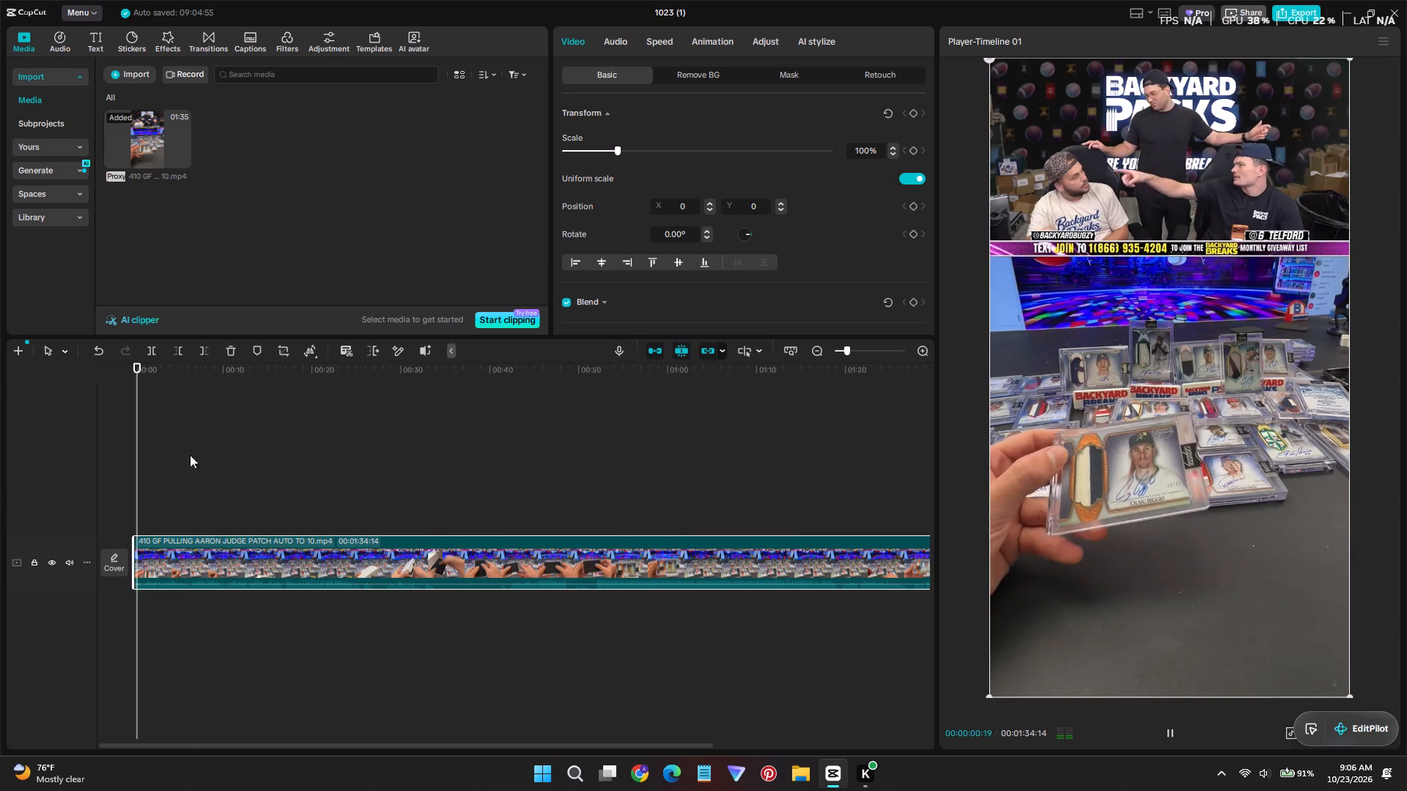
key("space")
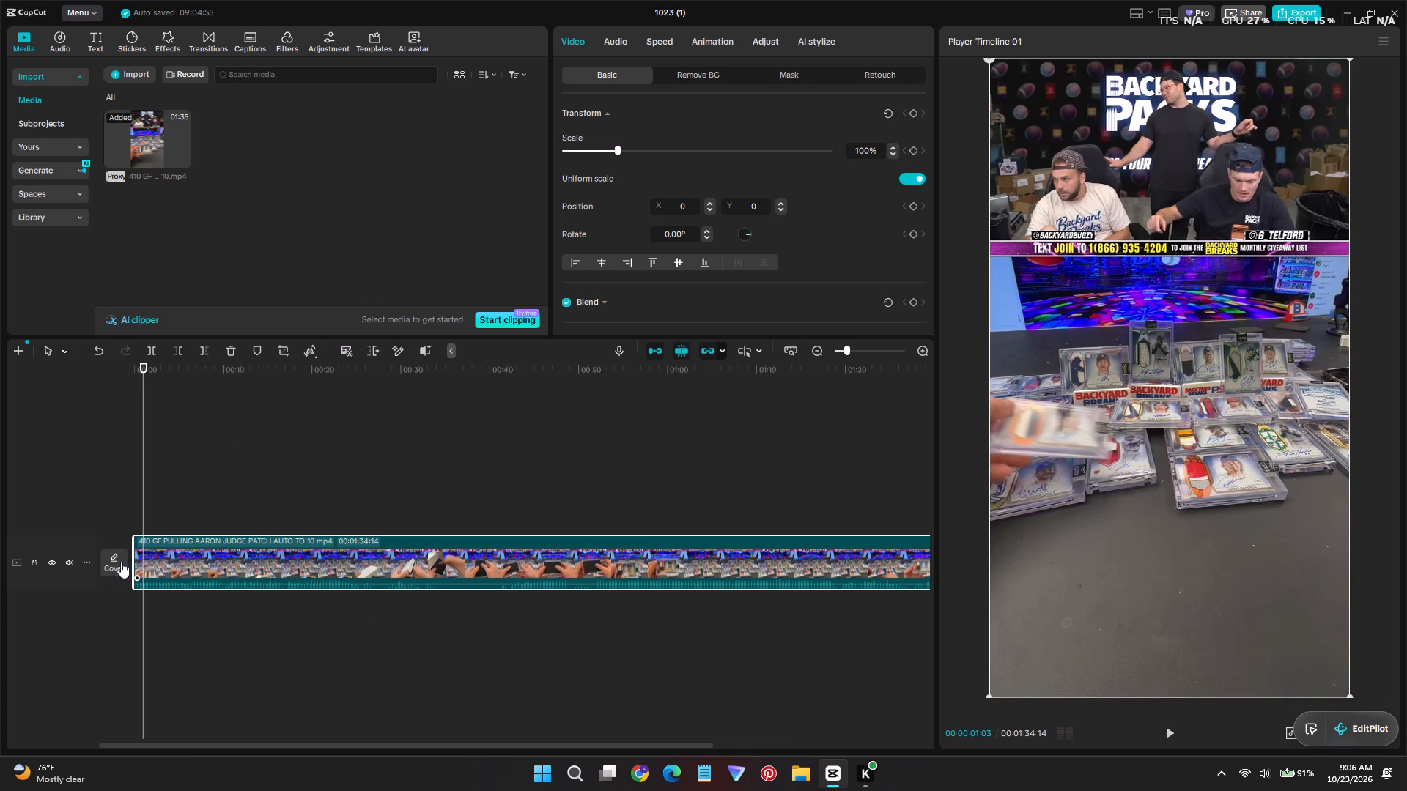
key("space")
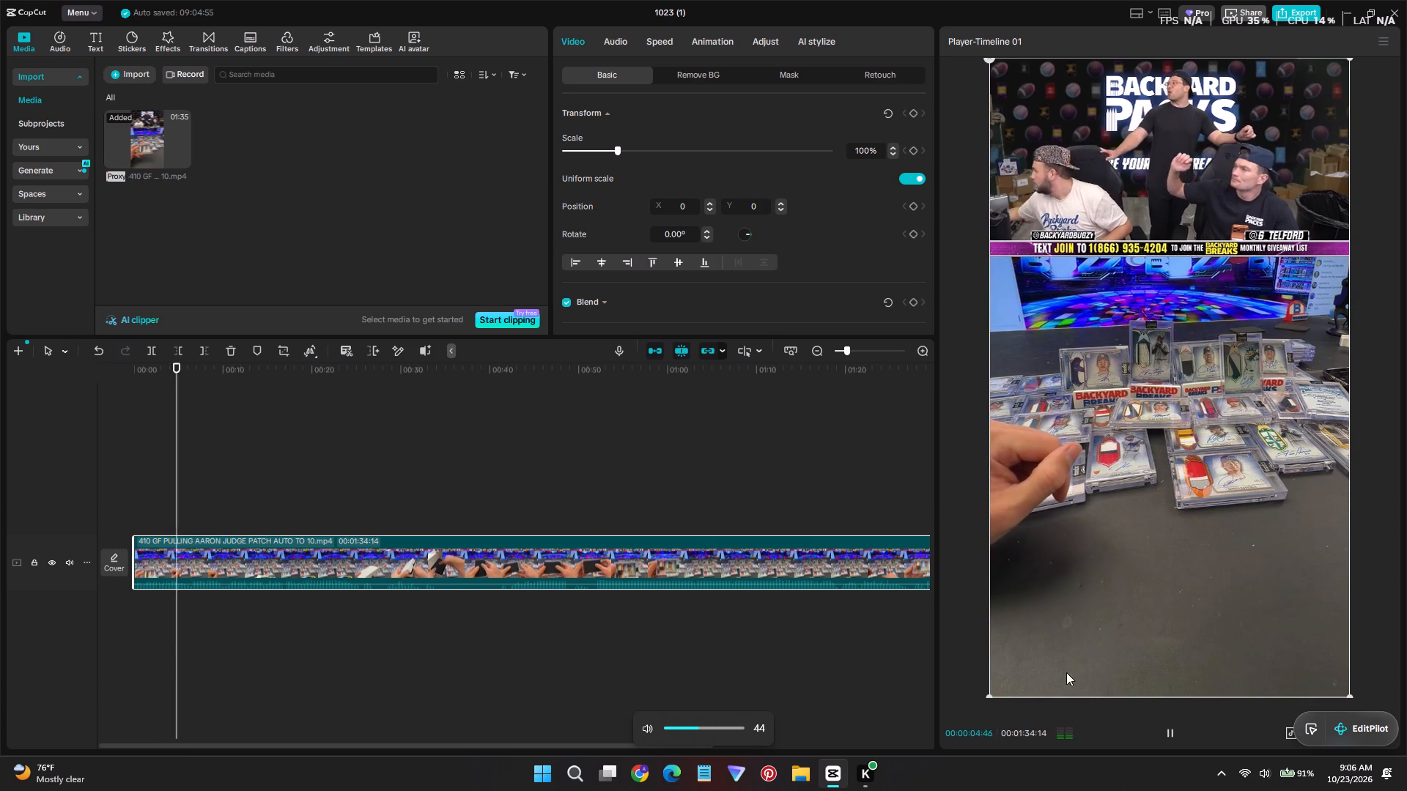
scroll(722, 628, "up", 5, "ctrl")
scroll(623, 602, "down", 10, "ctrl")
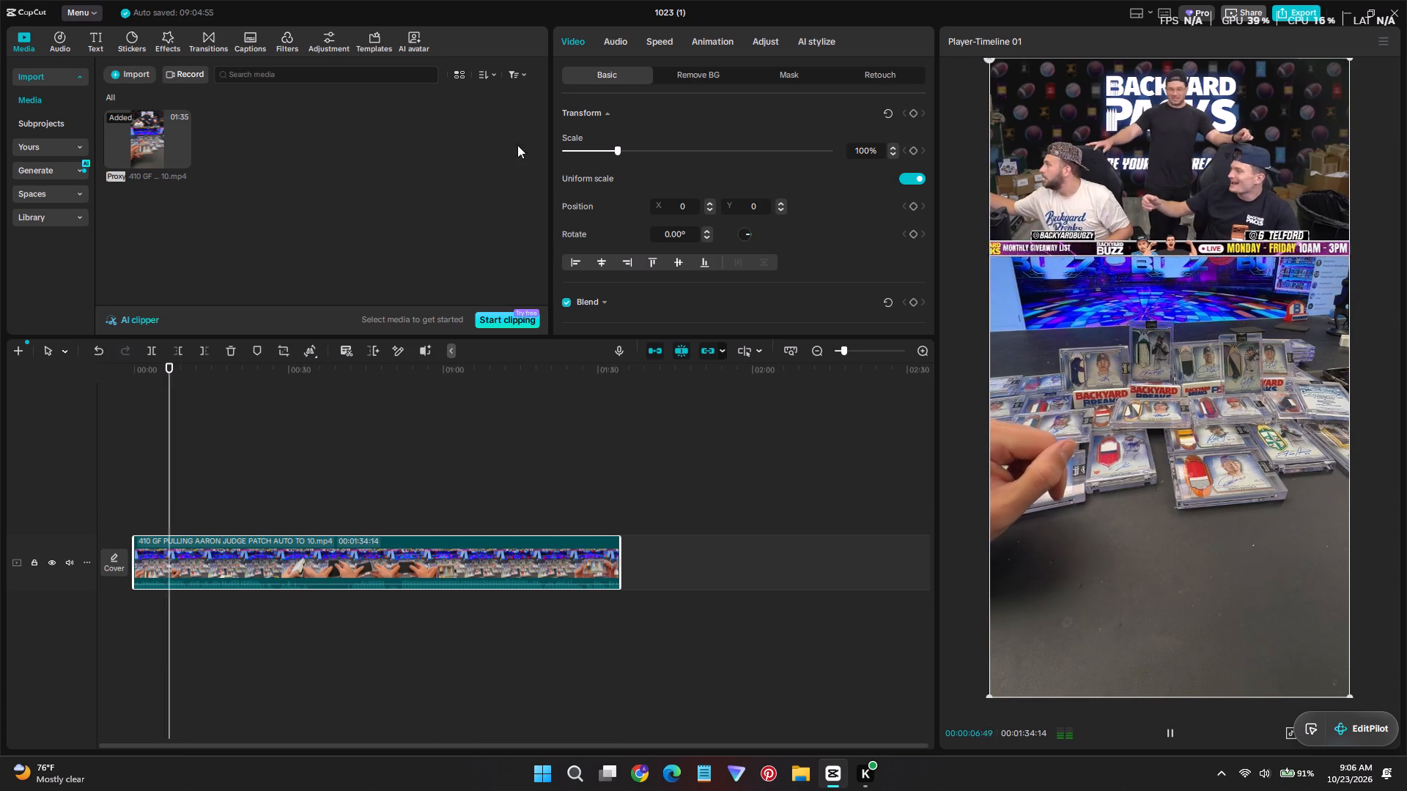
key("space")
Add a custom adjustment layer above the video clip and align it with the start of the timeline.
left_click(321, 46)
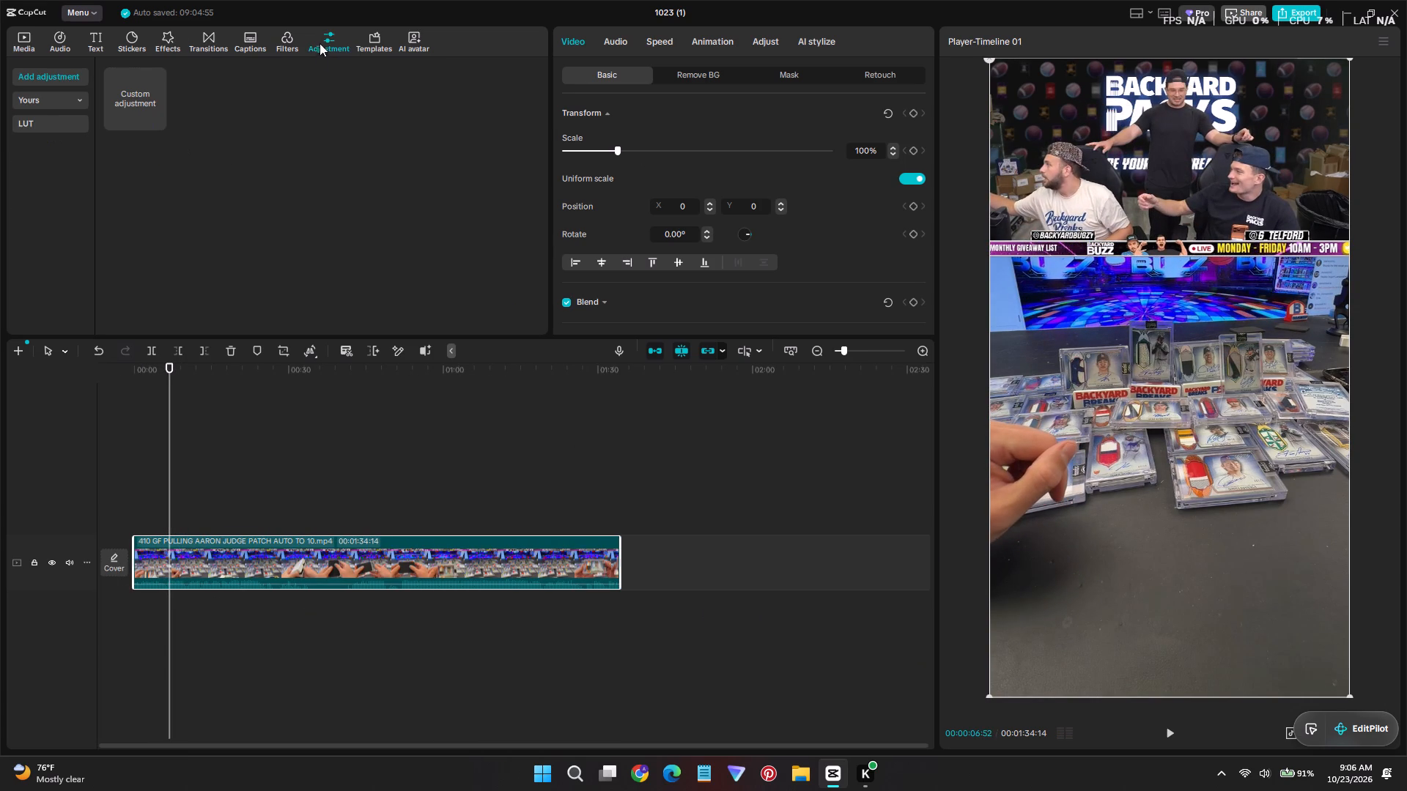
left_click(150, 119)
key("space")
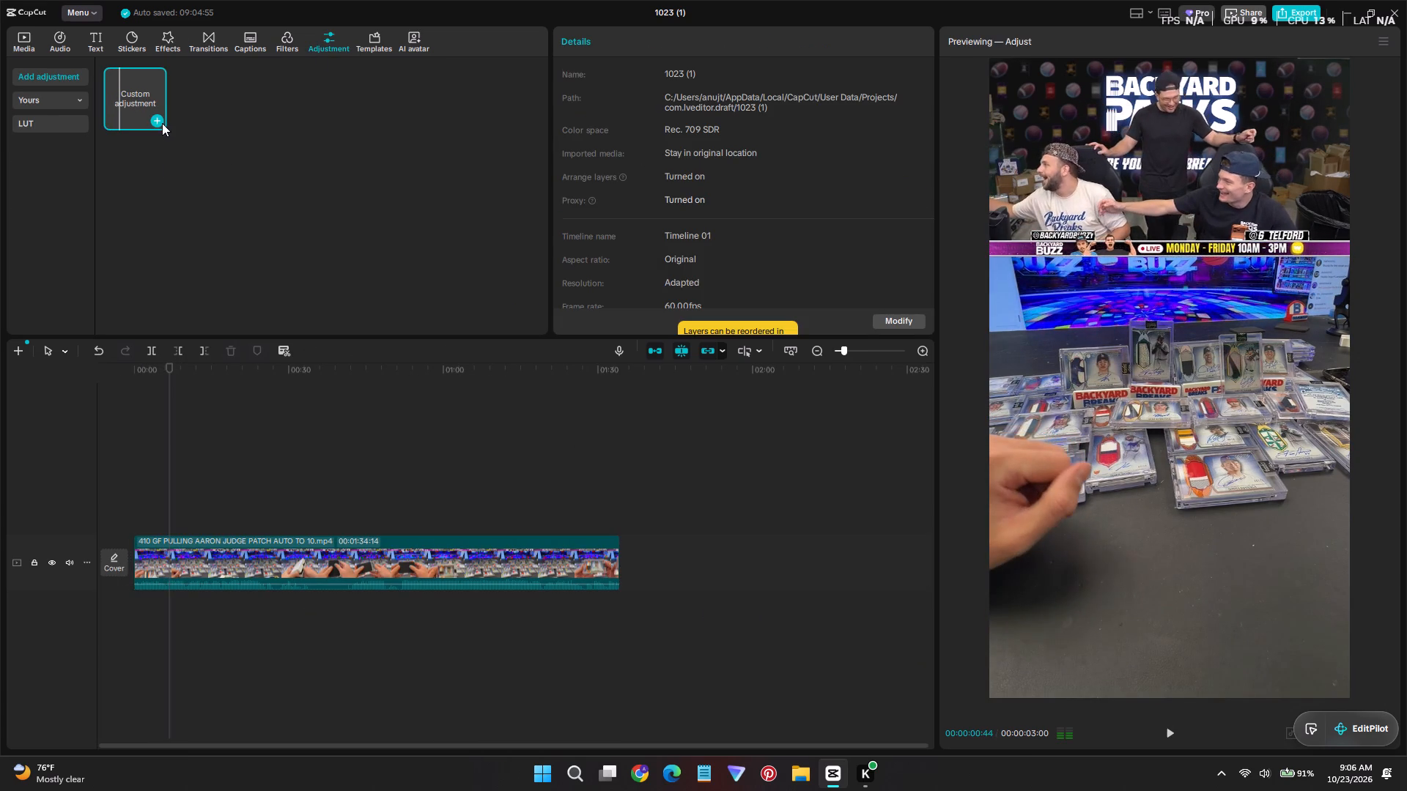
left_click(161, 122)
left_click_drag(172, 525, 107, 523)
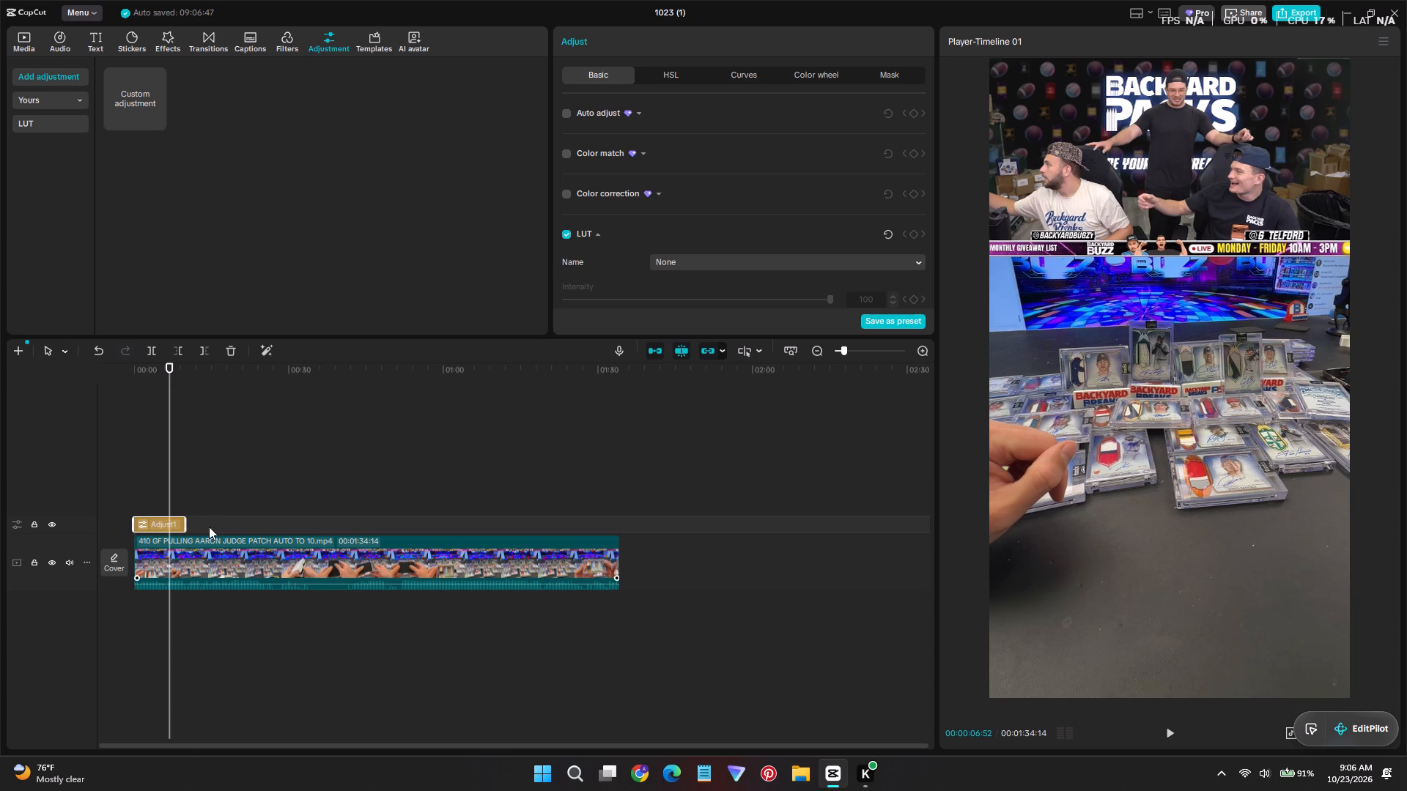
Extend the end of the adjustment layer to about 16 seconds, where the Topps Dynasty box lies on the table.
scroll(213, 475, "up", 1)
scroll(237, 473, "up", 14, "ctrl")
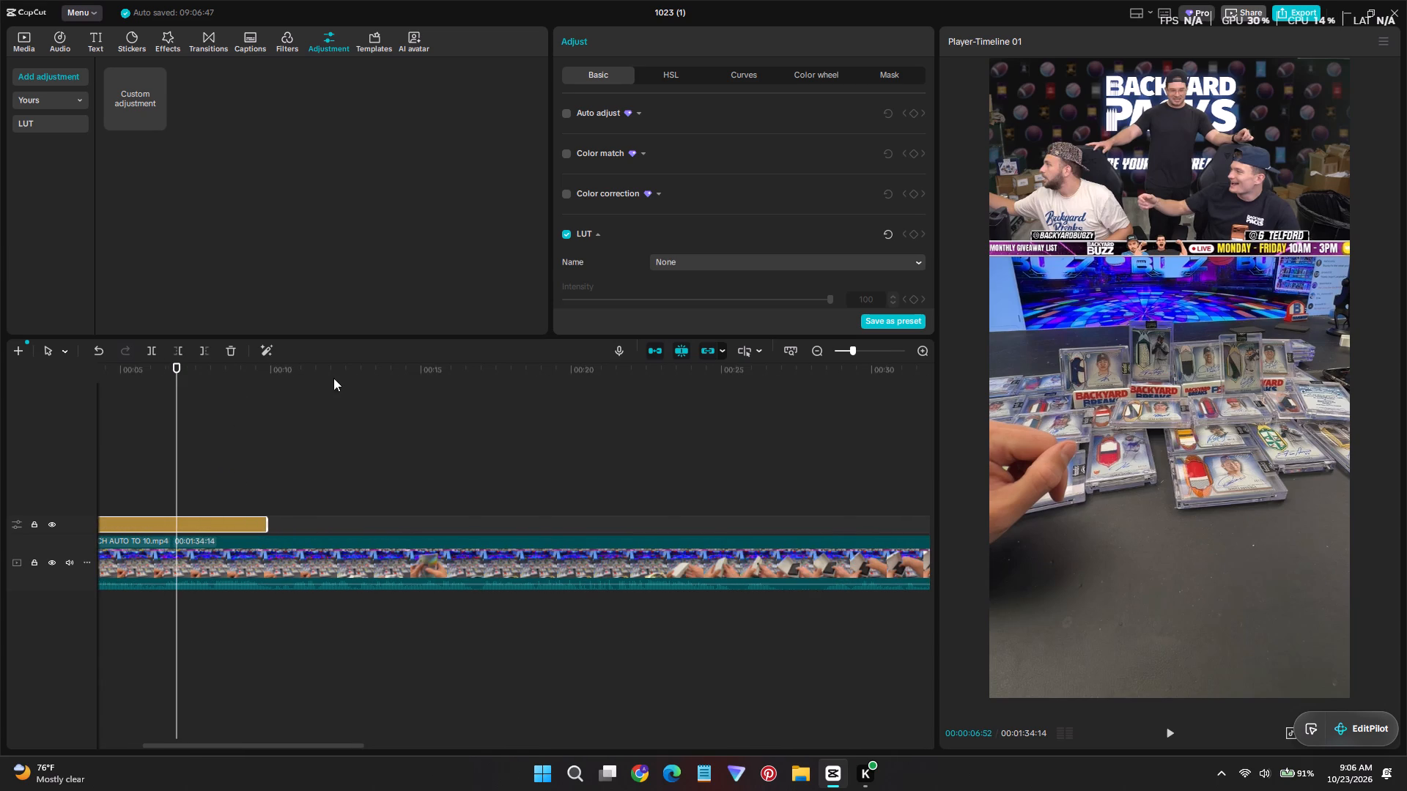
left_click(421, 372)
left_click_drag(424, 372, 434, 373)
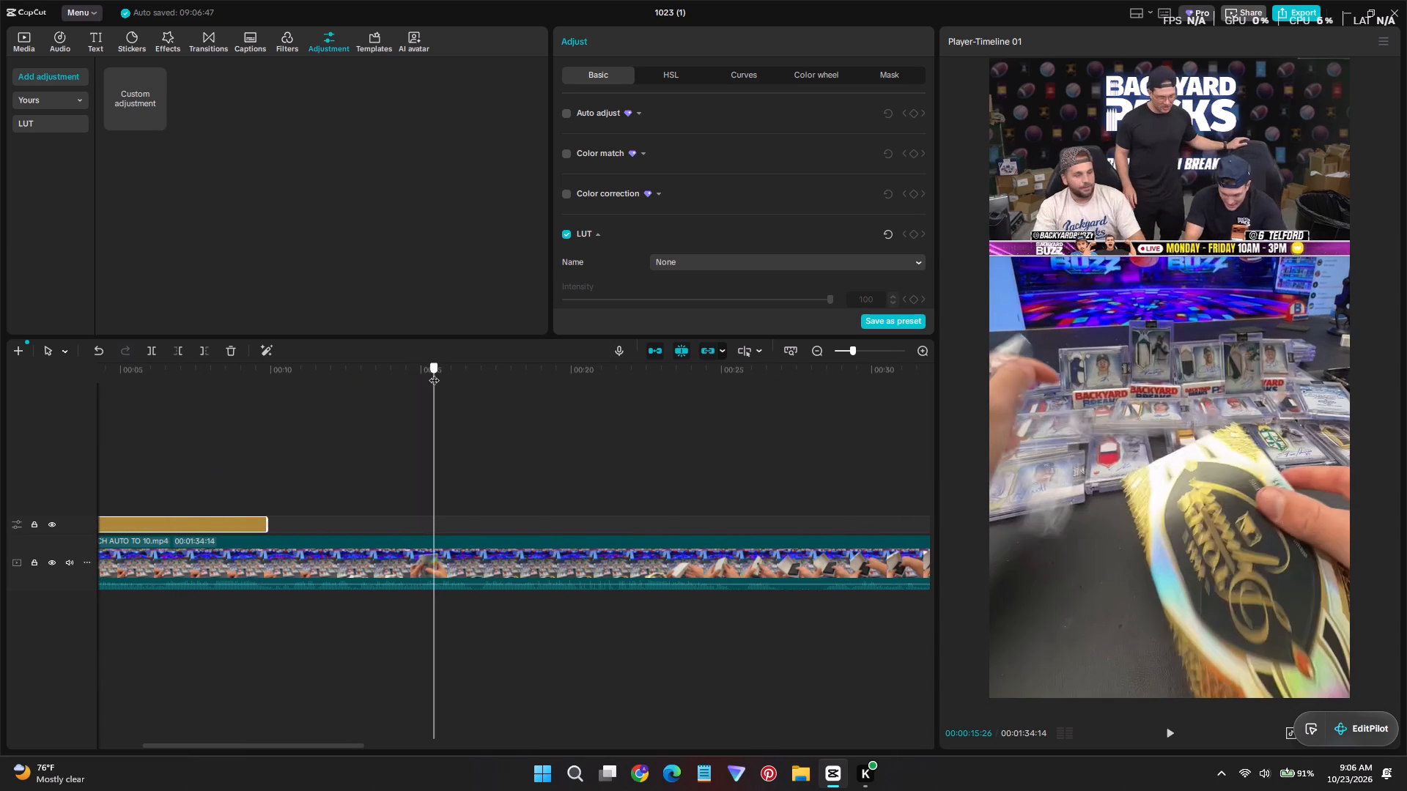
left_click_drag(434, 373, 435, 373)
left_click_drag(268, 529, 443, 548)
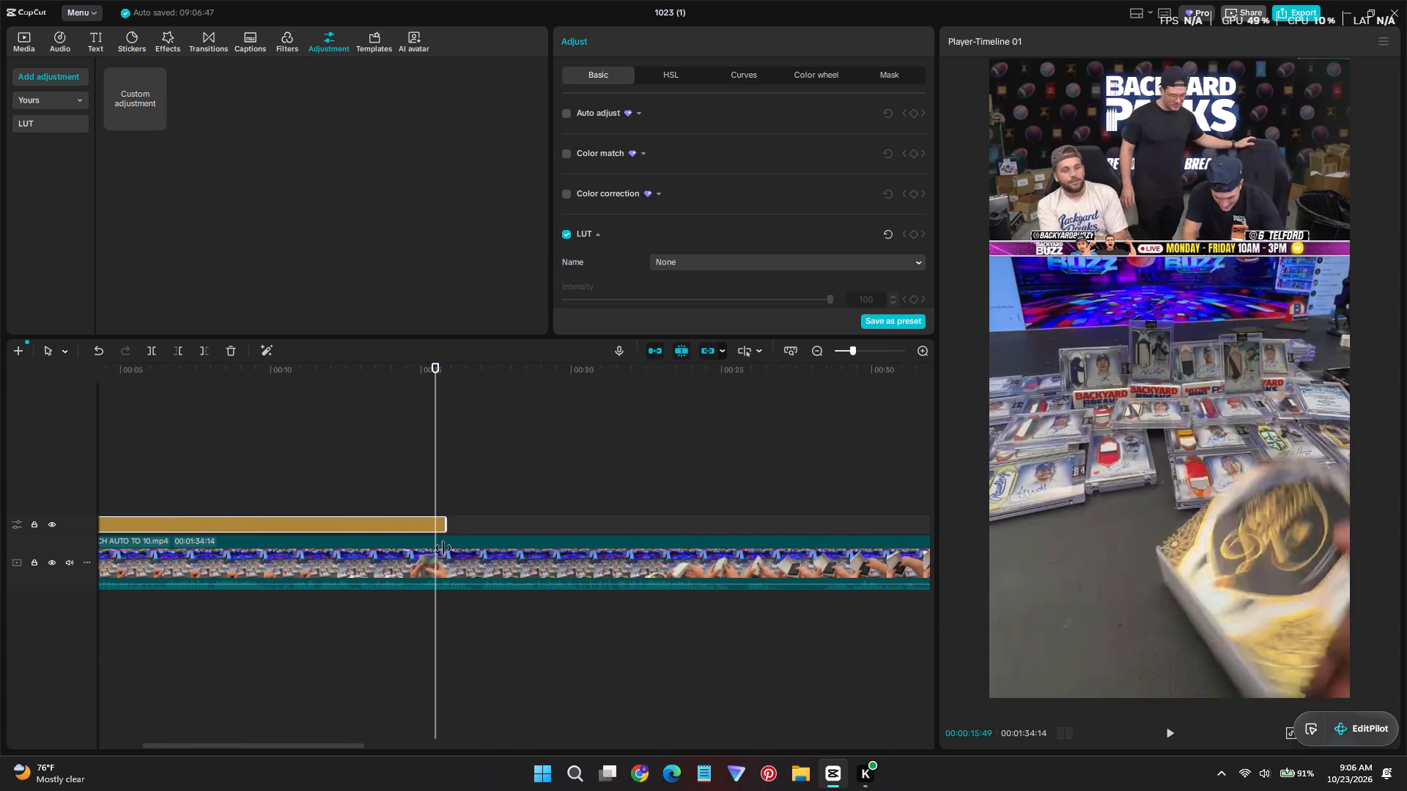
left_click_drag(443, 548, 429, 546)
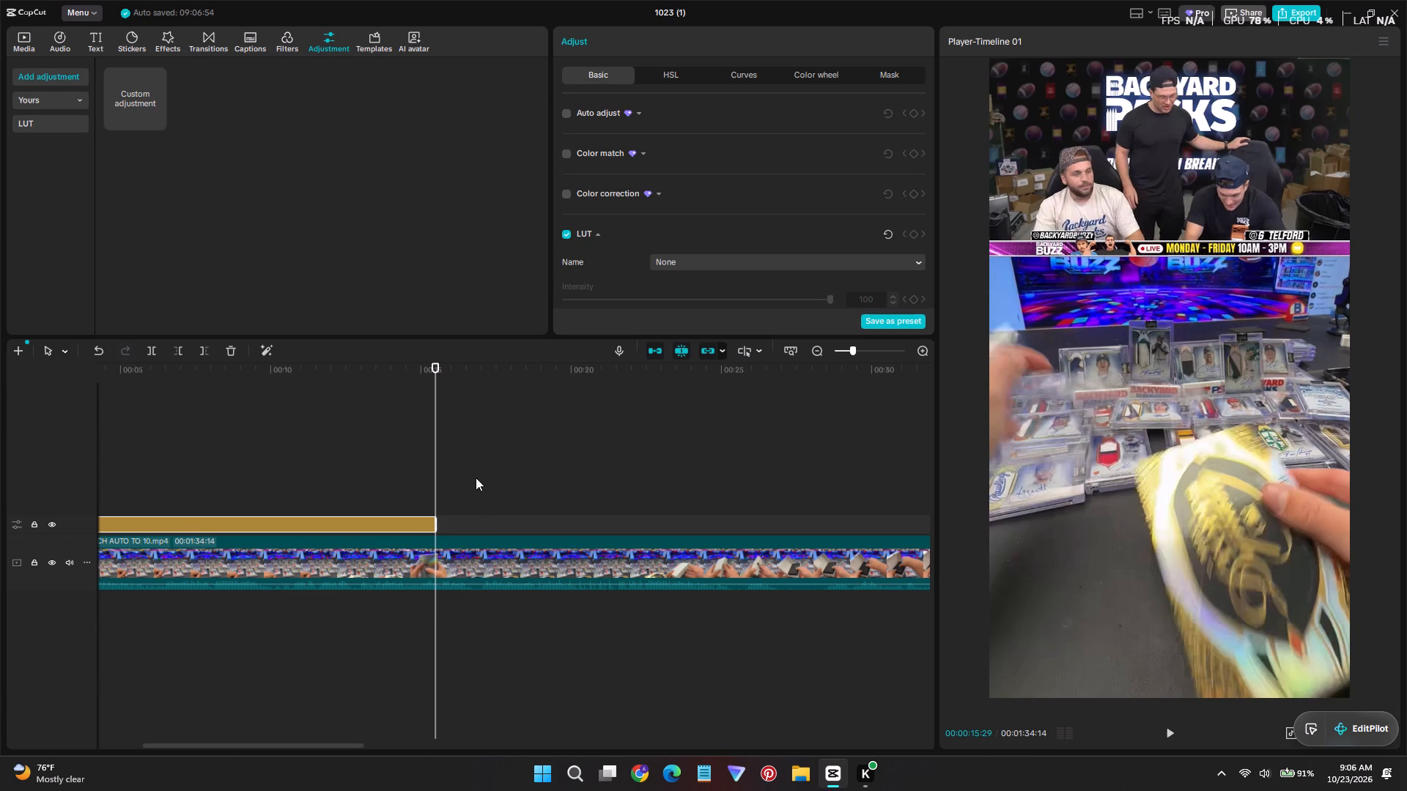
left_click(439, 520)
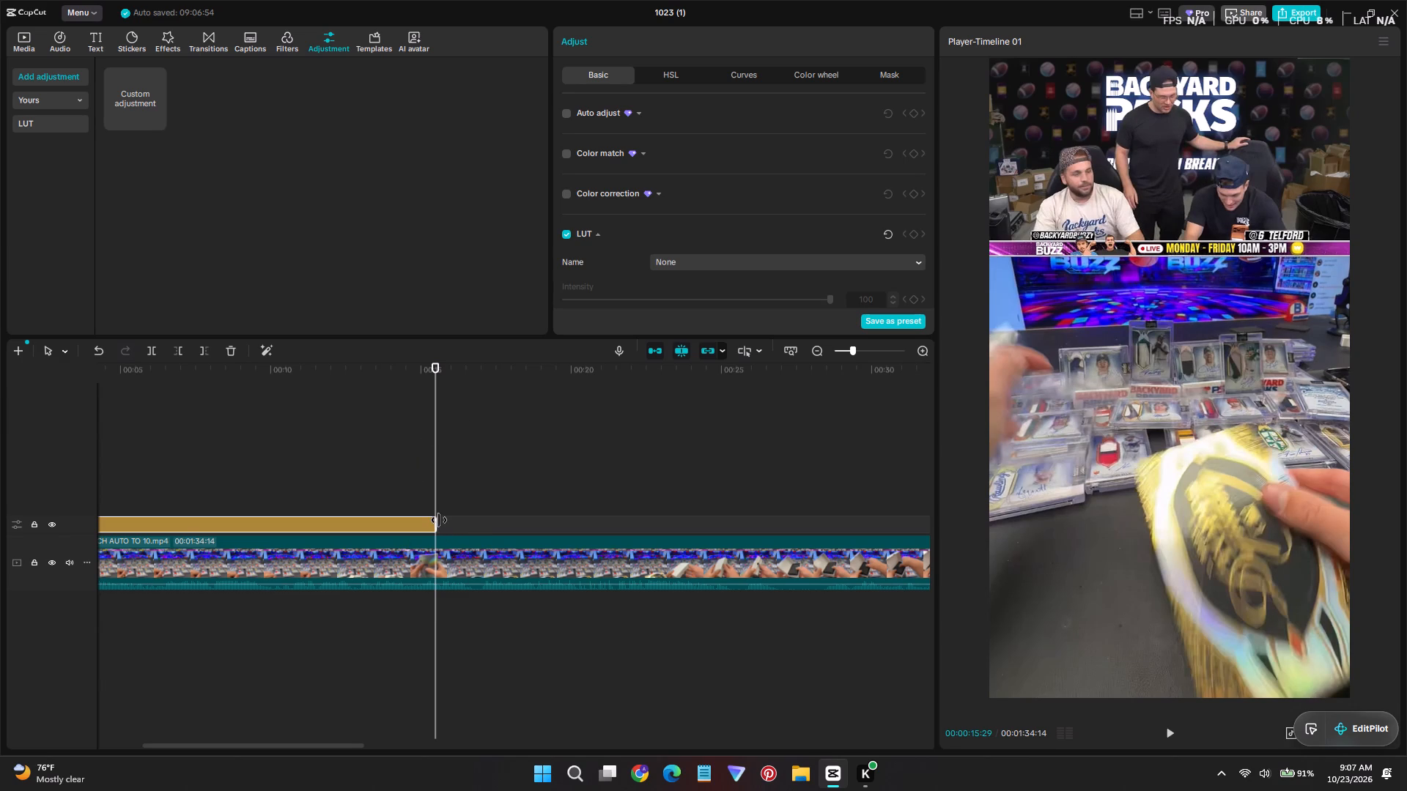
left_click_drag(437, 519, 453, 519)
left_click_drag(437, 445, 454, 447)
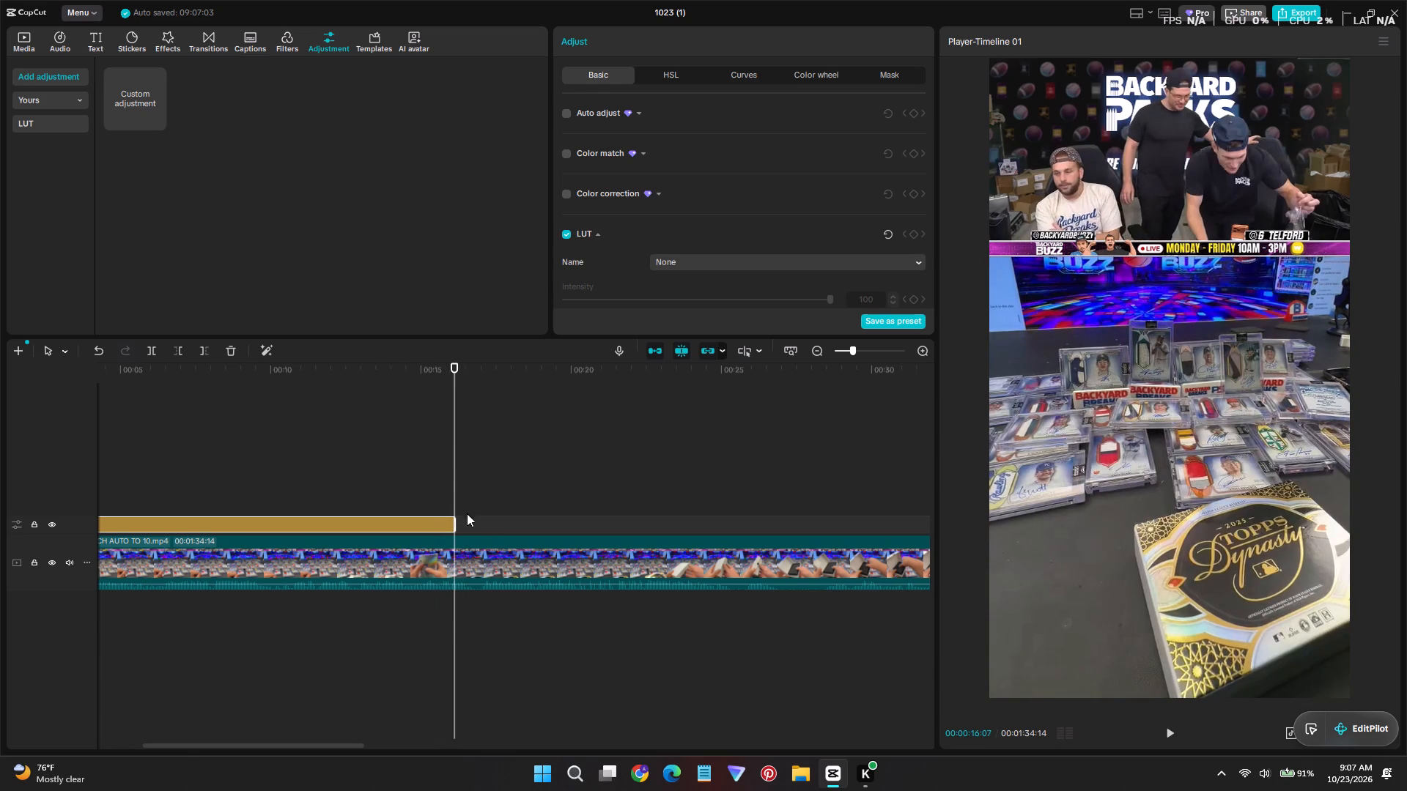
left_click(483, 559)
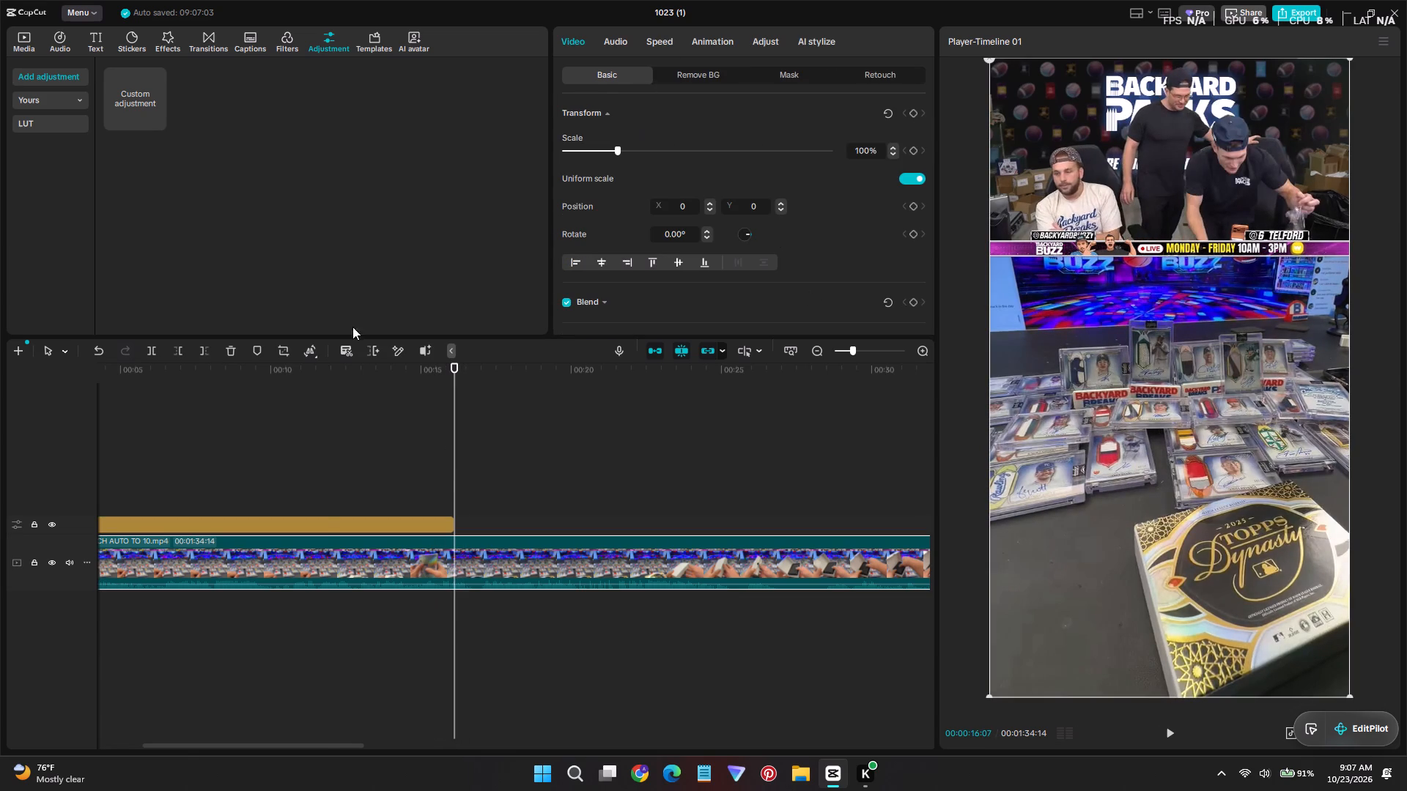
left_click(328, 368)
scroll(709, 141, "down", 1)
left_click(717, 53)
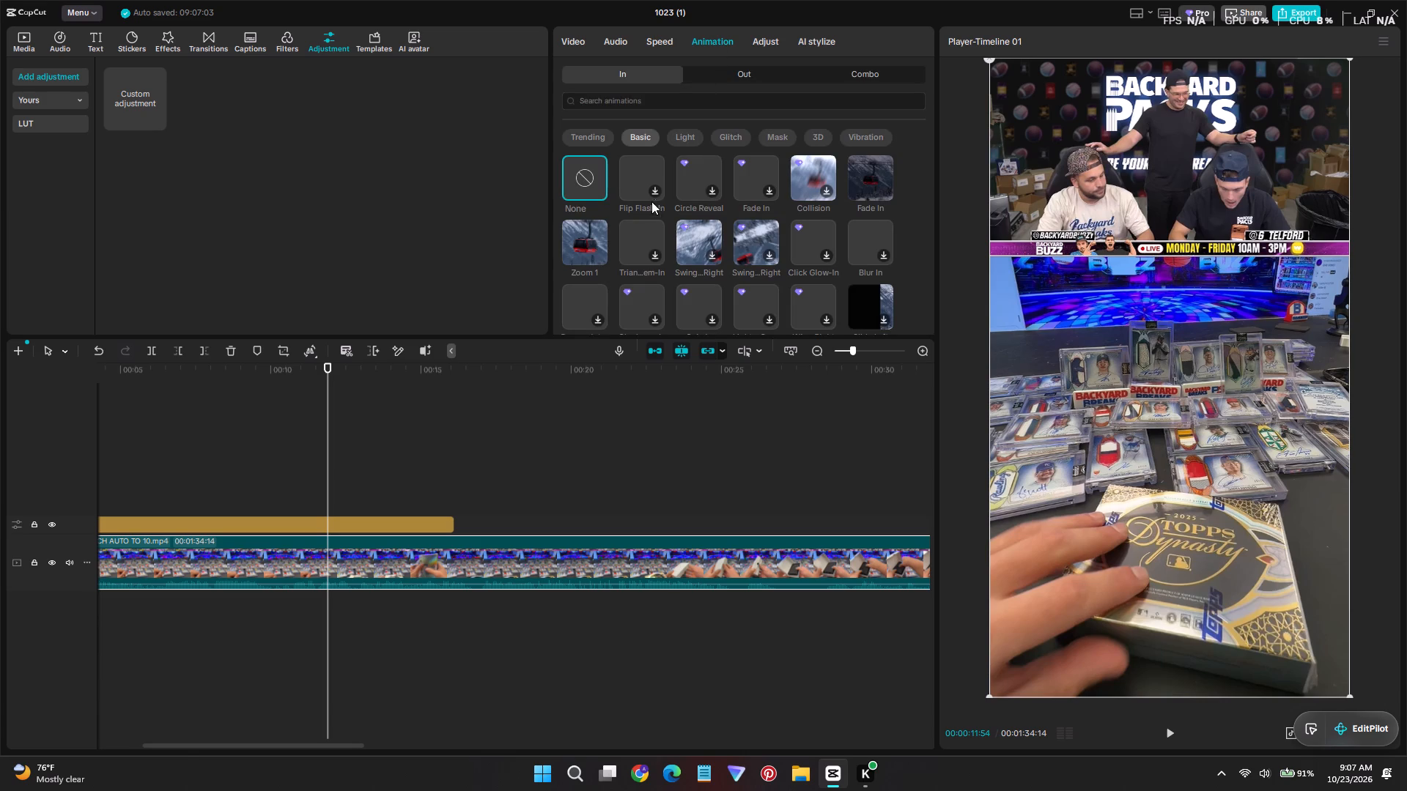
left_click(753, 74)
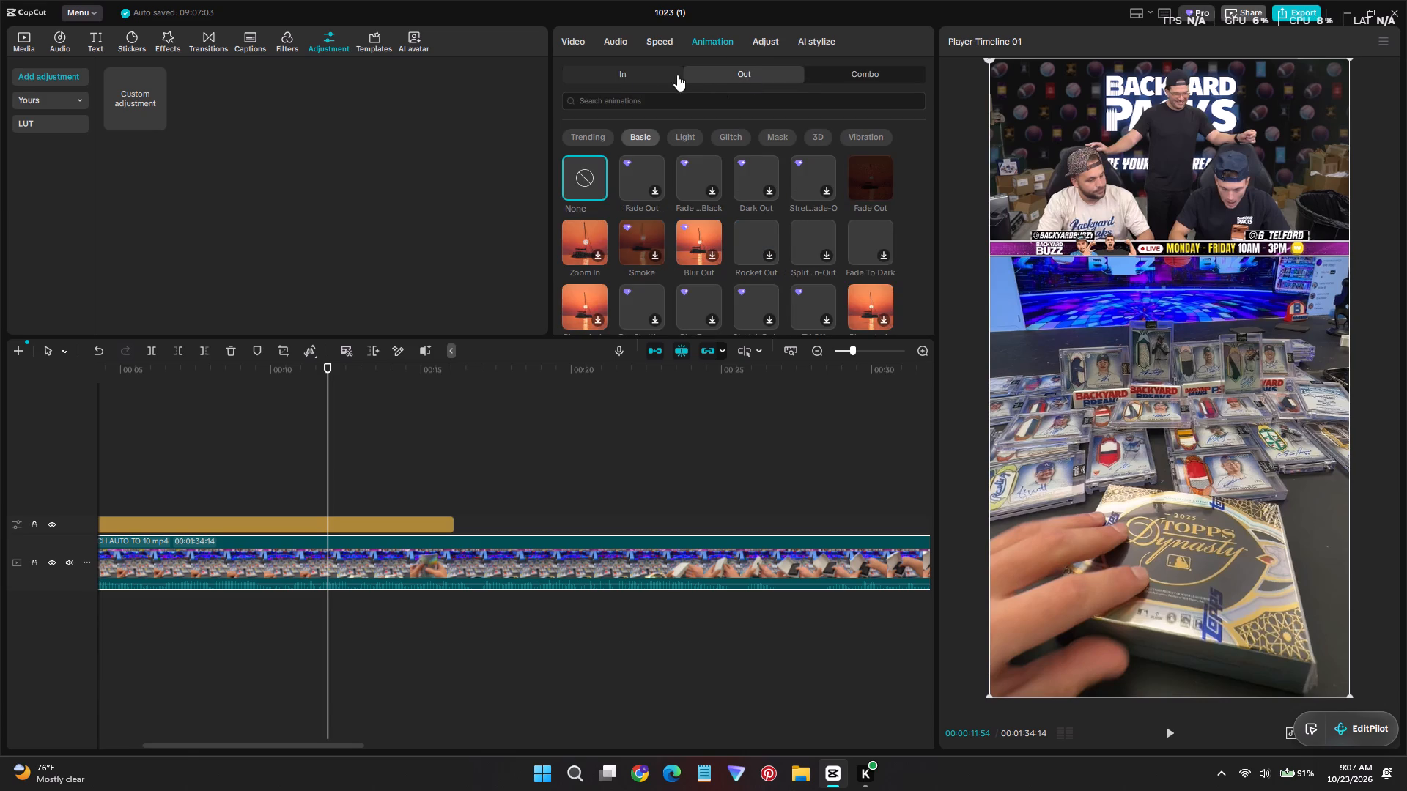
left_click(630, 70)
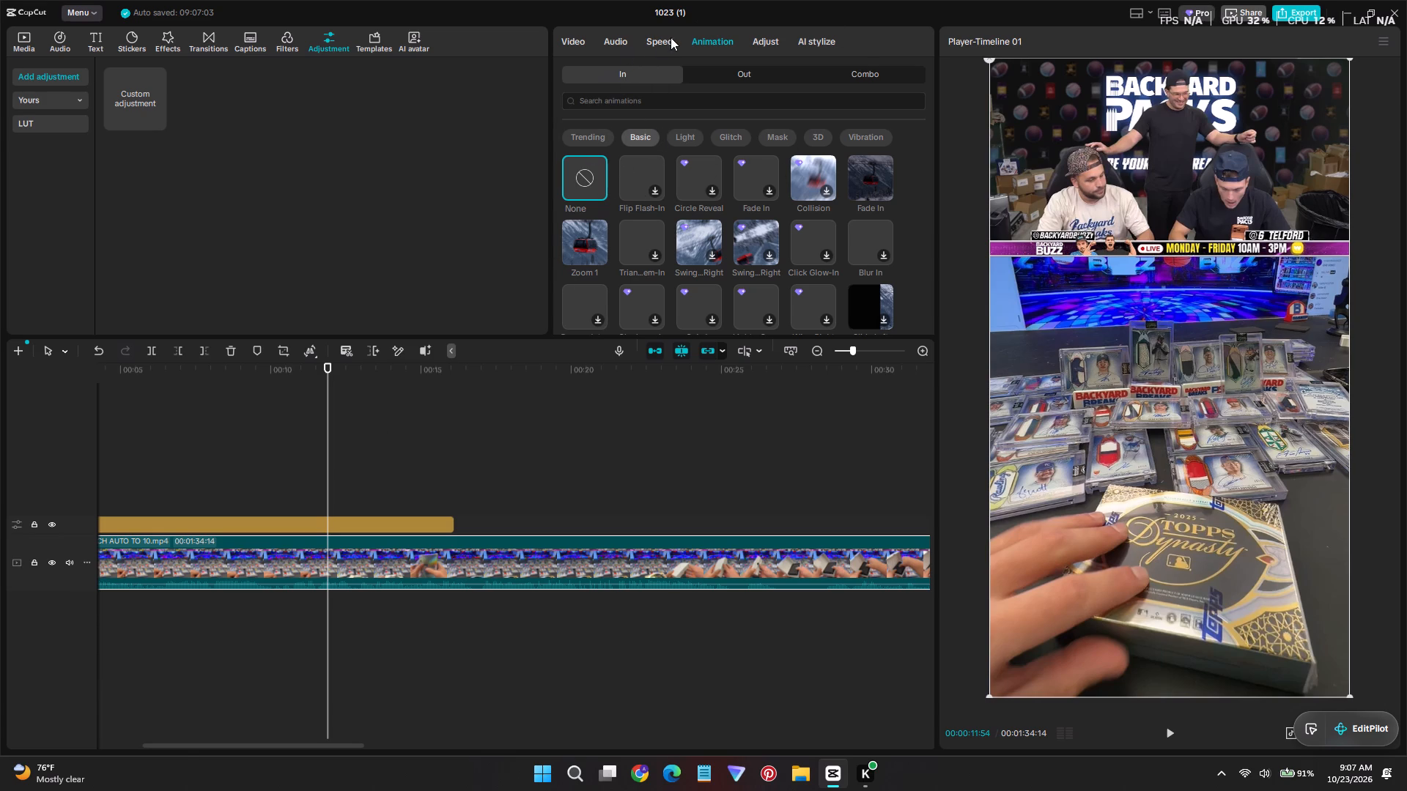
Set the adjustment layer's Saturation to 10 and Contrast to 9, using a frame near 7 seconds as reference.
left_click(405, 527)
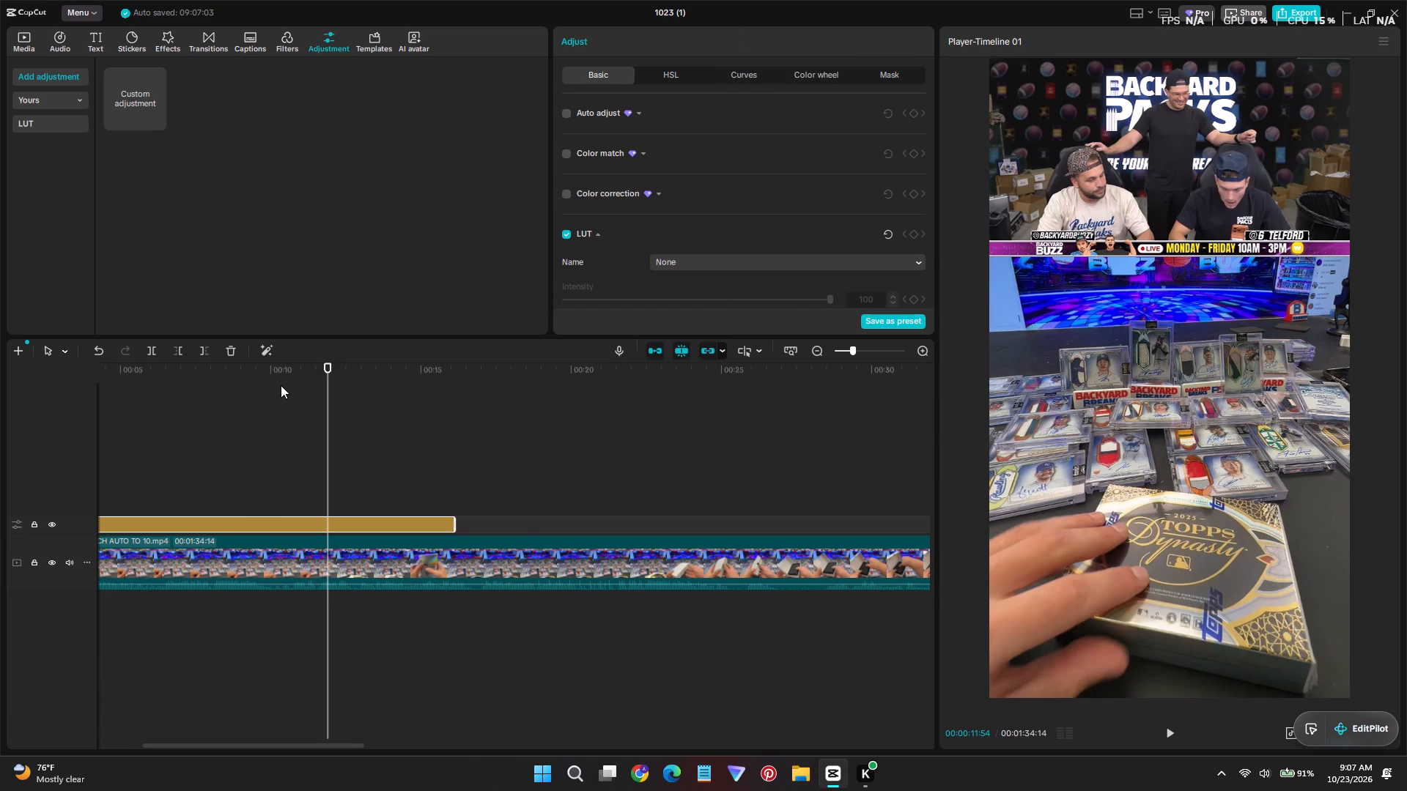
left_click_drag(280, 367, 353, 373)
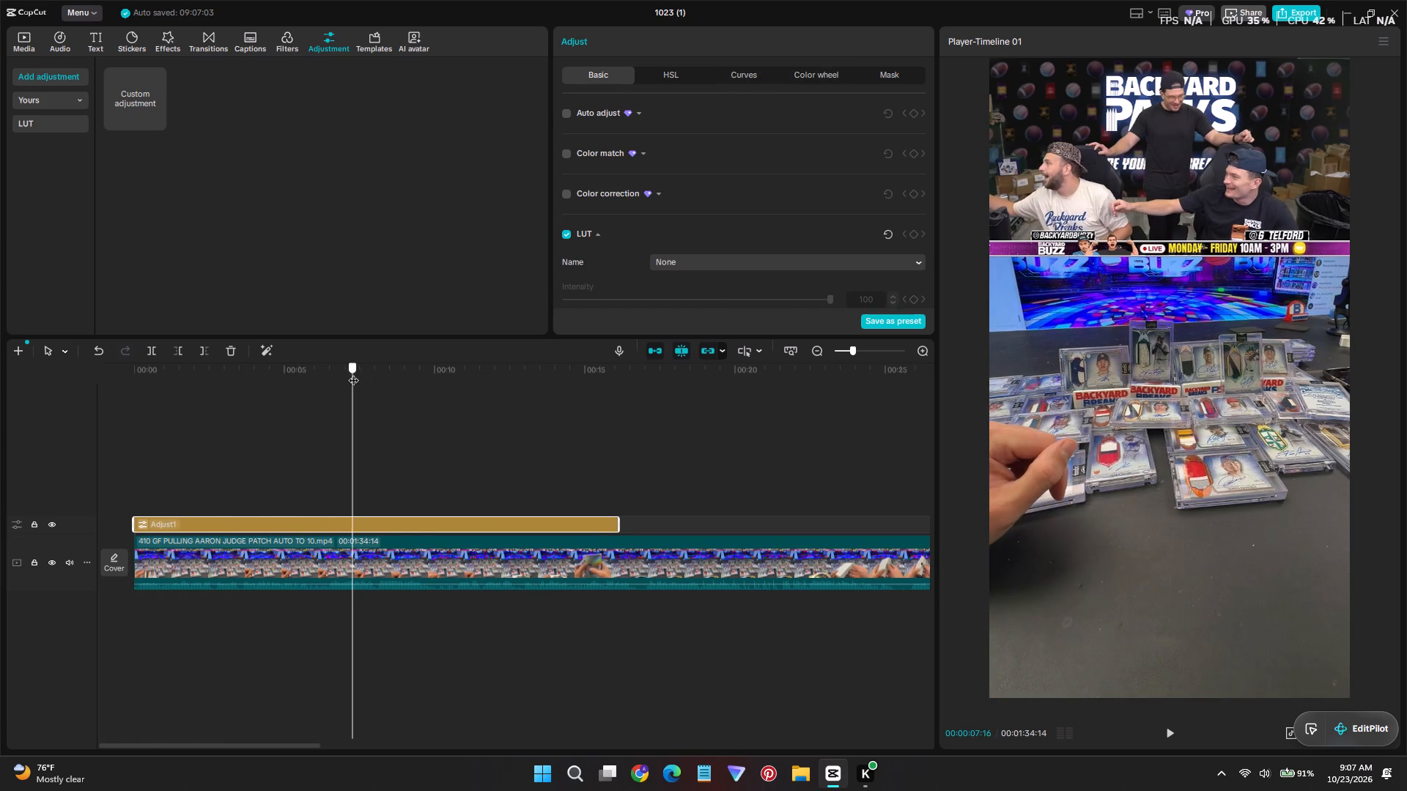
left_click_drag(353, 373, 352, 373)
scroll(707, 196, "down", 5)
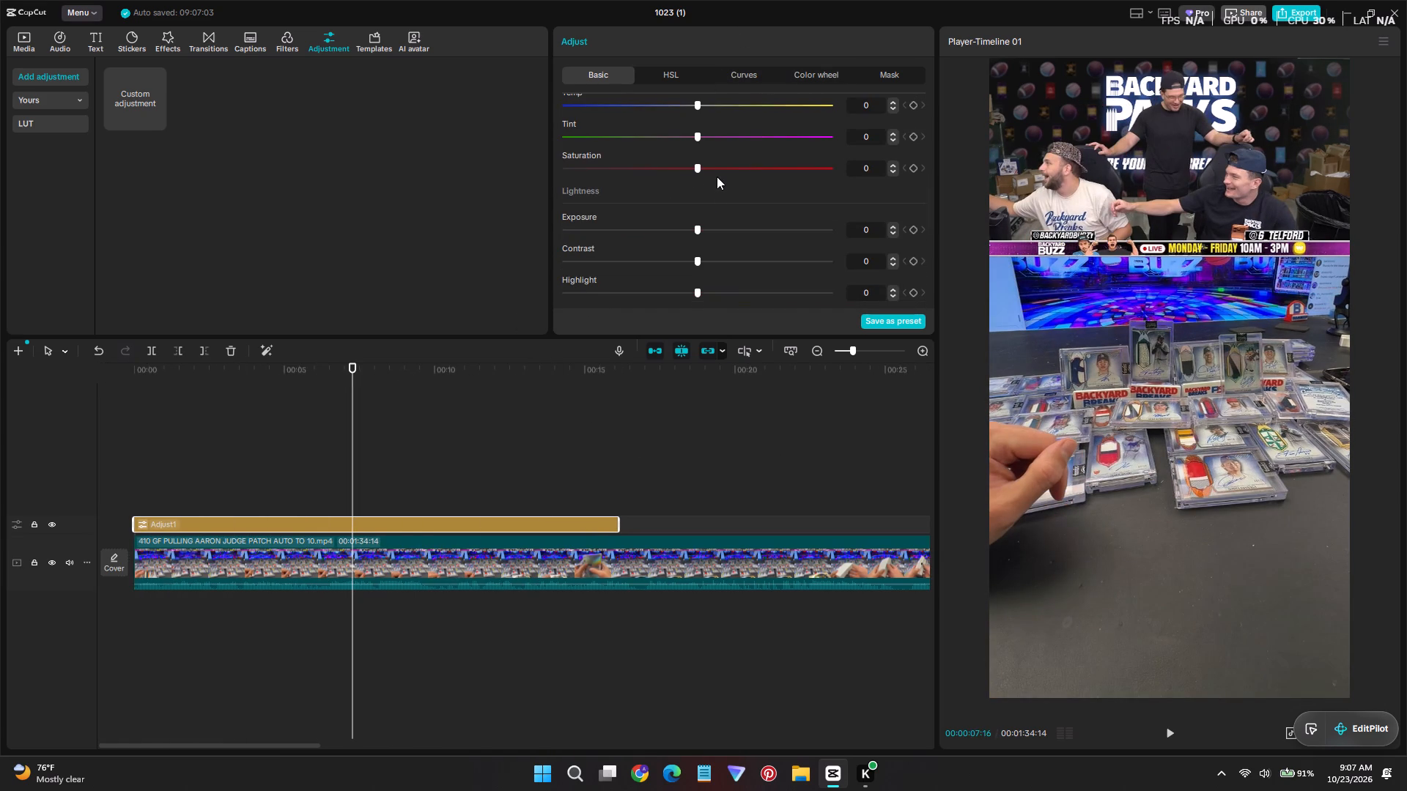
left_click(714, 170)
left_click(720, 170)
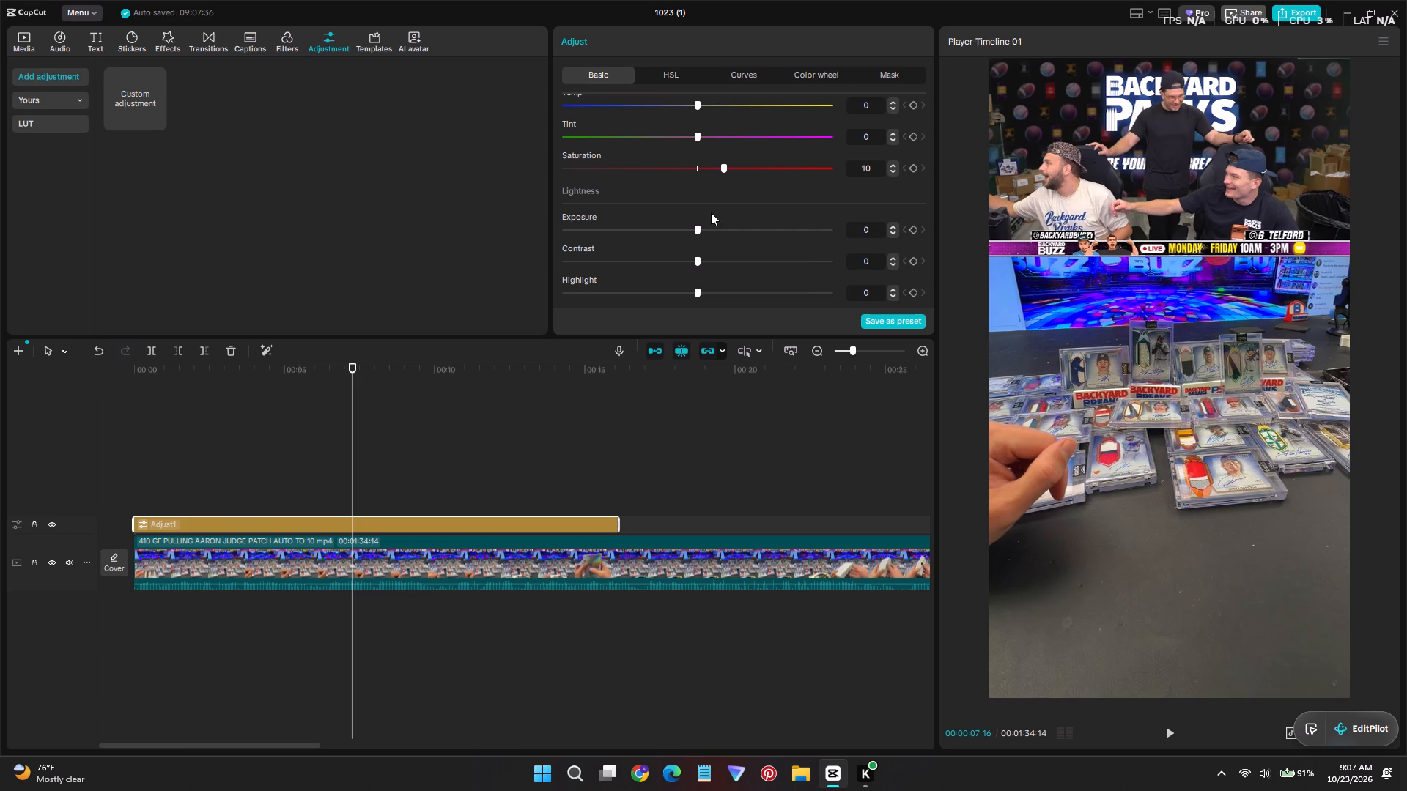
scroll(700, 260, "down", 1)
left_click_drag(698, 193, 709, 192)
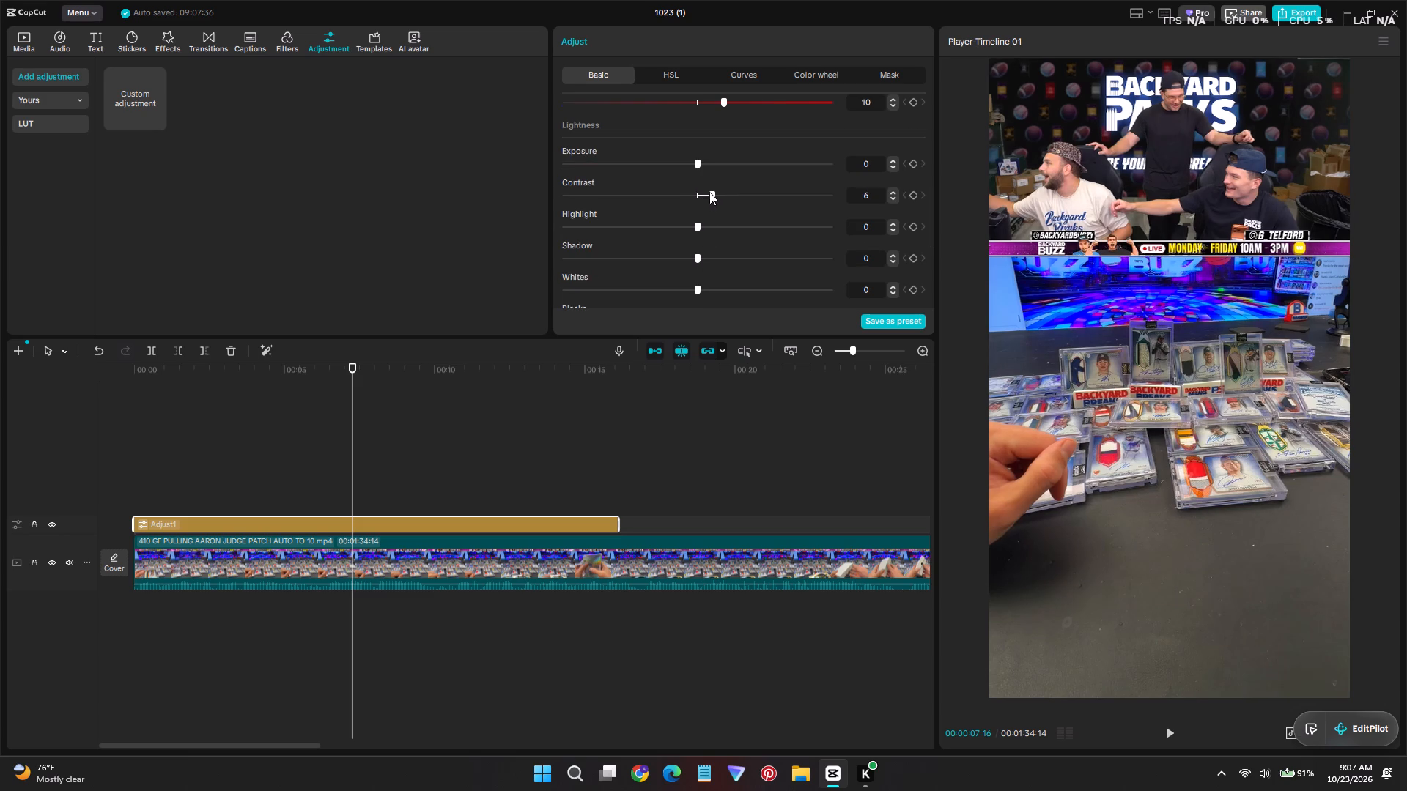
left_click_drag(709, 192, 717, 196)
Set the adjustment layer's Highlight to 6 and Shadow to -1.
scroll(701, 245, "down", 1)
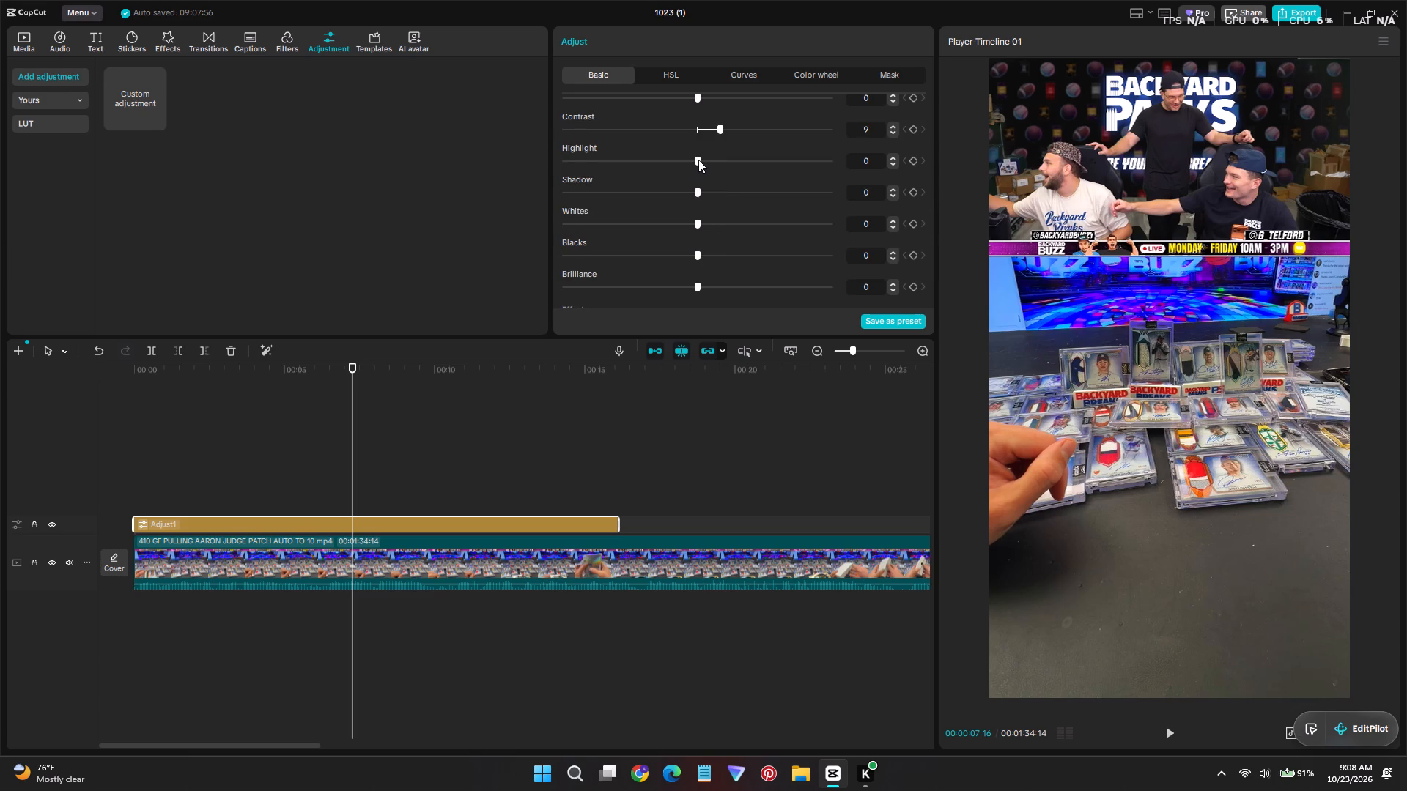
left_click_drag(698, 160, 701, 178)
left_click_drag(701, 178, 710, 179)
left_click_drag(698, 193, 708, 199)
left_click_drag(708, 199, 688, 203)
left_click(891, 196)
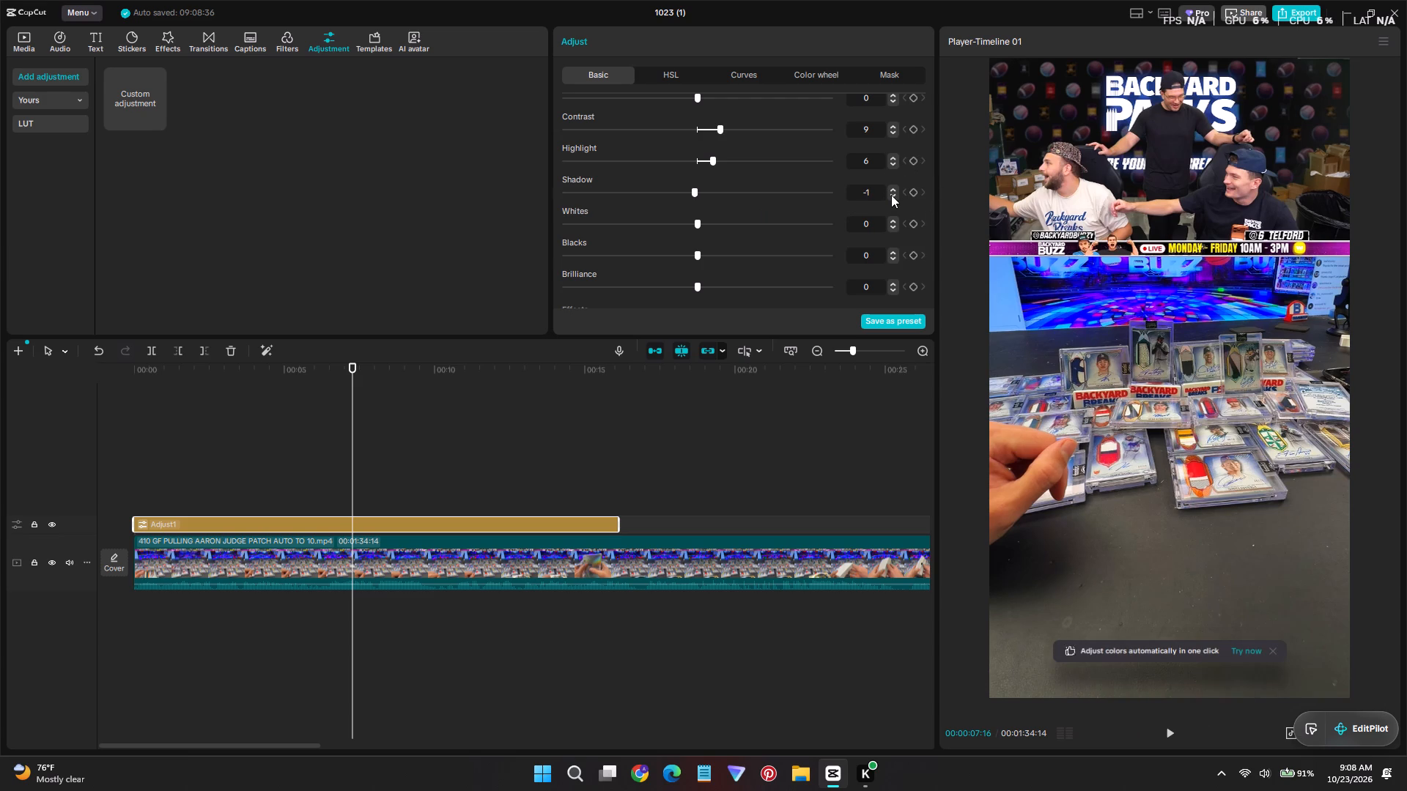
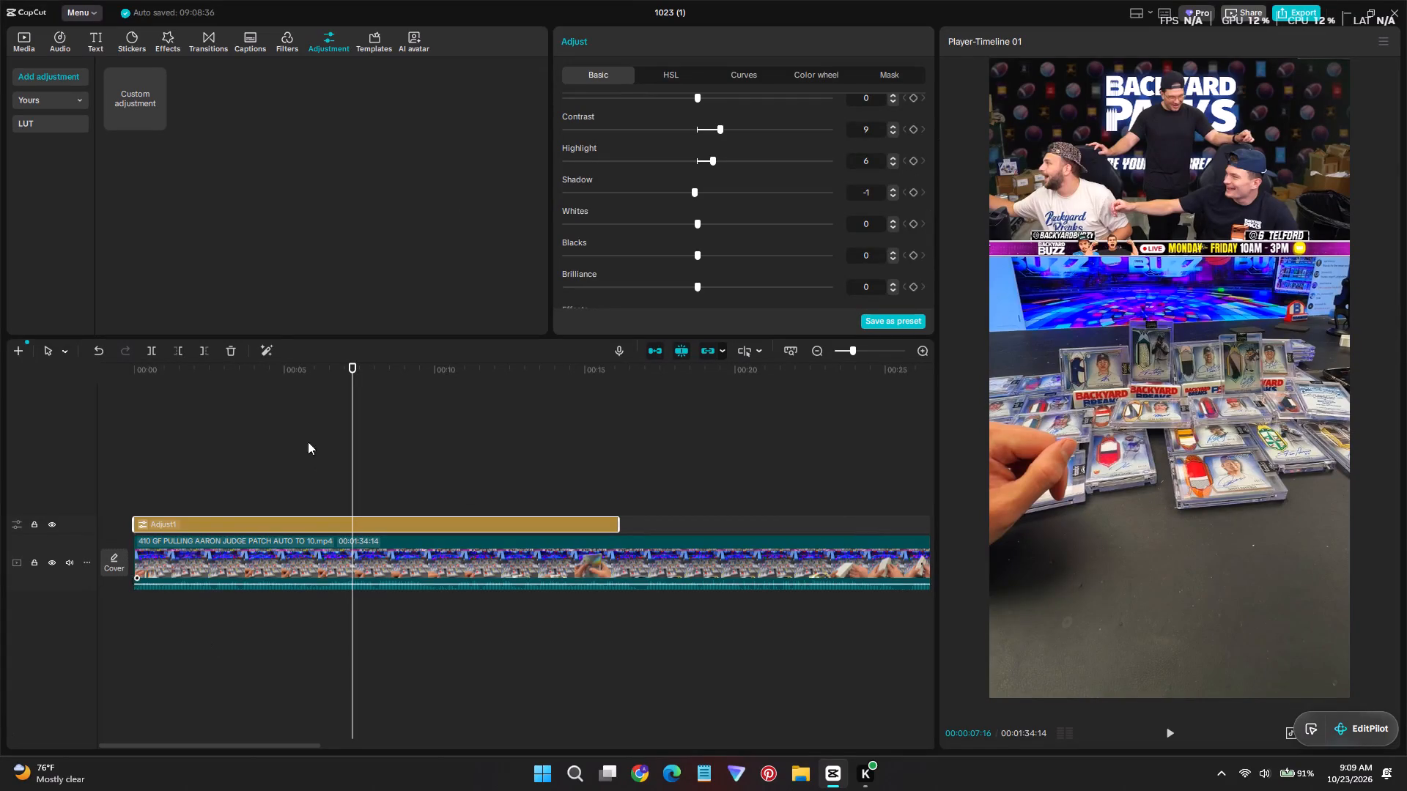
Set the adjustment layer's Sharpen to 25 and Clarity to 17.
scroll(566, 363, "up", 6)
scroll(833, 250, "down", 6)
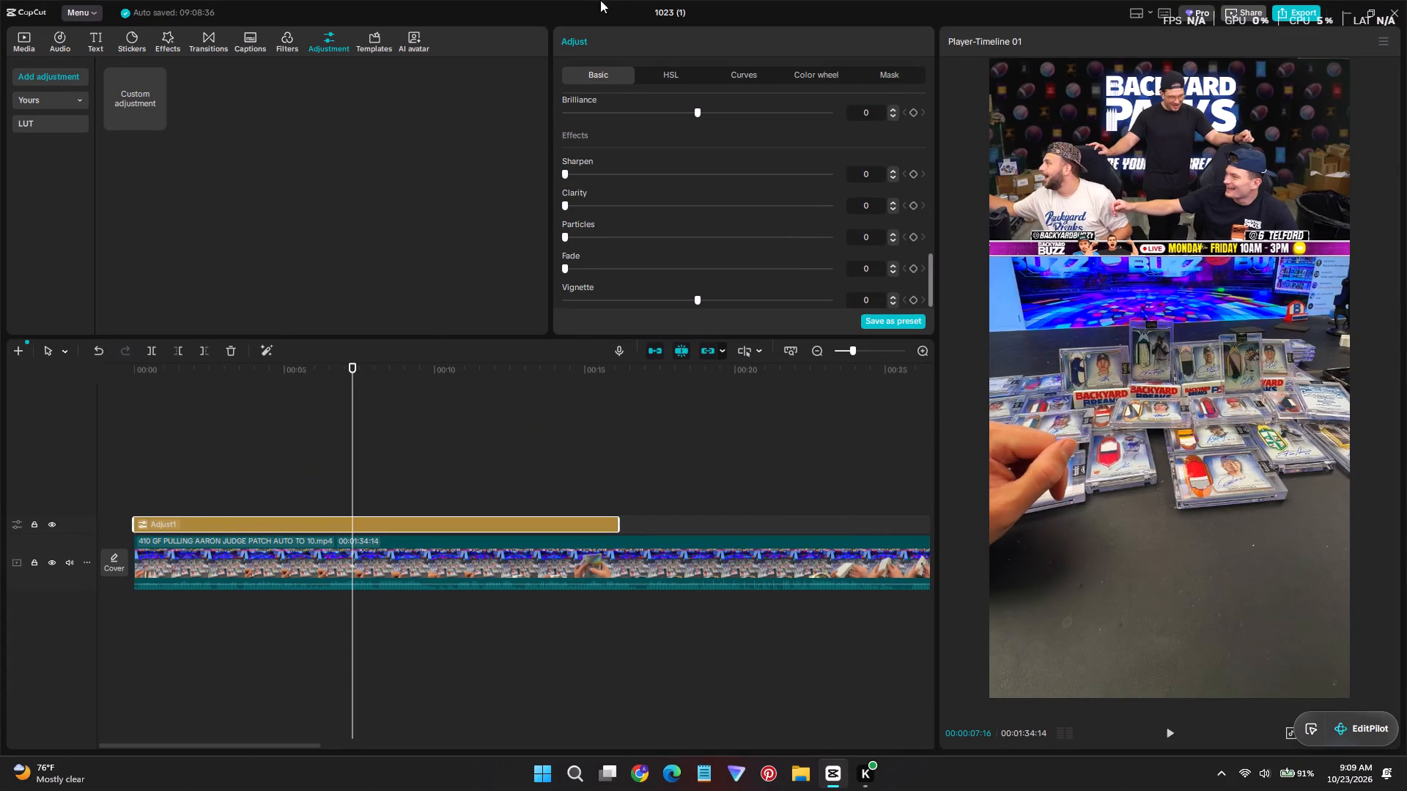
left_click(613, 174)
left_click_drag(614, 174, 627, 179)
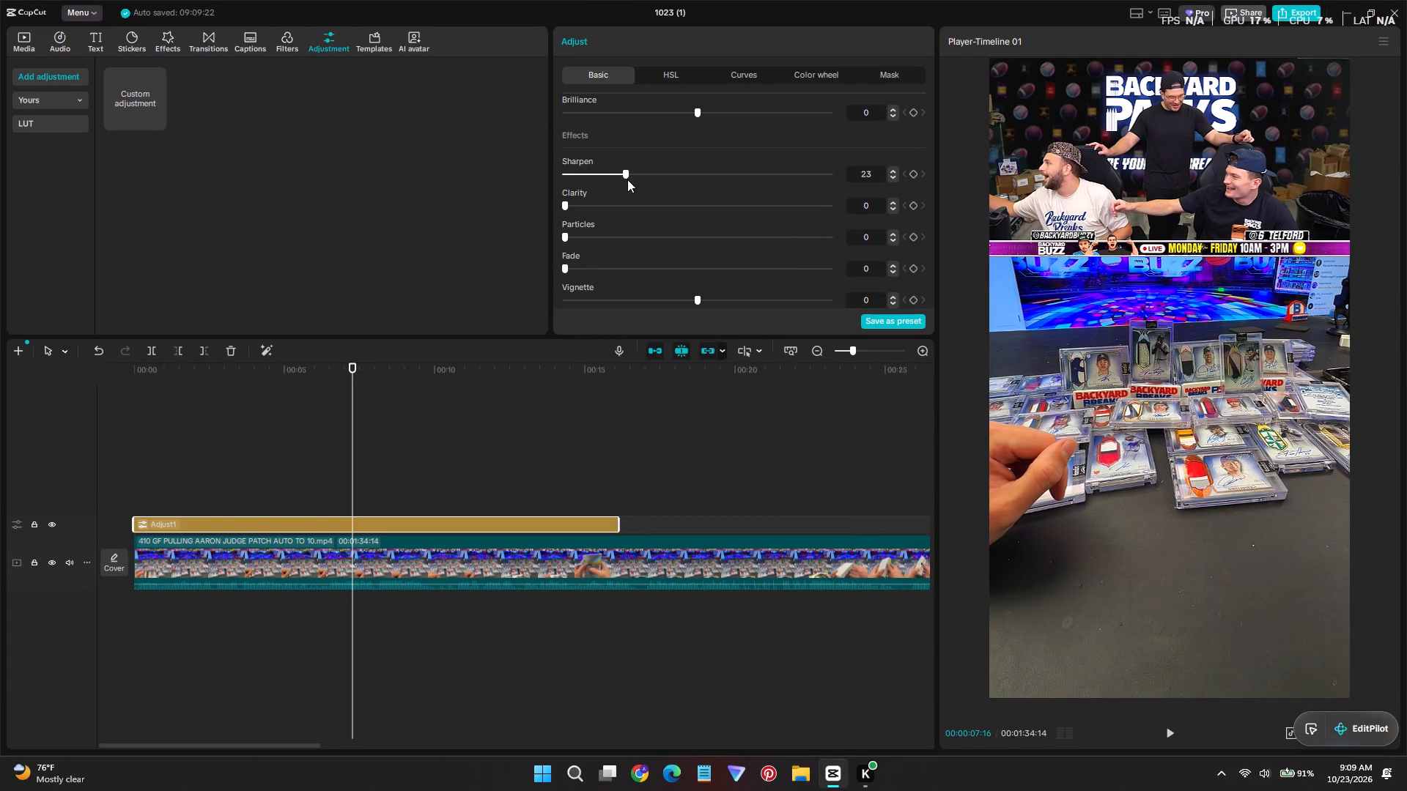
left_click_drag(627, 179, 632, 185)
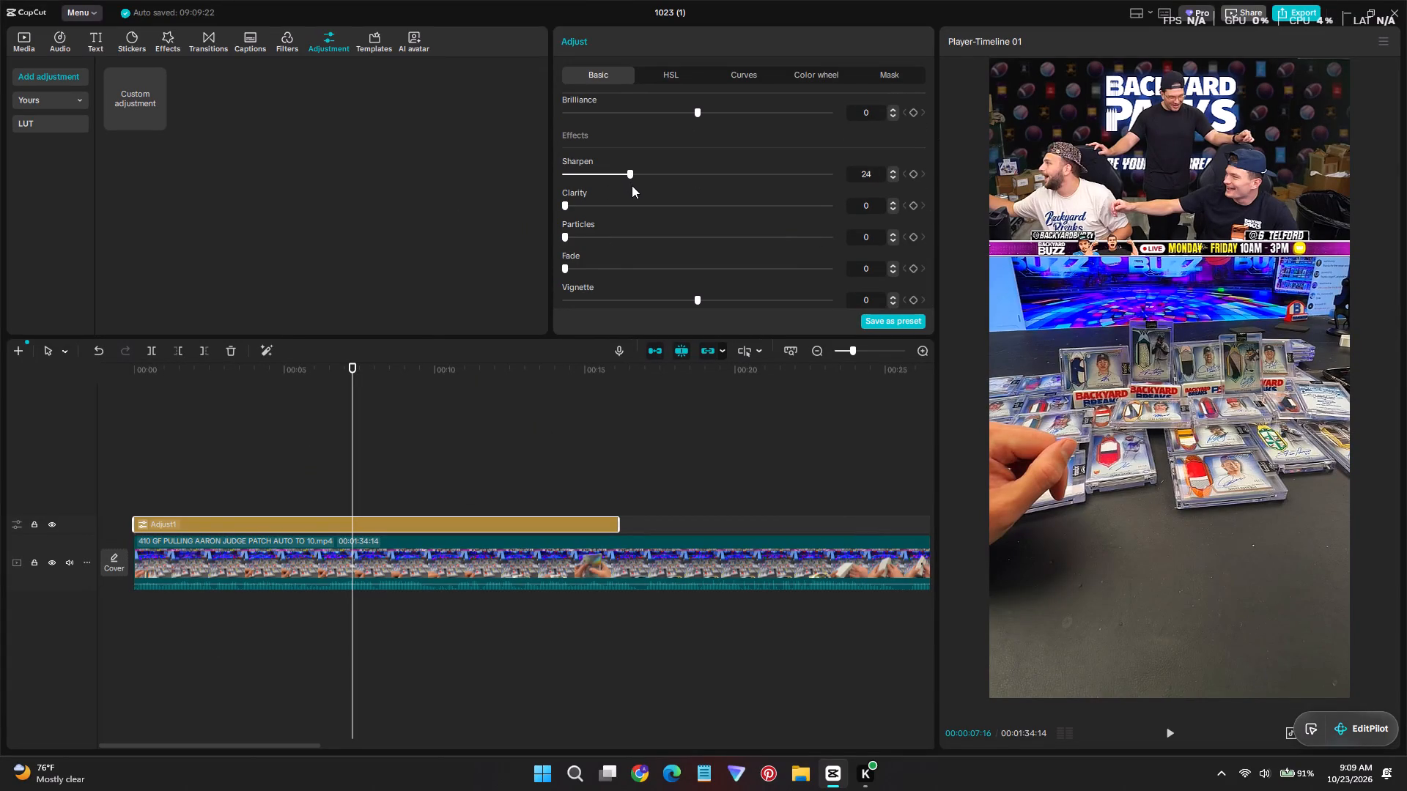
left_click_drag(632, 185, 632, 186)
left_click(607, 201)
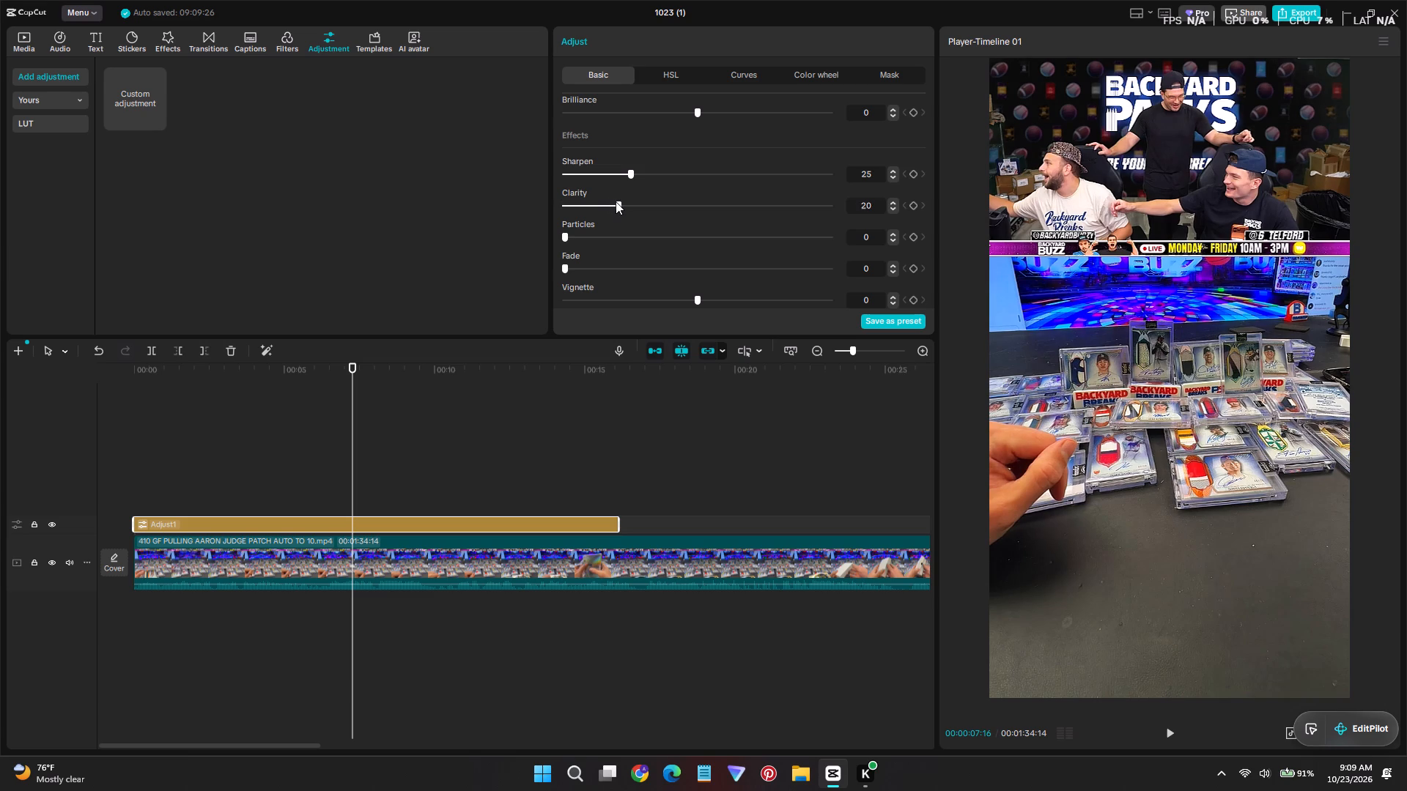
Set the adjustment layer's Brilliance to 5.
scroll(608, 202, "down", 1)
scroll(721, 235, "up", 3)
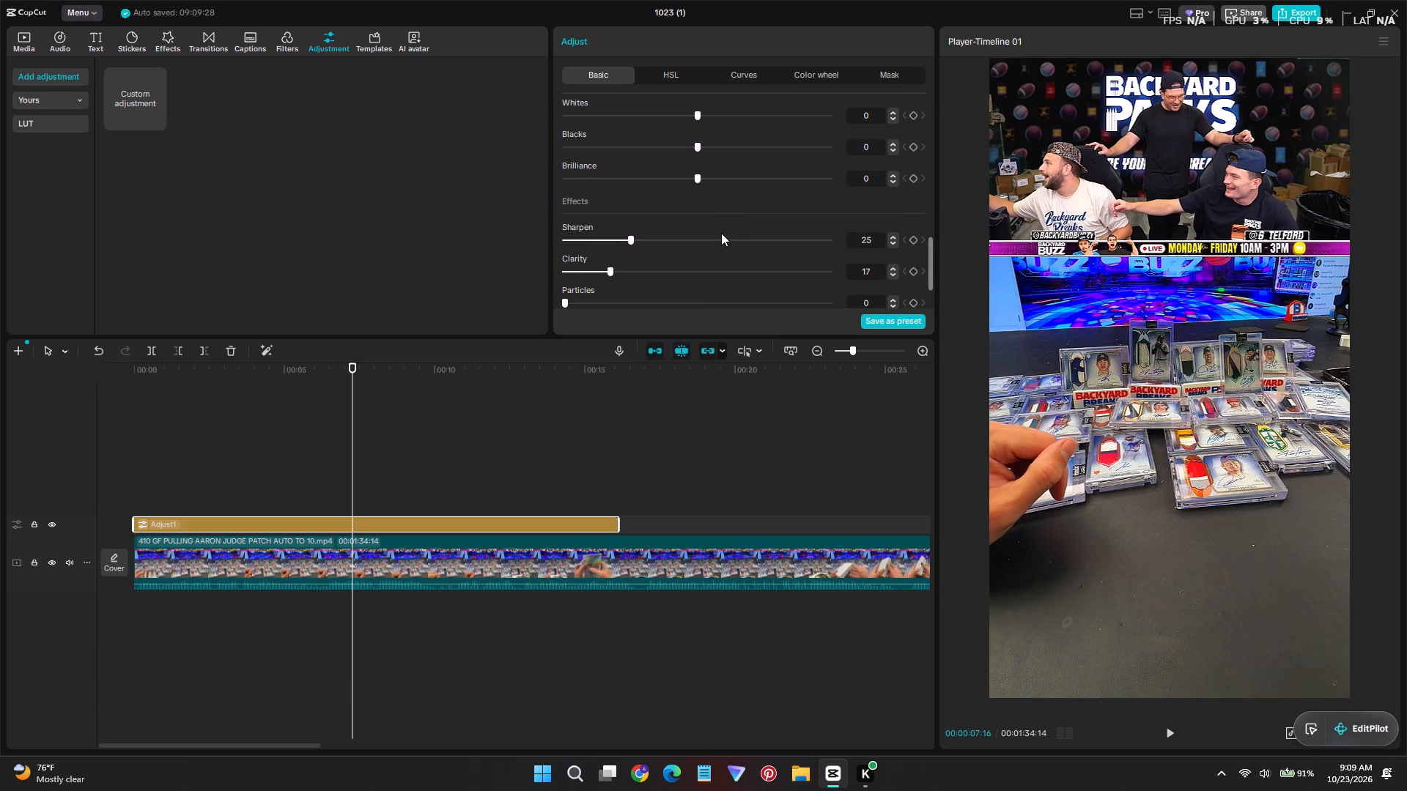
scroll(718, 254, "down", 2)
left_click(703, 174)
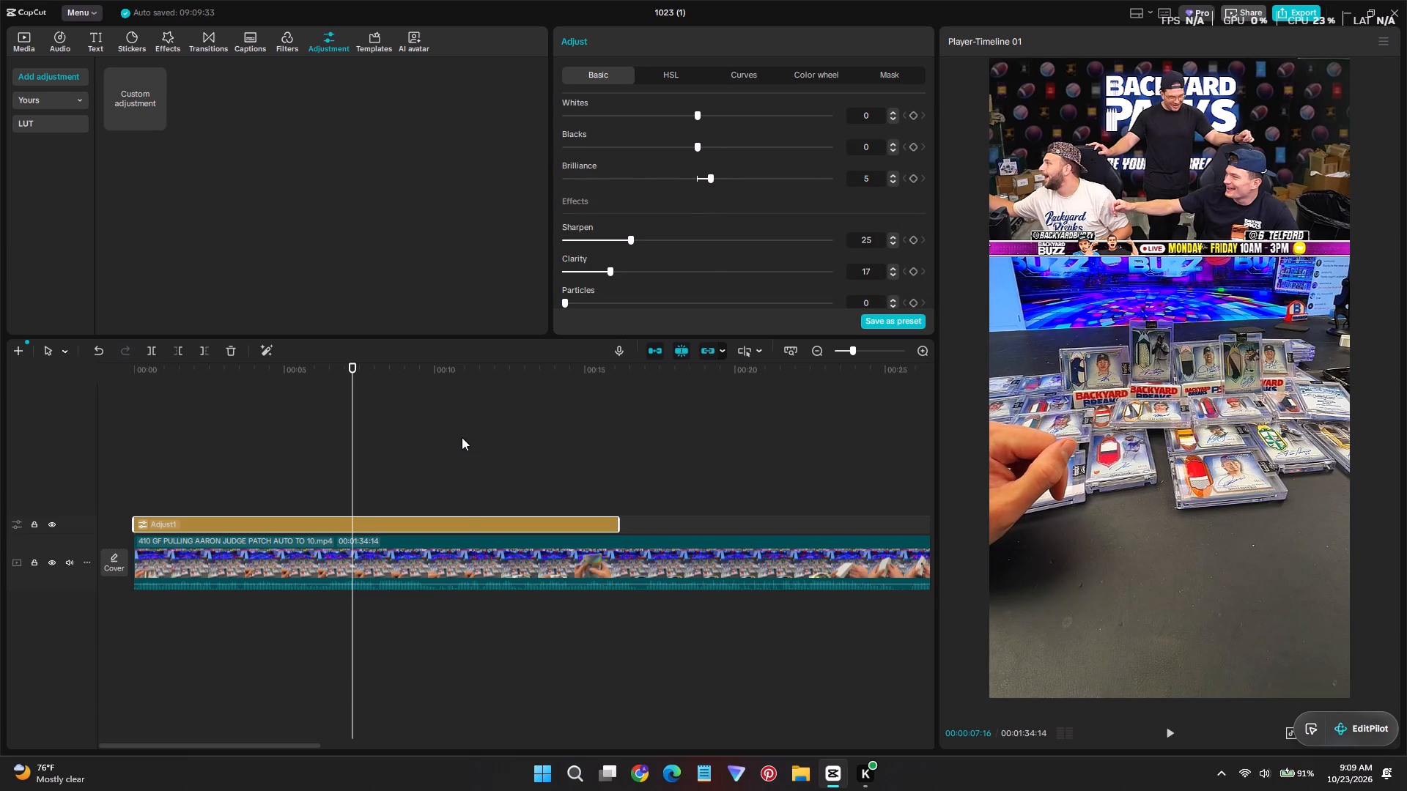
Play back the graded opening up to about 16 seconds, and review the Aaron Judge card reveal around 52 seconds.
left_click(444, 474)
key("space")
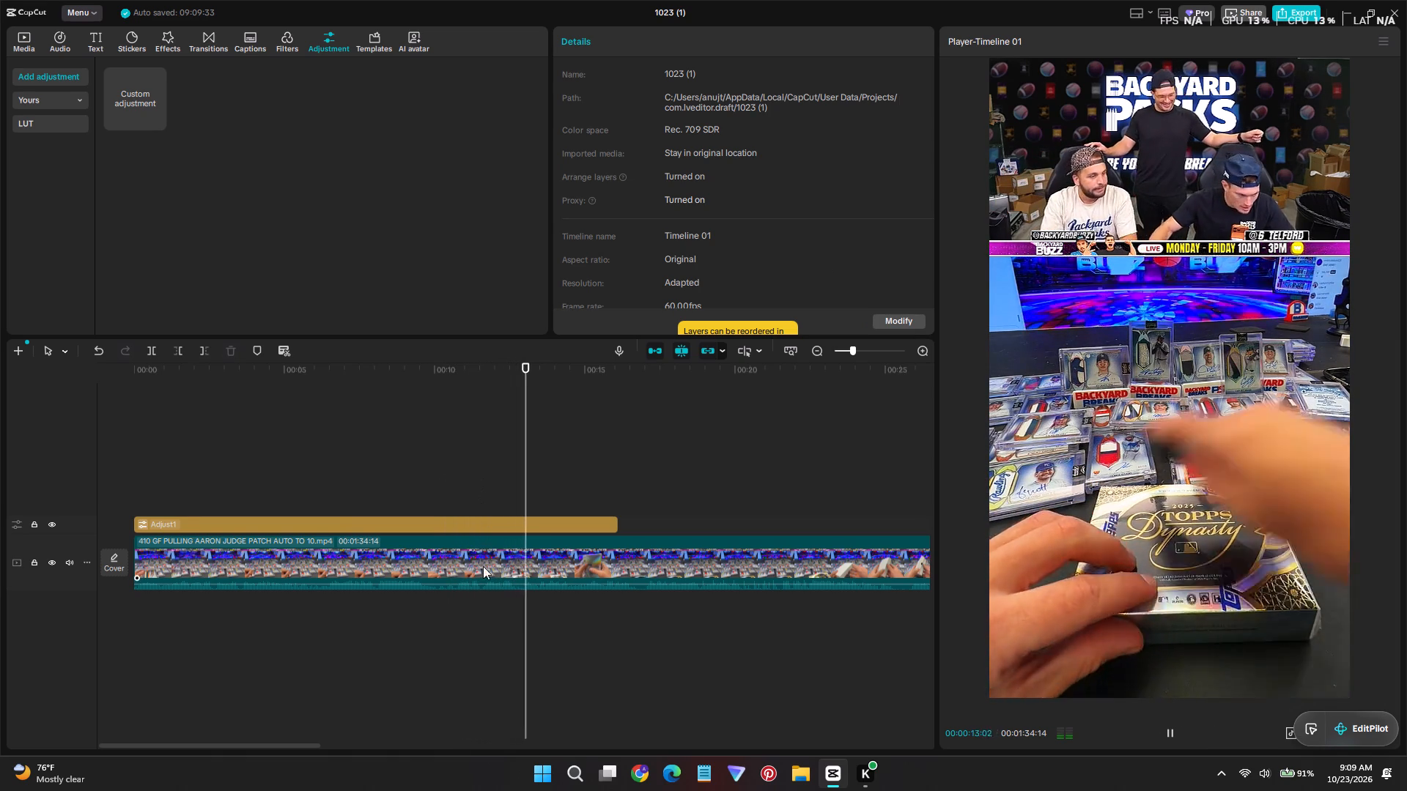
scroll(473, 553, "down", 8, "ctrl")
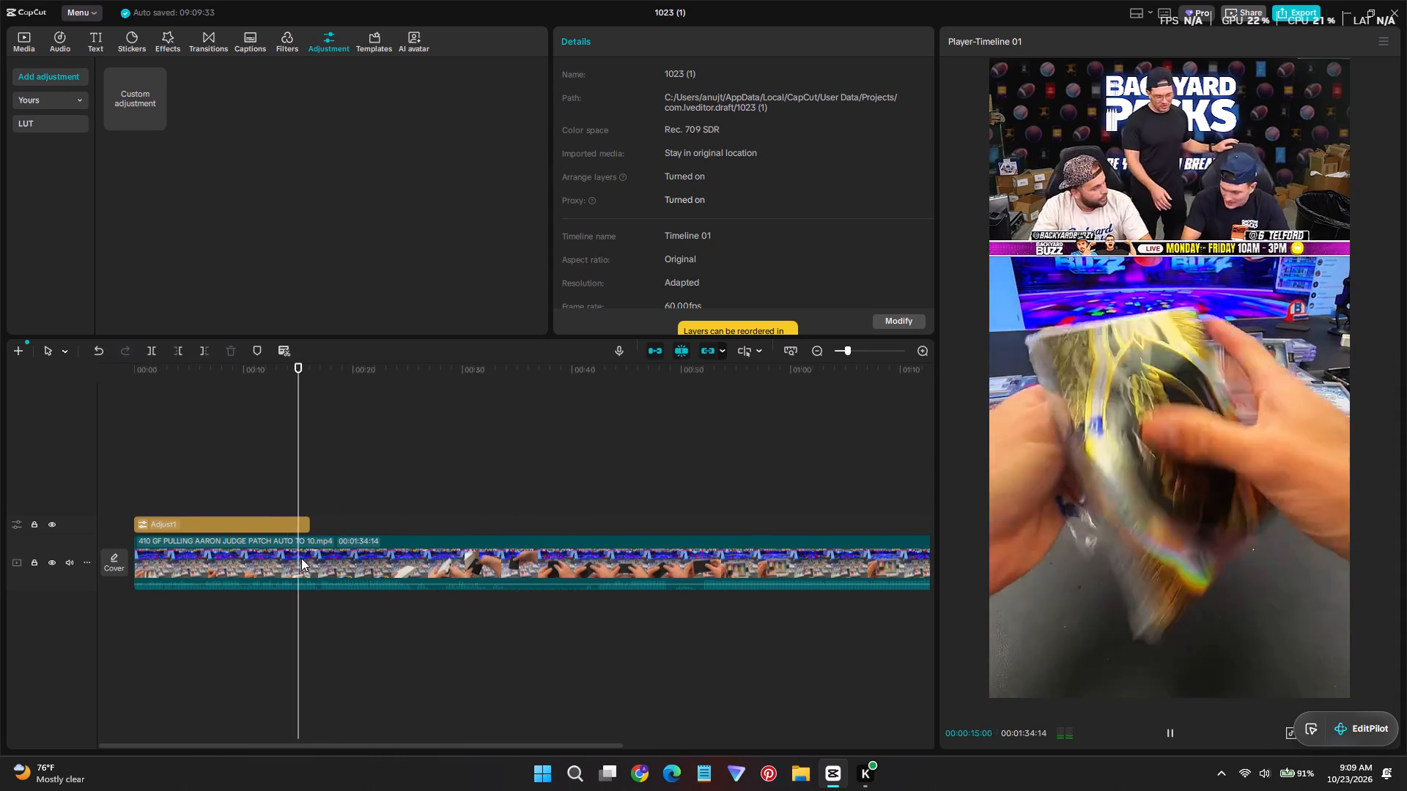
key("space")
scroll(538, 560, "down", 4, "ctrl")
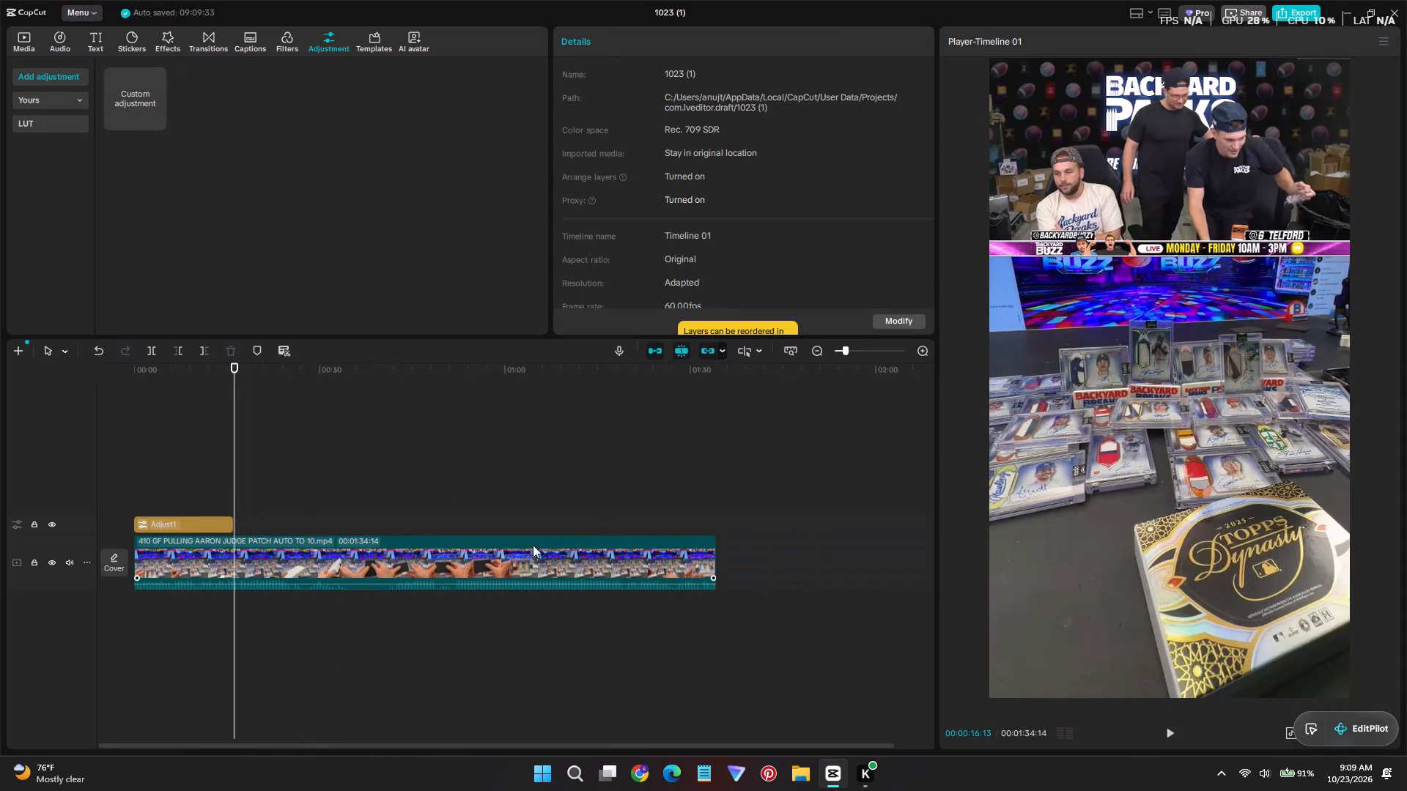
left_click(447, 519)
key("space")
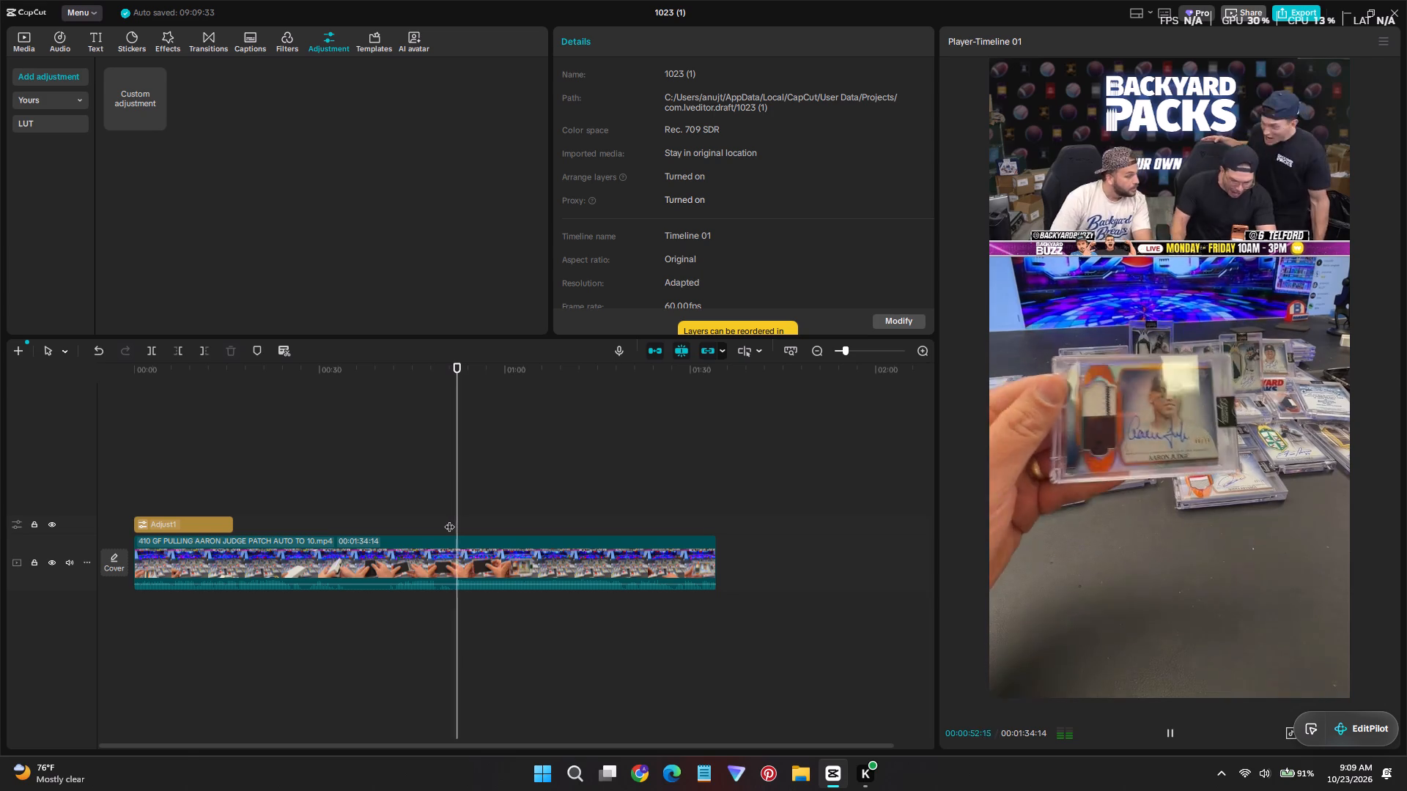
key("space")
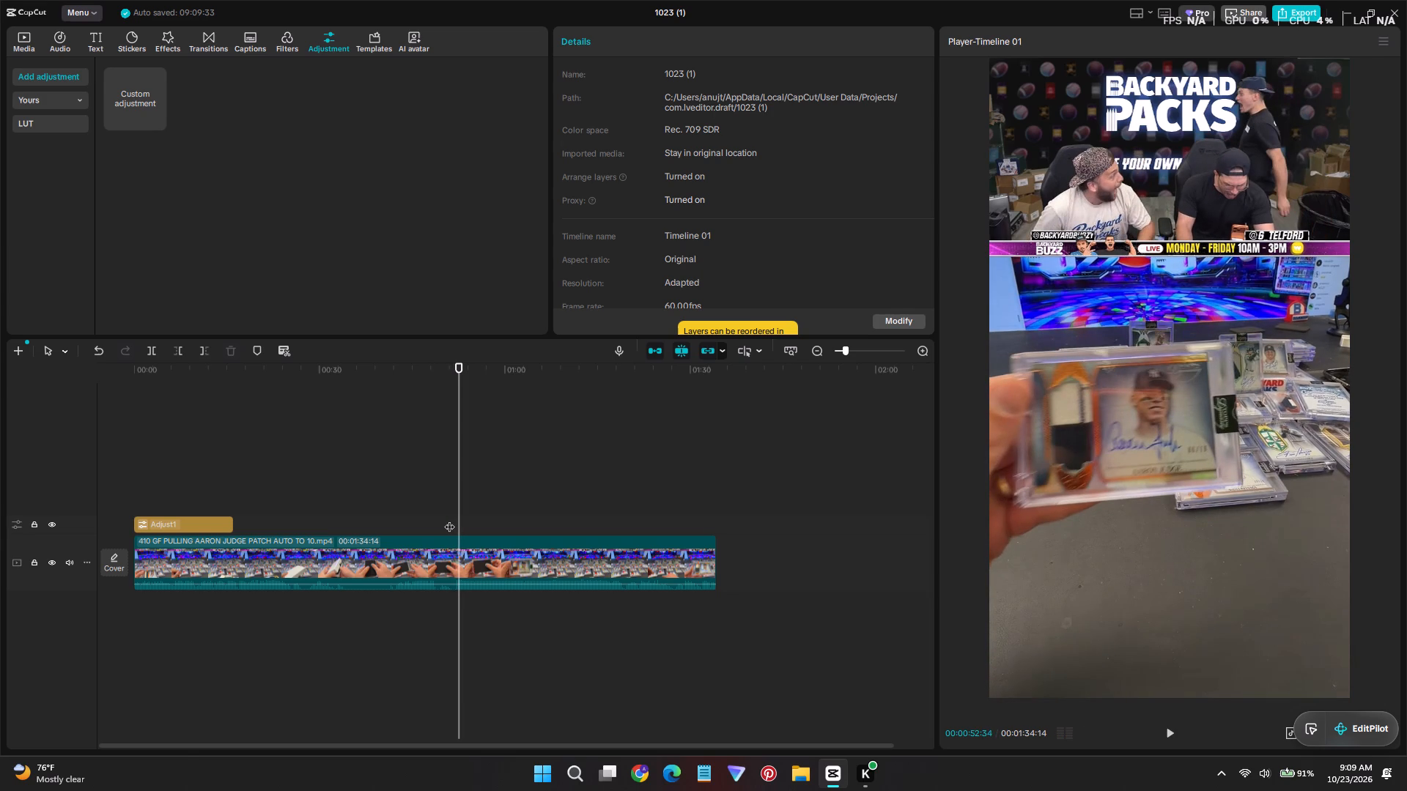
scroll(449, 519, "up", 6, "ctrl")
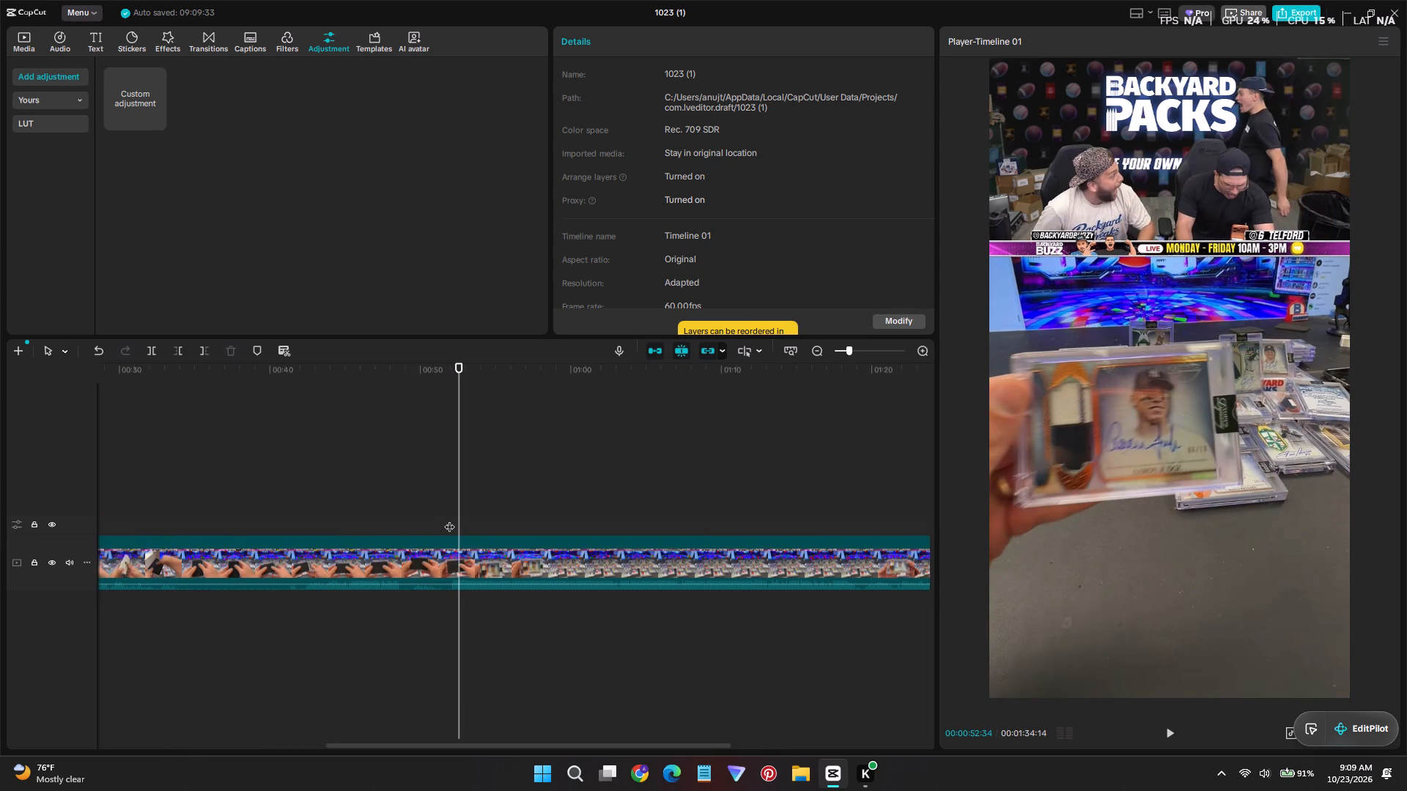
left_click(440, 510)
key("space")
key("space")
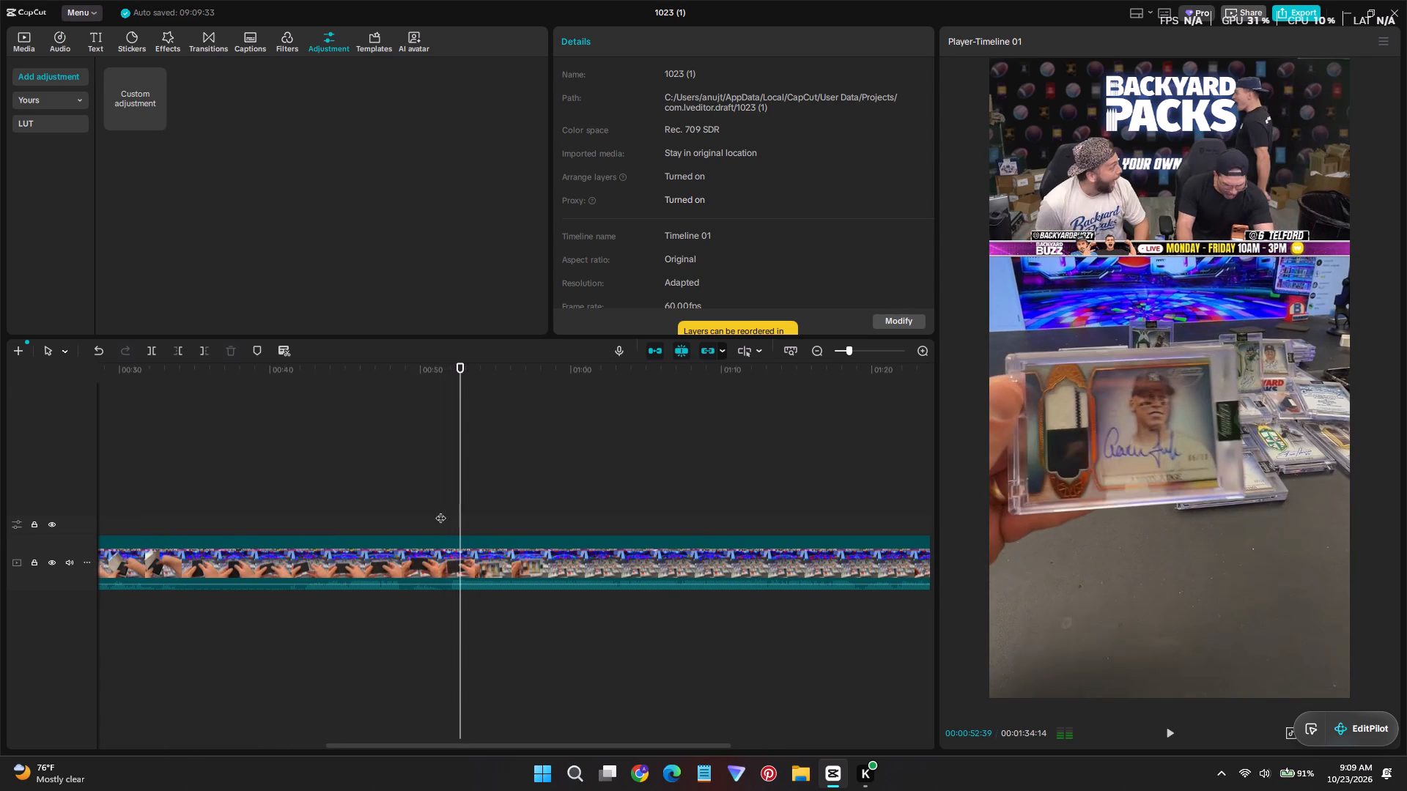
key("space")
key("space")
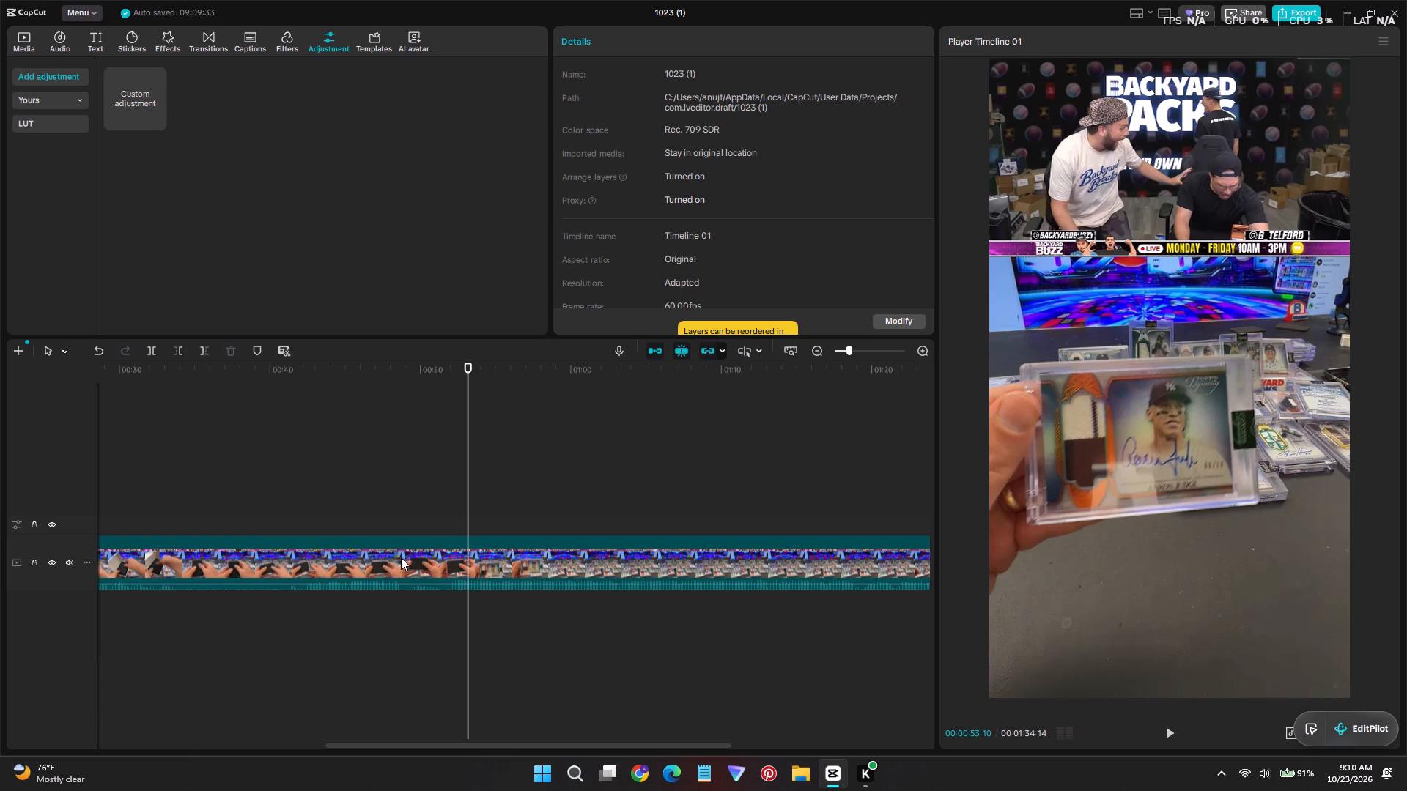
Review the footage from the timeline start through the Topps Dynasty box opening, between about 0 and 29 seconds.
scroll(400, 560, "down", 8, "ctrl")
left_click_drag(176, 376, 151, 374)
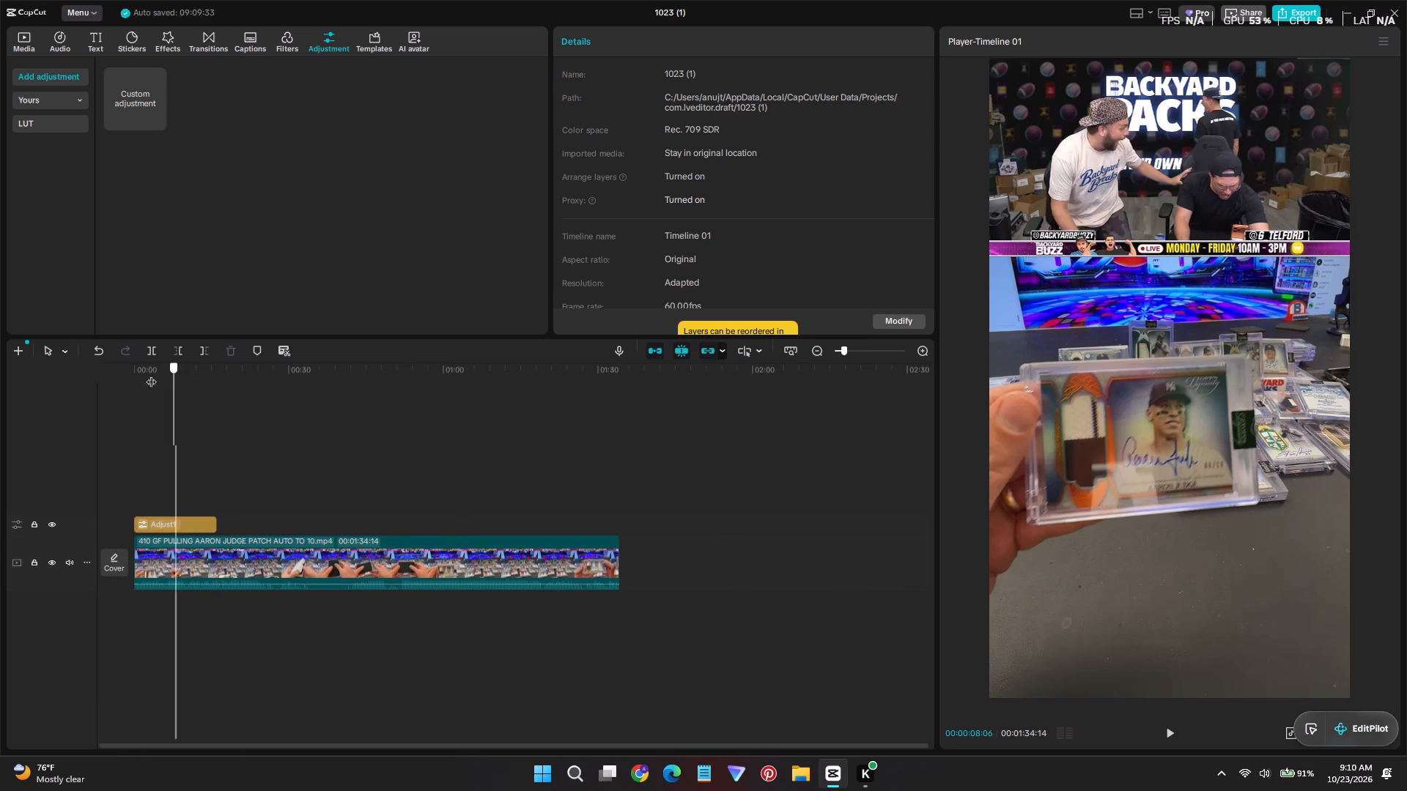
left_click_drag(151, 374, 73, 379)
scroll(202, 520, "up", 10, "ctrl")
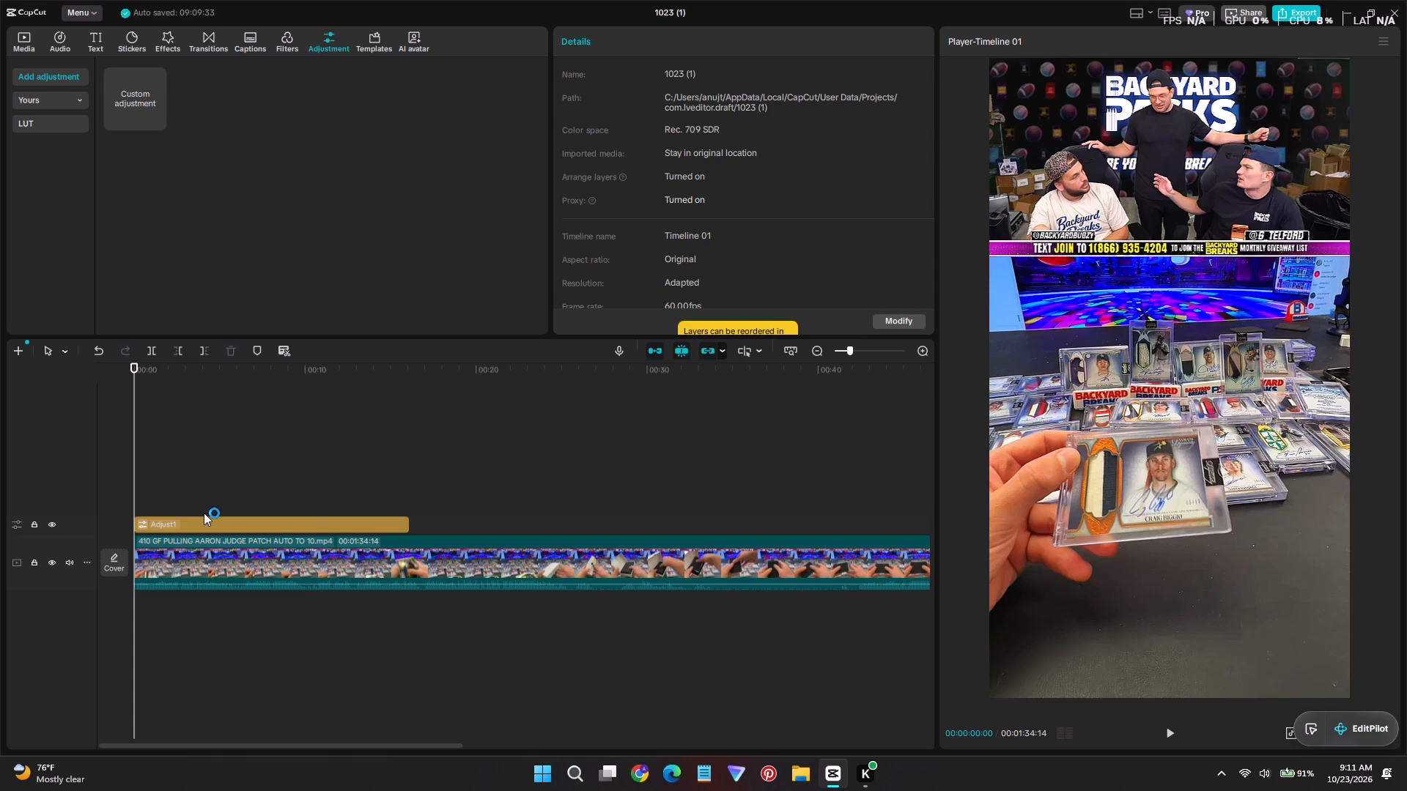
scroll(207, 436, "down", 1)
left_click(318, 370)
left_click_drag(318, 370, 390, 379)
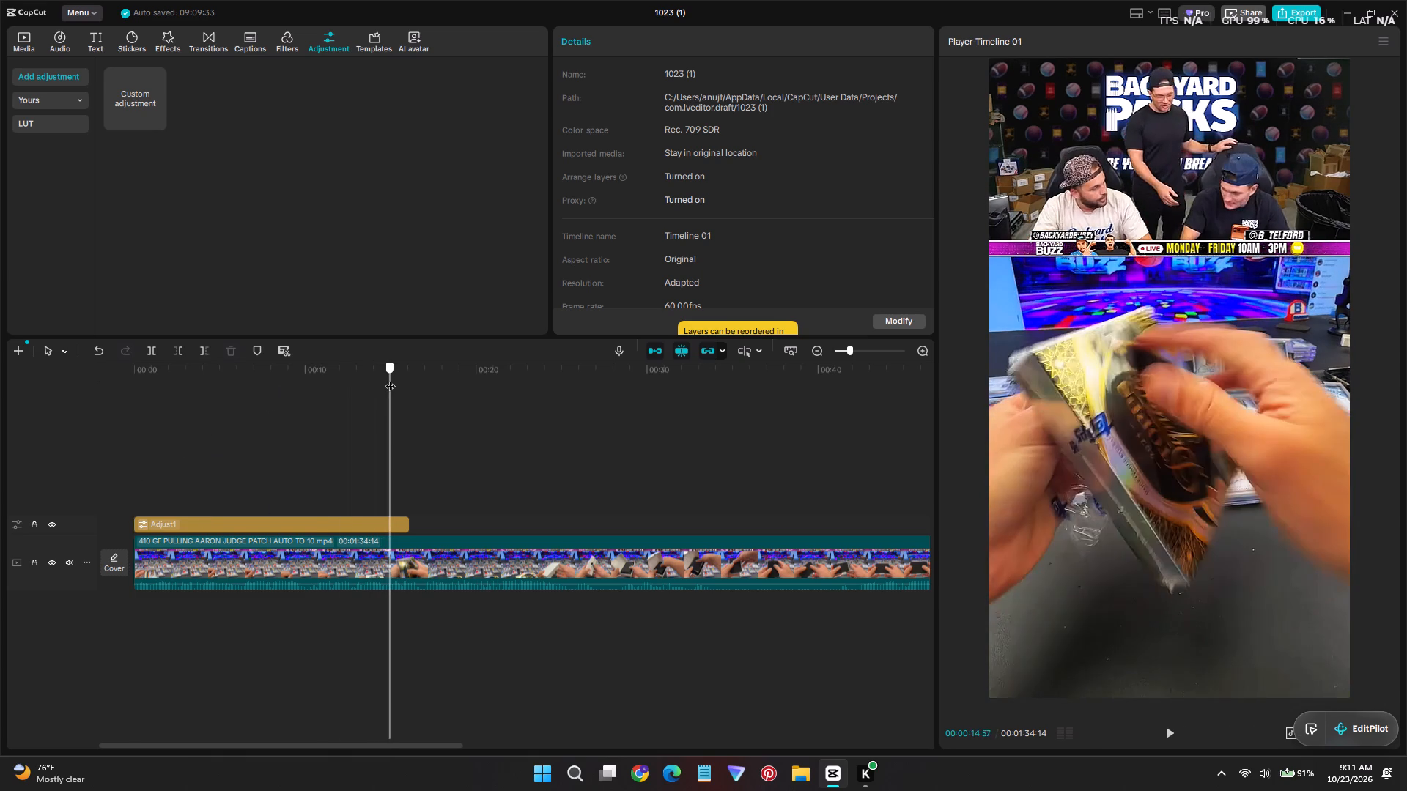
left_click_drag(390, 379, 448, 394)
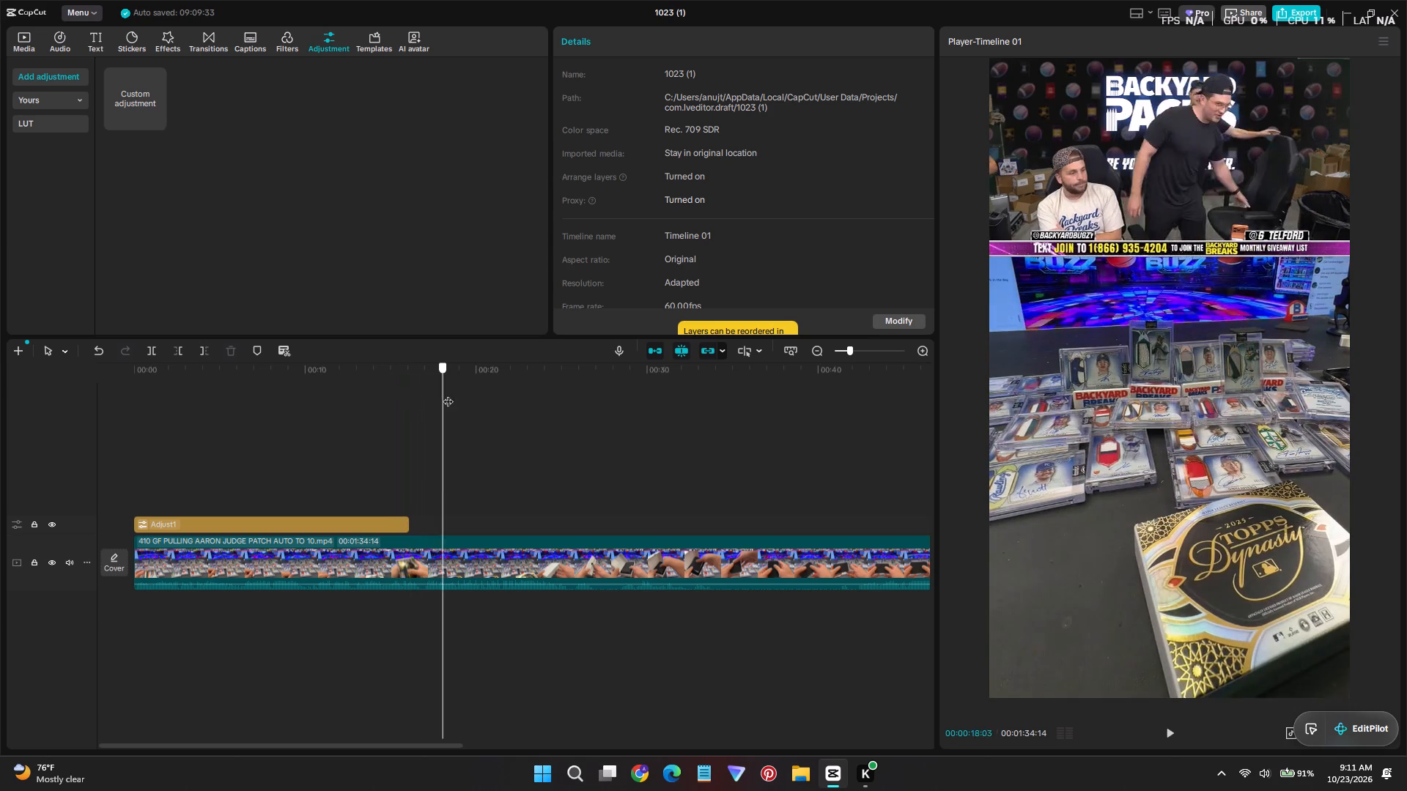
left_click_drag(448, 394, 558, 422)
scroll(517, 439, "down", 7, "ctrl")
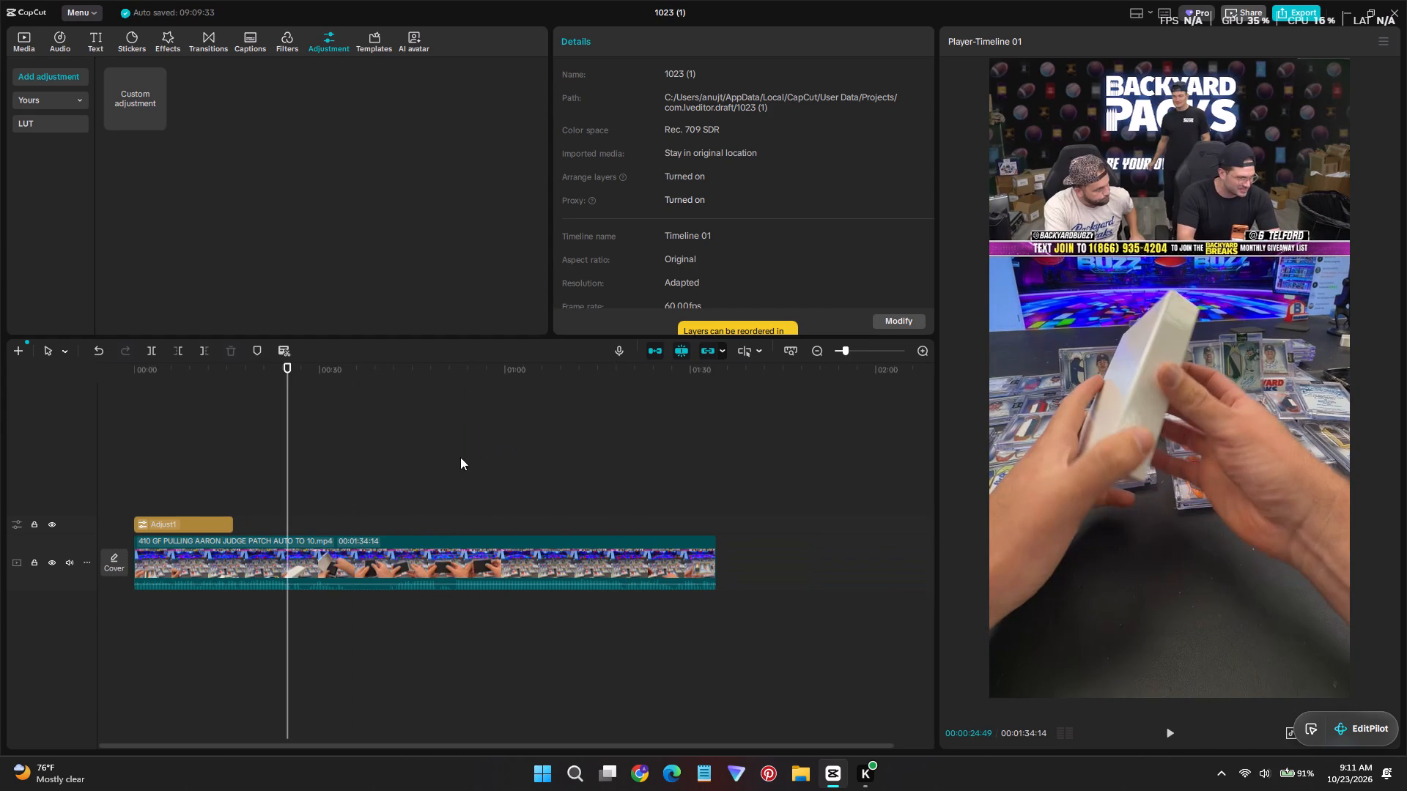
left_click(309, 482)
key("space")
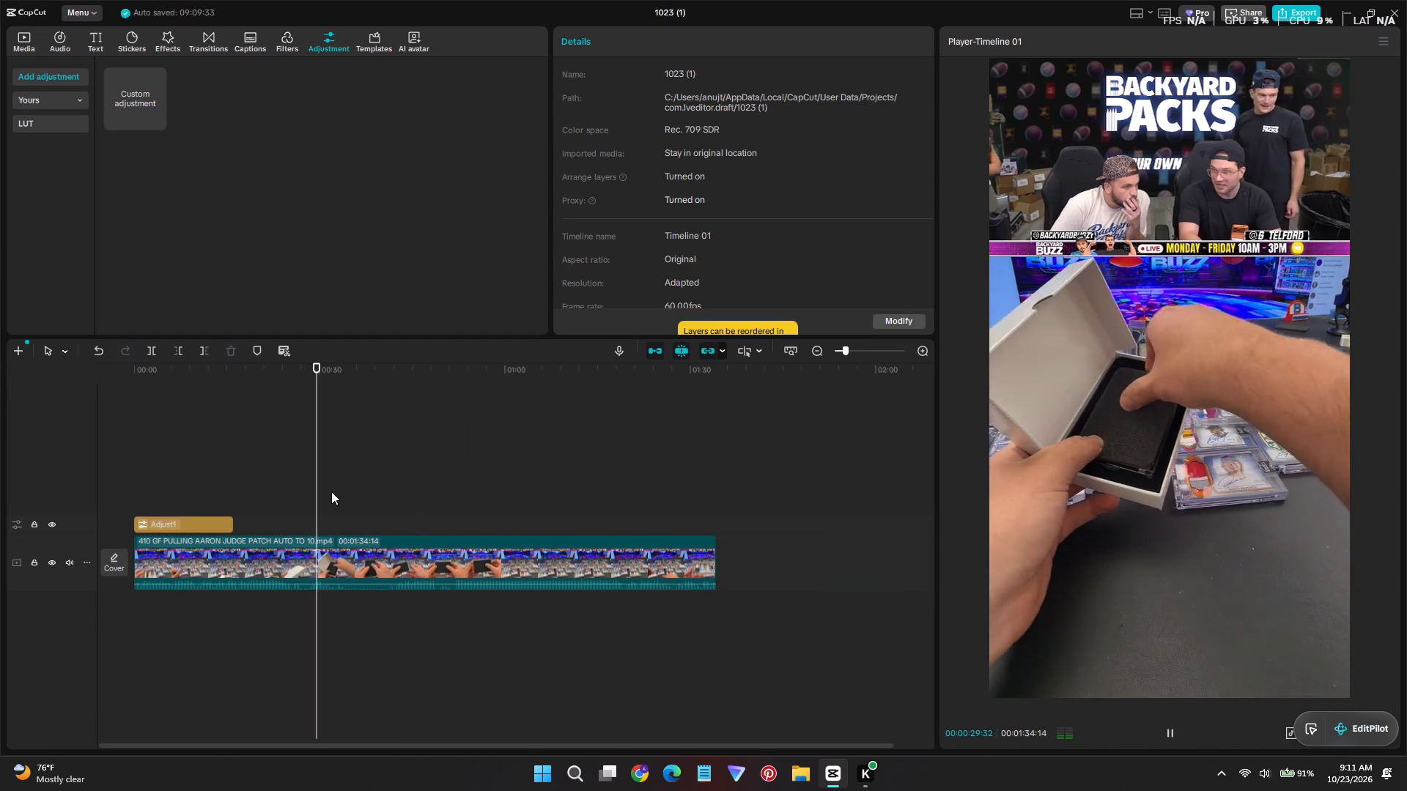
left_click(269, 480)
key("space")
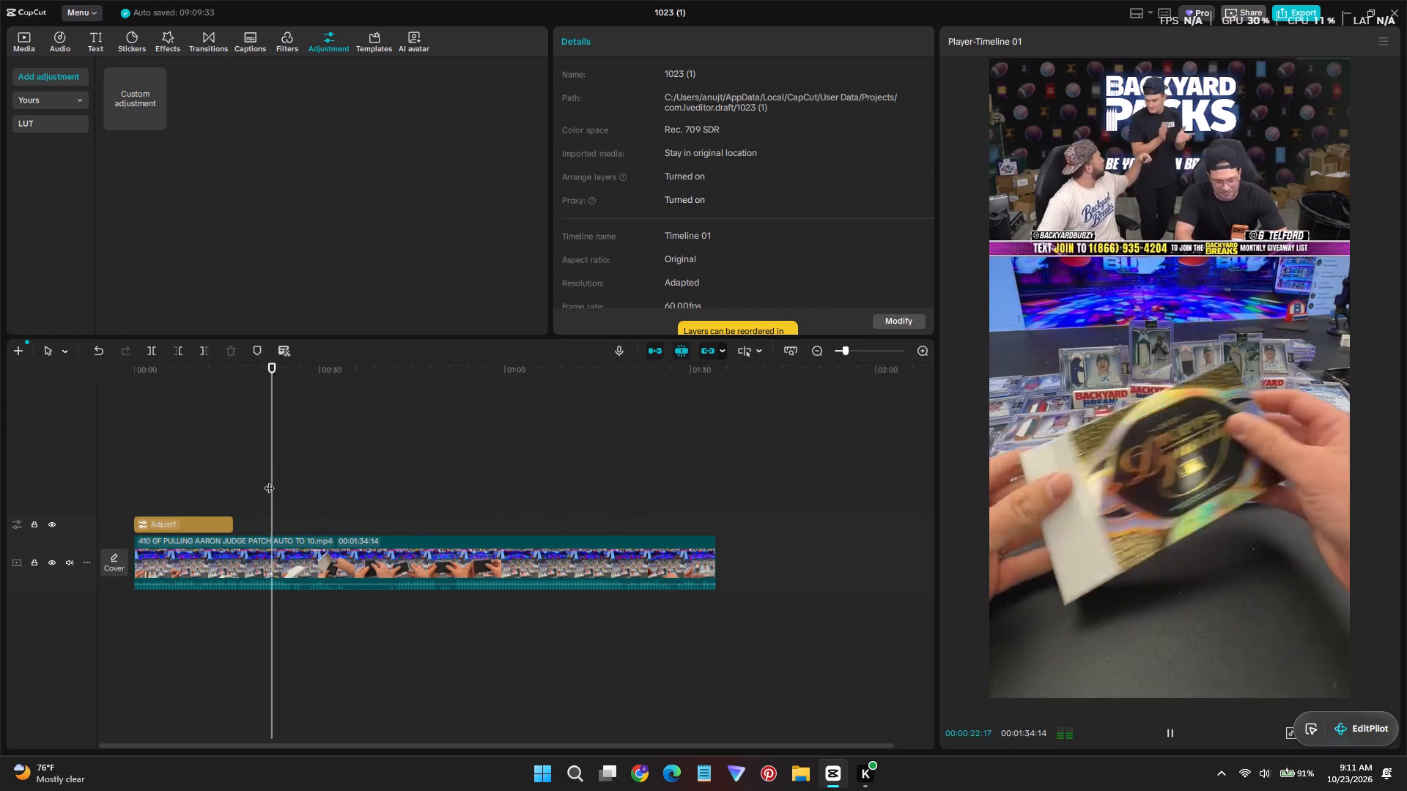
left_click(269, 480)
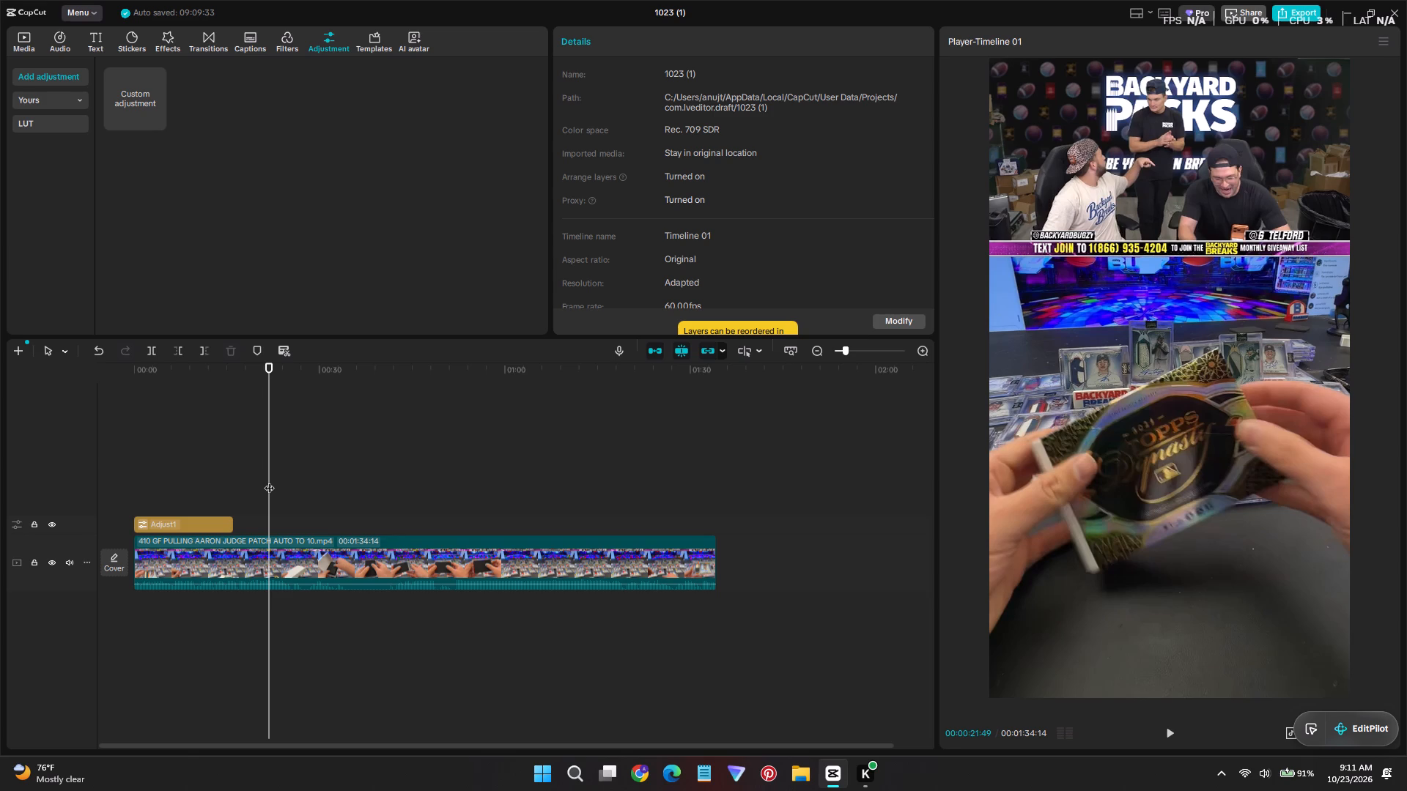
left_click(269, 480)
Examine the frame where the adjustment layer ends, near 16 seconds, and its place in the whole video.
scroll(188, 520, "up", 20, "ctrl")
scroll(188, 520, "up", 2, "ctrl")
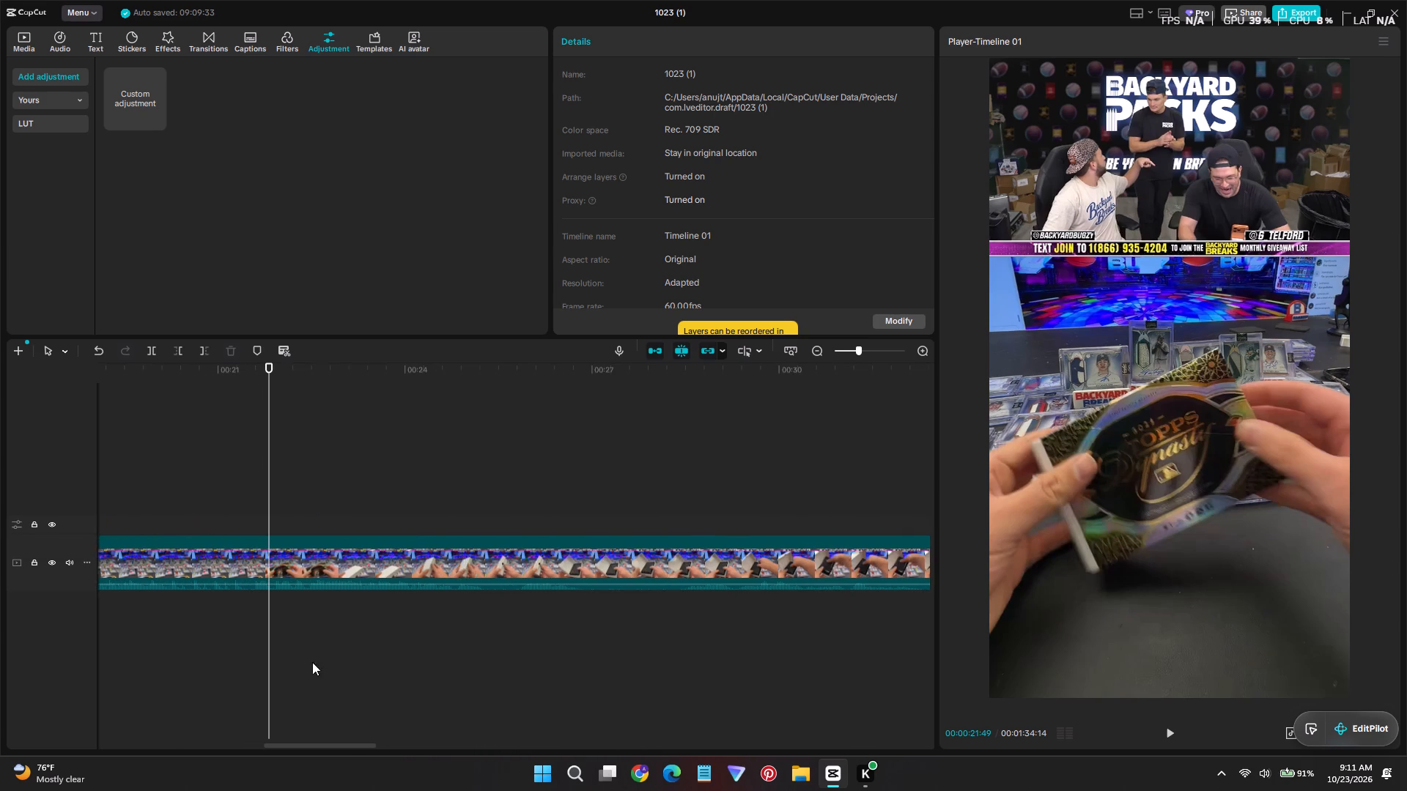
left_click_drag(363, 746, 429, 757)
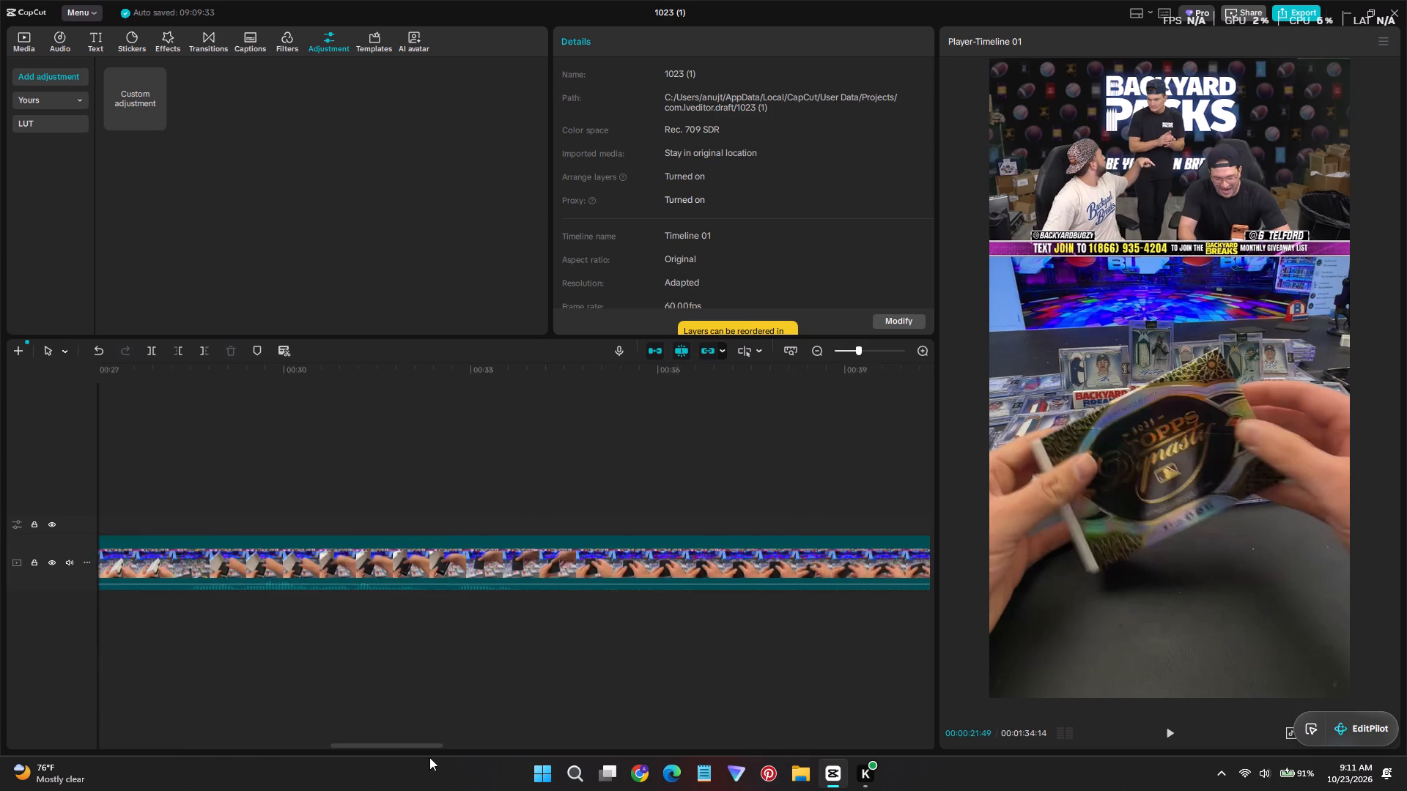
left_click_drag(429, 757, 278, 766)
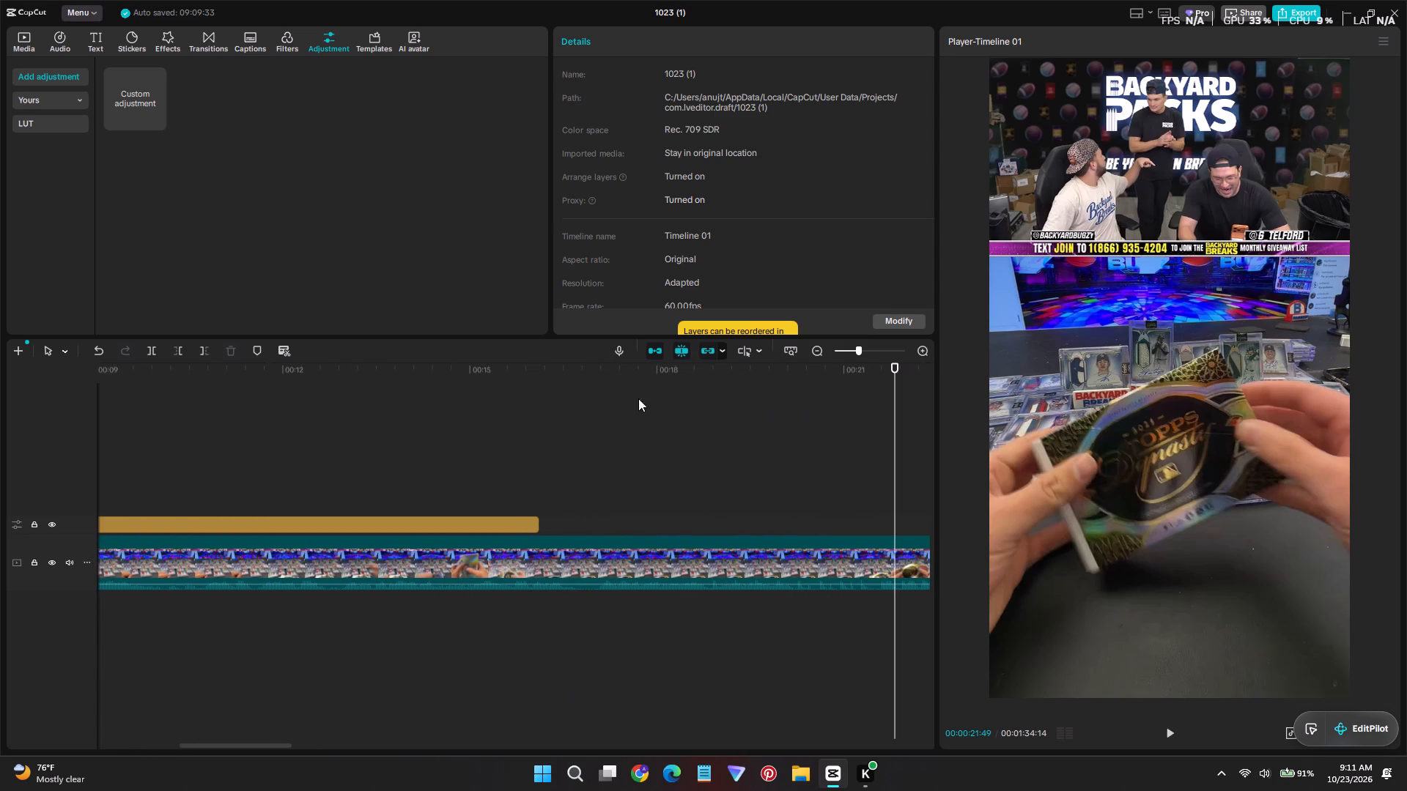
left_click(531, 370)
left_click_drag(531, 370, 538, 371)
scroll(629, 405, "down", 6, "ctrl")
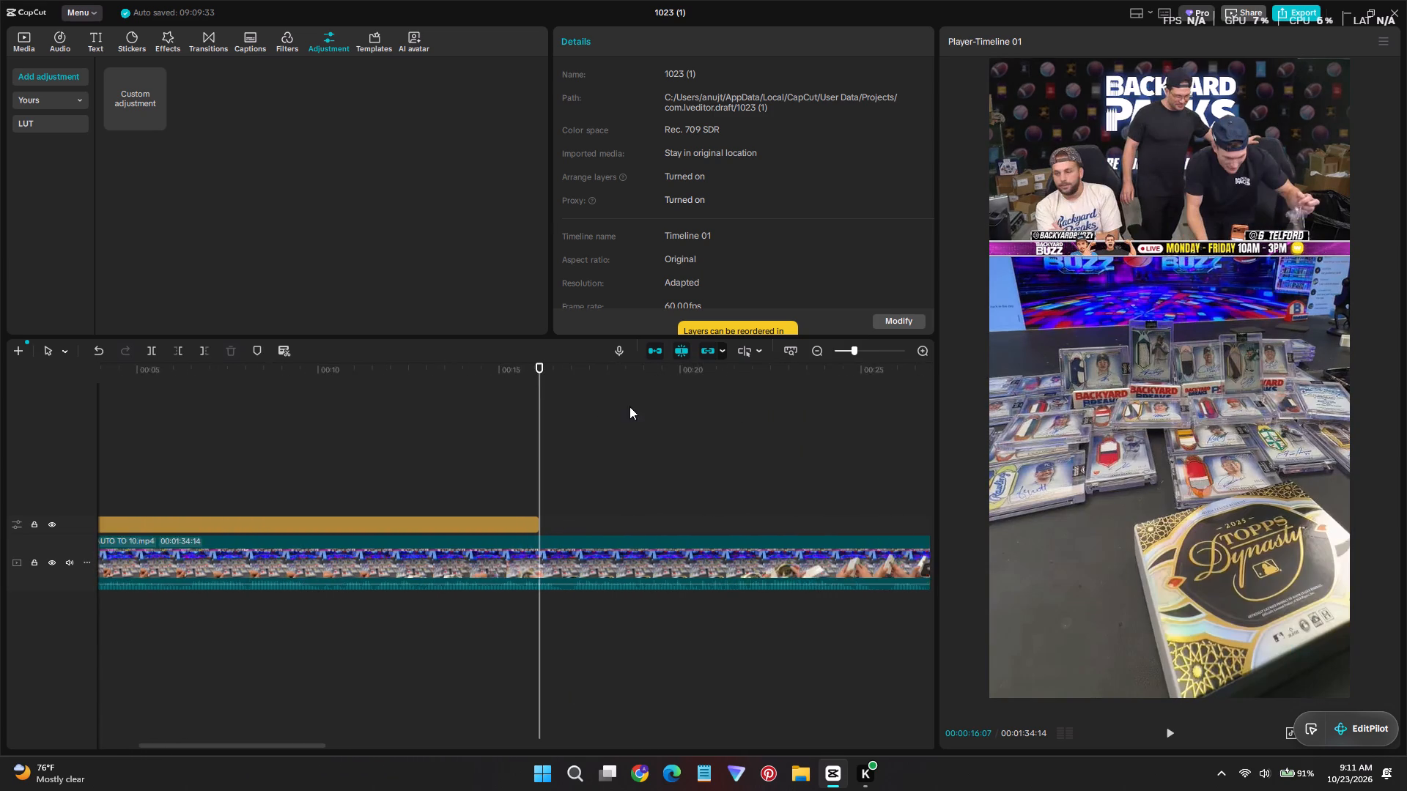
scroll(629, 406, "down", 7, "ctrl")
scroll(734, 510, "down", 4)
scroll(752, 511, "down", 6, "ctrl")
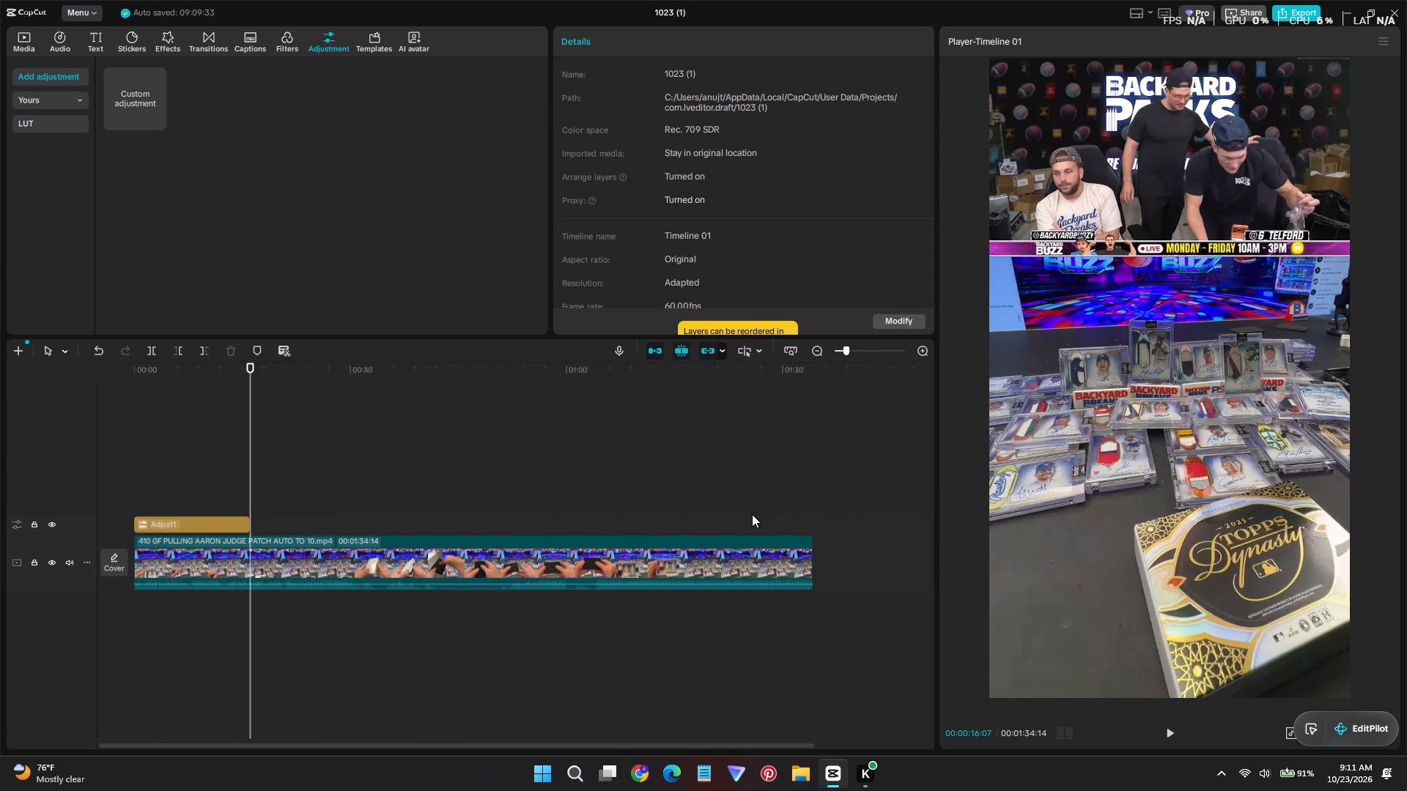
Examine the Aaron Judge card reveal between about 49 and 56 seconds.
left_click(490, 514)
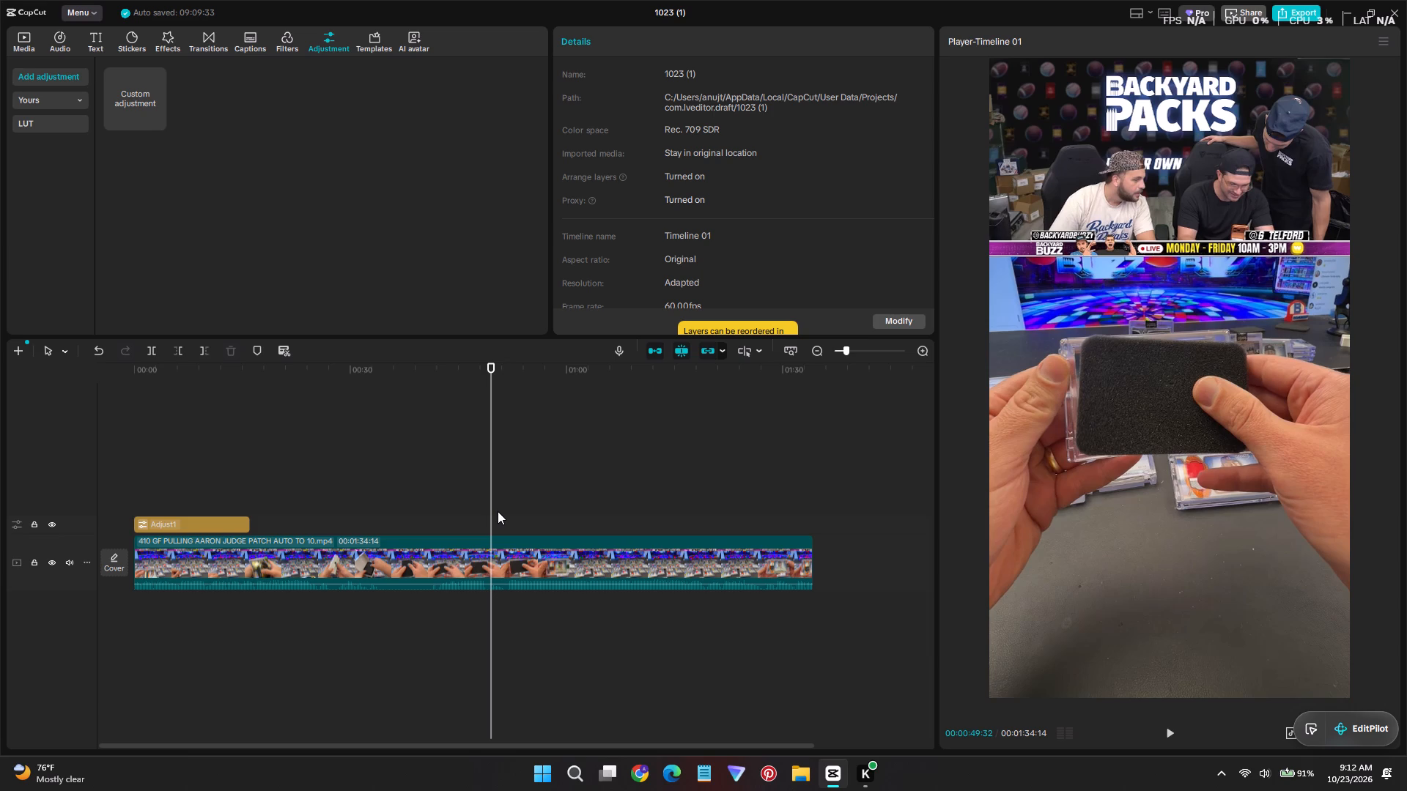
scroll(496, 511, "up", 10, "ctrl")
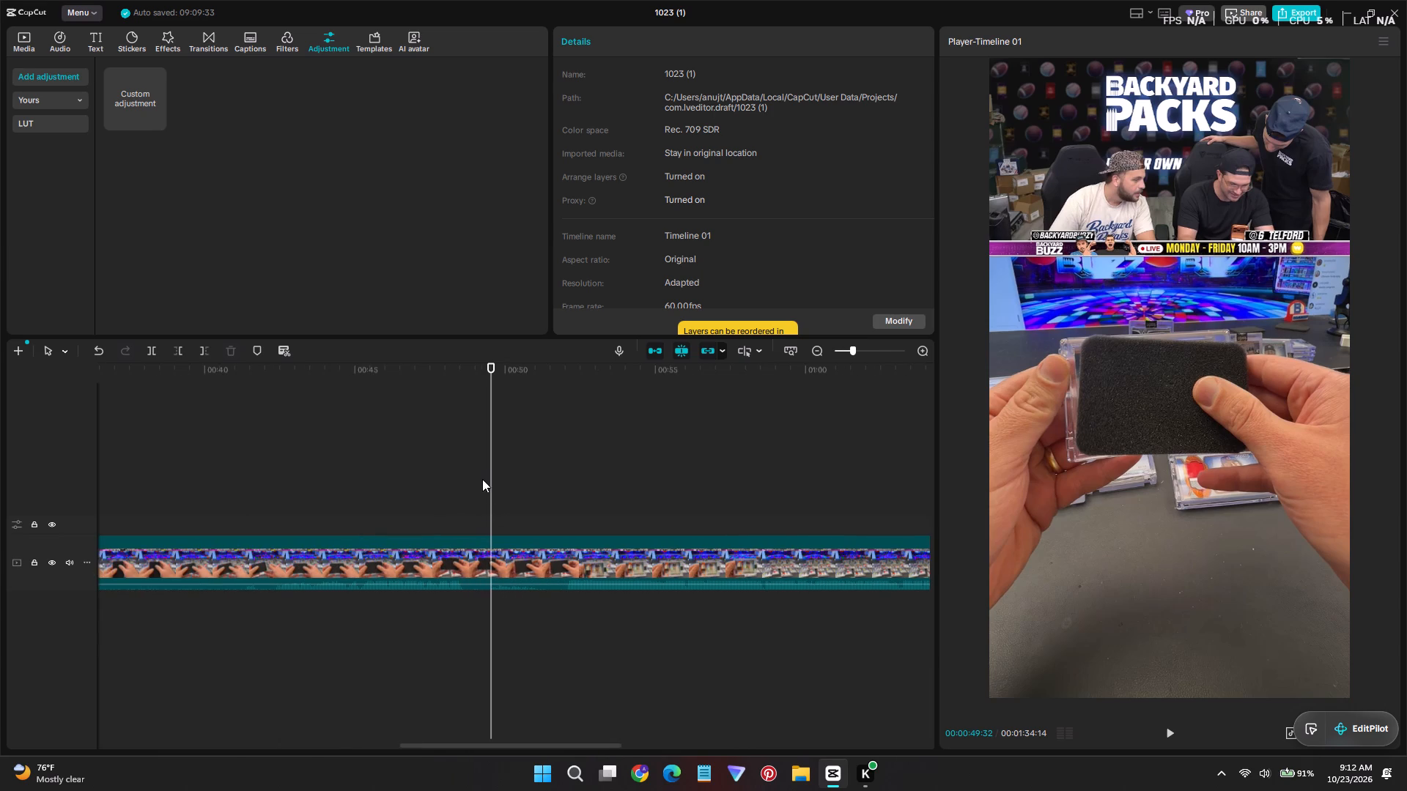
left_click_drag(496, 499, 589, 513)
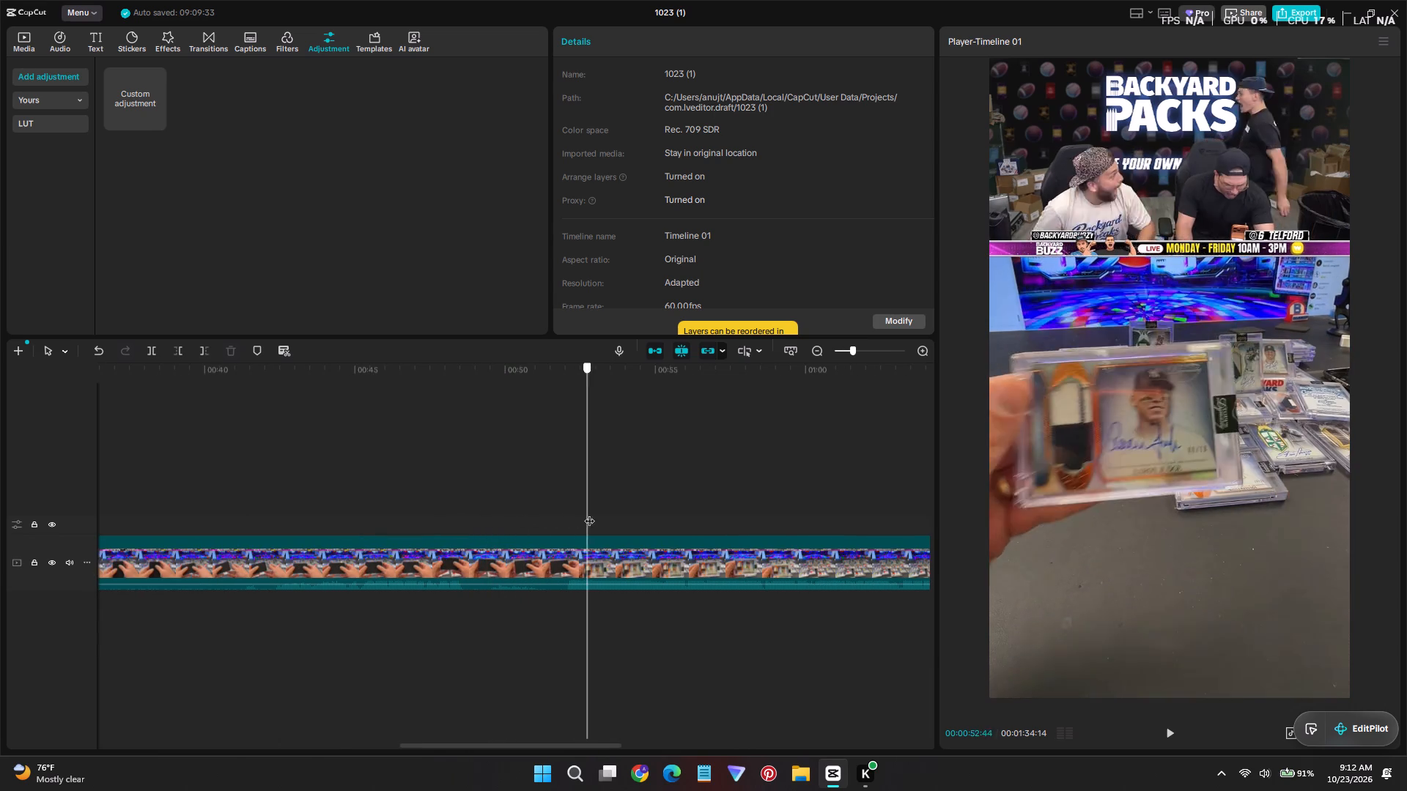
left_click_drag(589, 513, 708, 528)
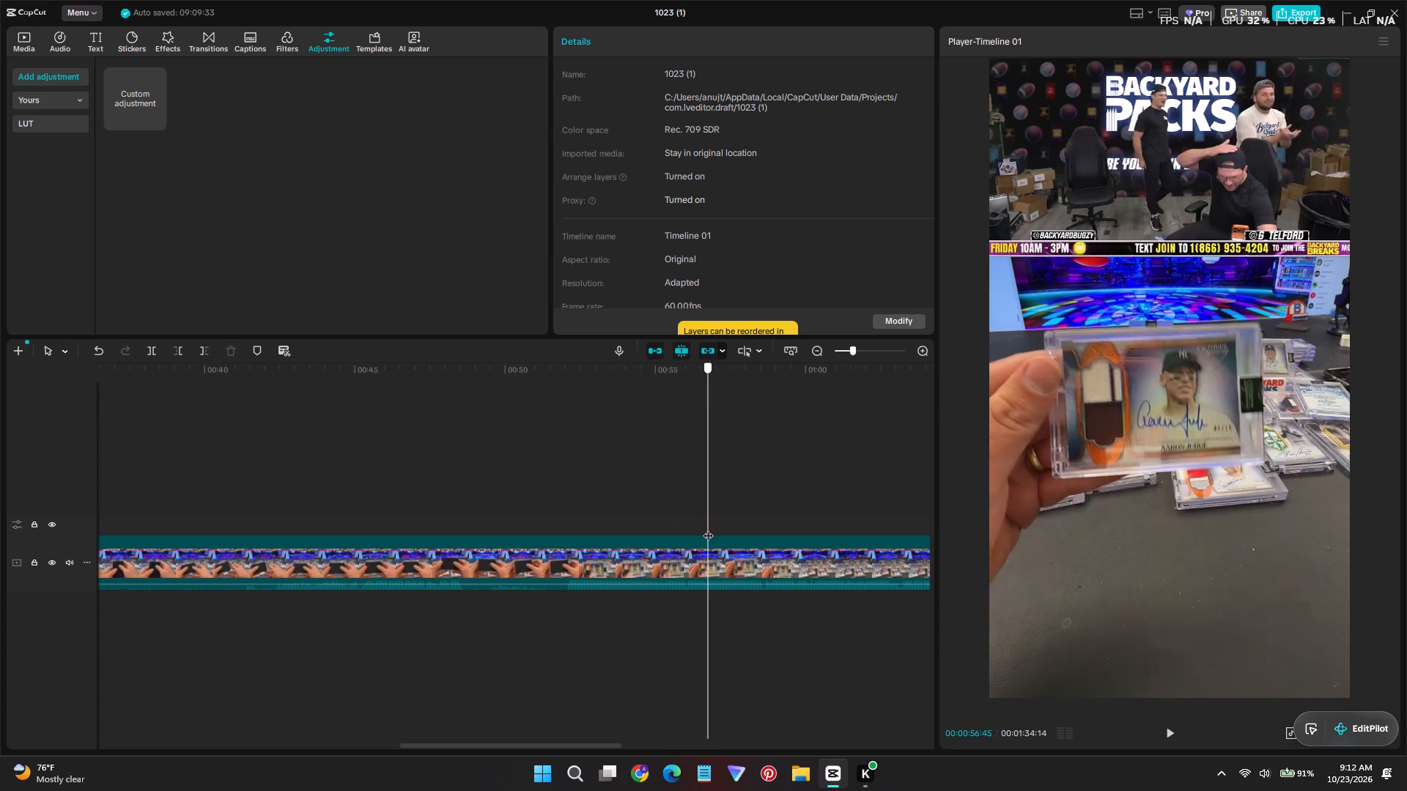
left_click_drag(708, 528, 706, 529)
scroll(580, 577, "down", 9, "ctrl")
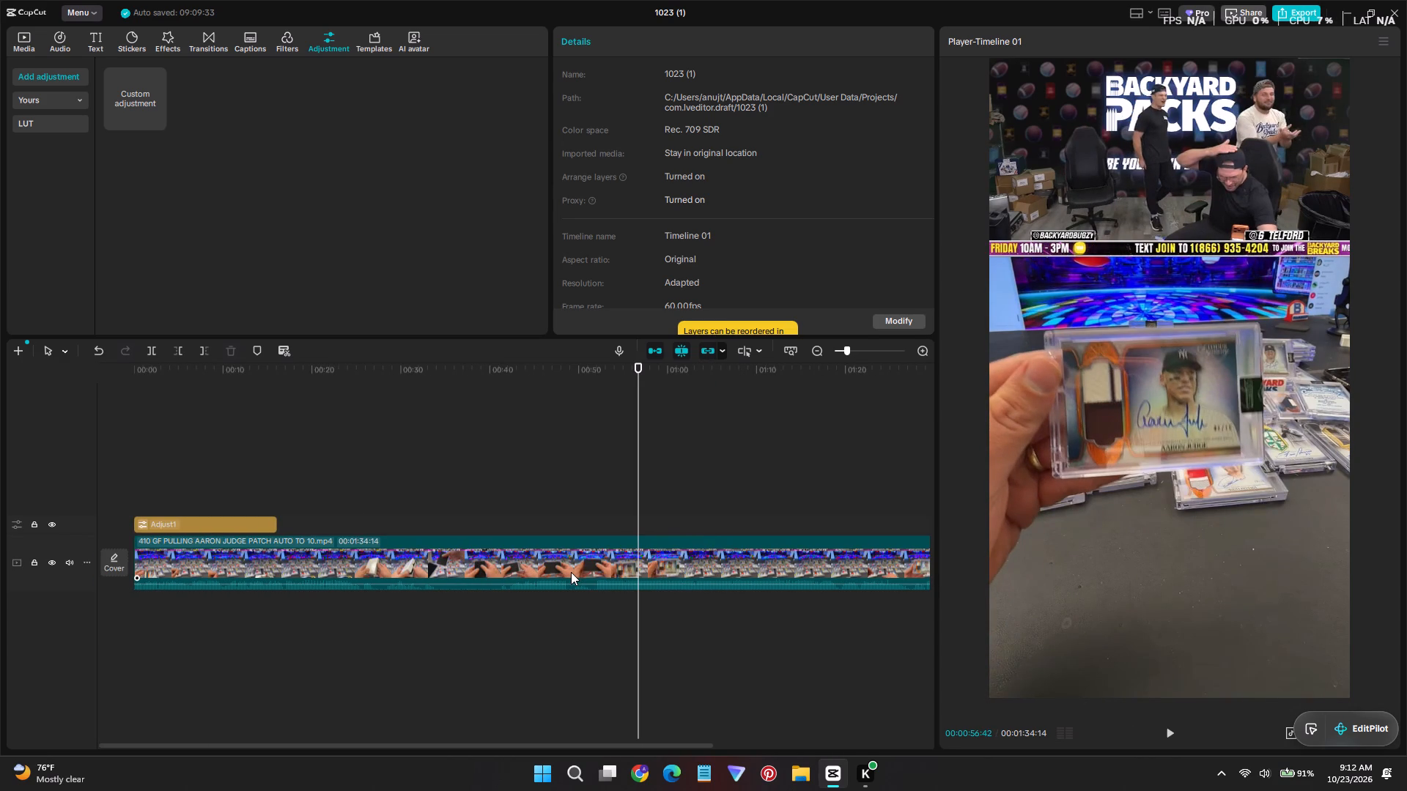
scroll(547, 586, "down", 1)
Review the hosts' reaction footage following the Aaron Judge card reveal, between about 56 seconds and 1:06.
scroll(622, 576, "down", 3, "ctrl")
scroll(503, 604, "up", 7, "ctrl")
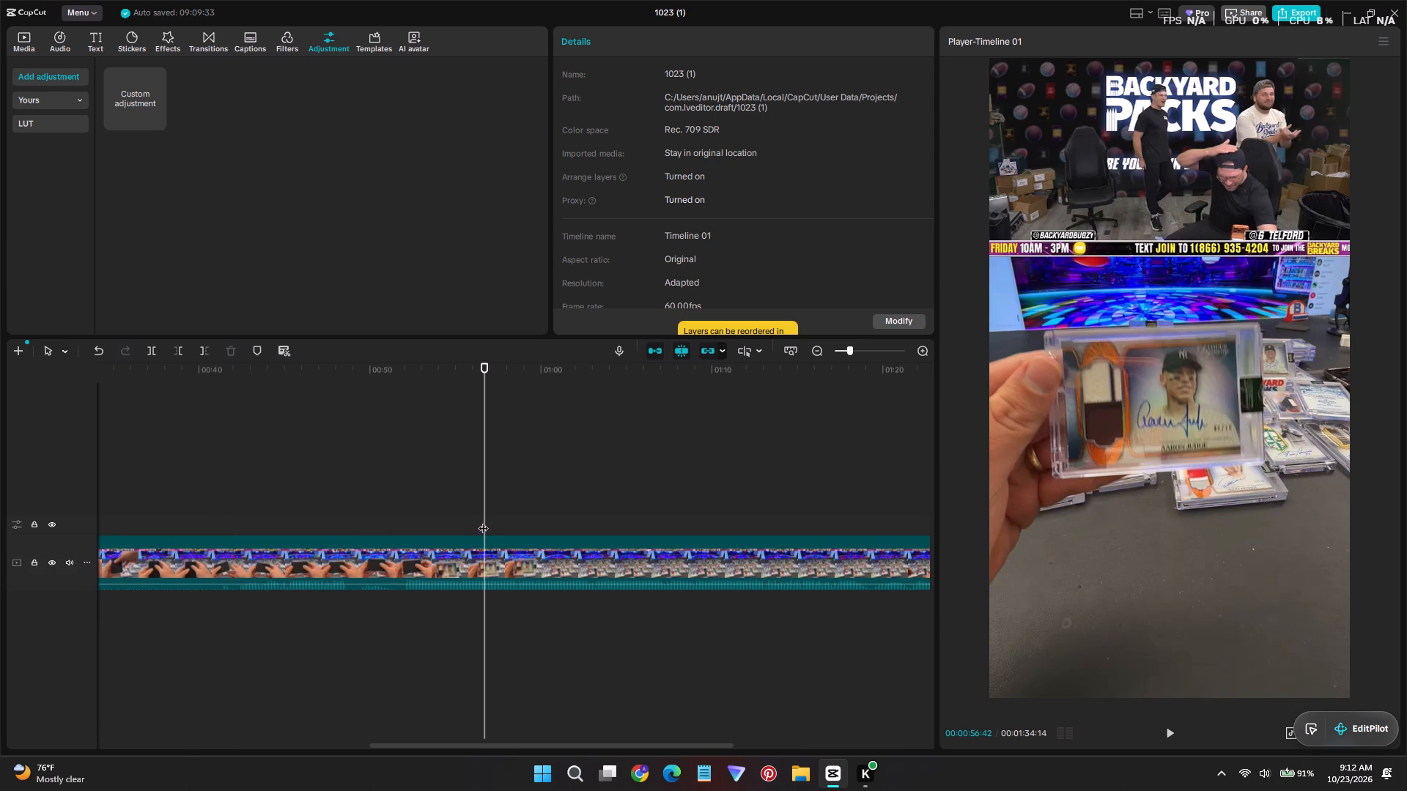
left_click_drag(483, 520, 569, 533)
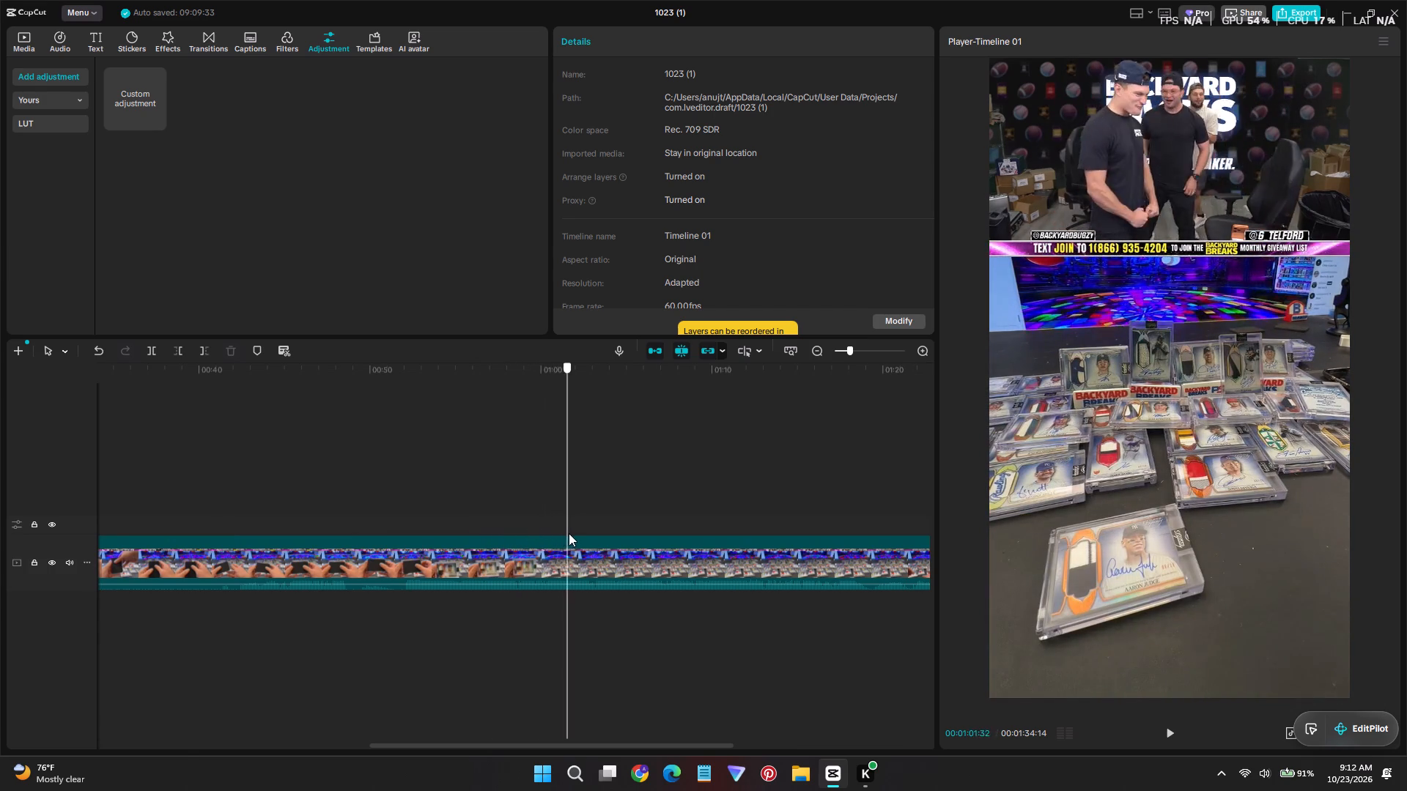
left_click_drag(569, 533, 556, 541)
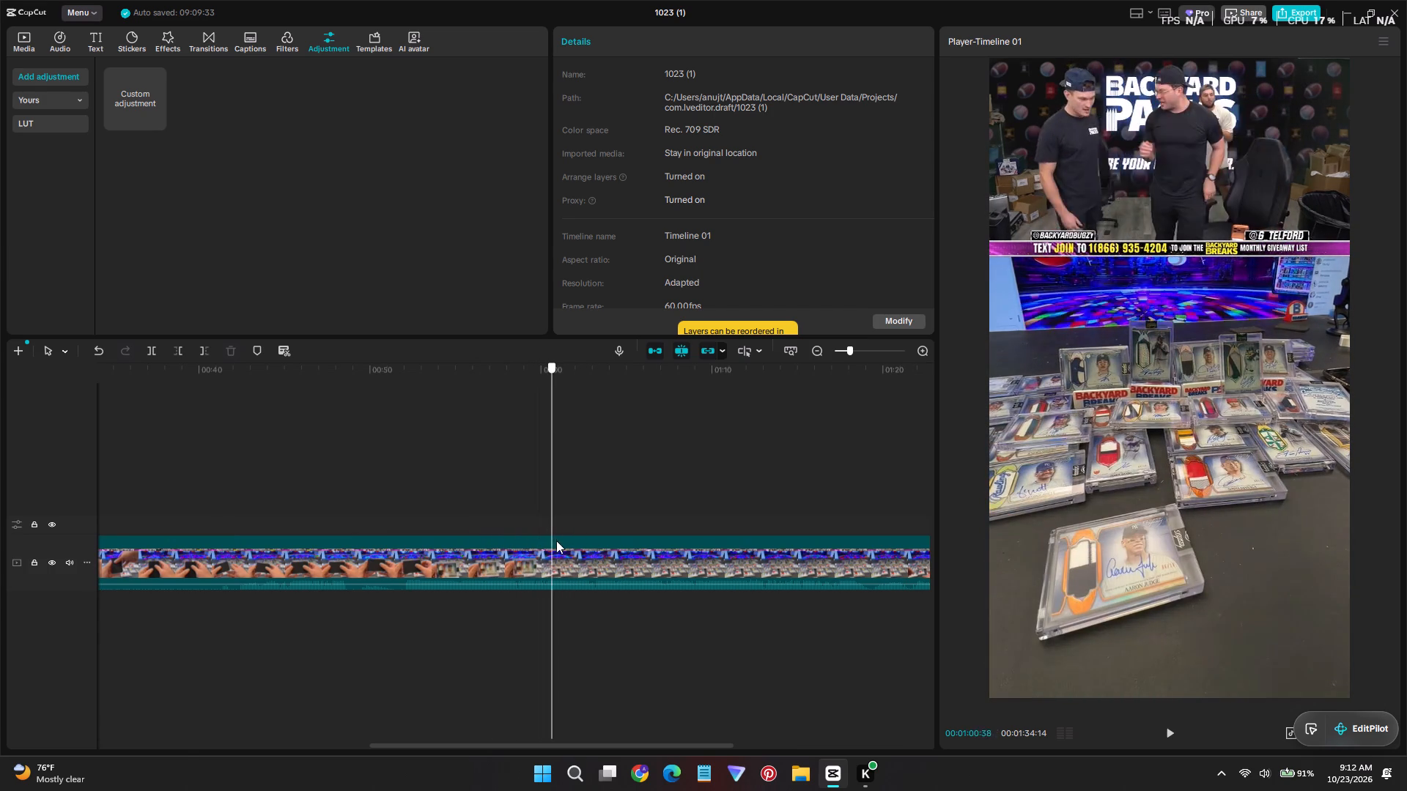
left_click_drag(556, 541, 582, 541)
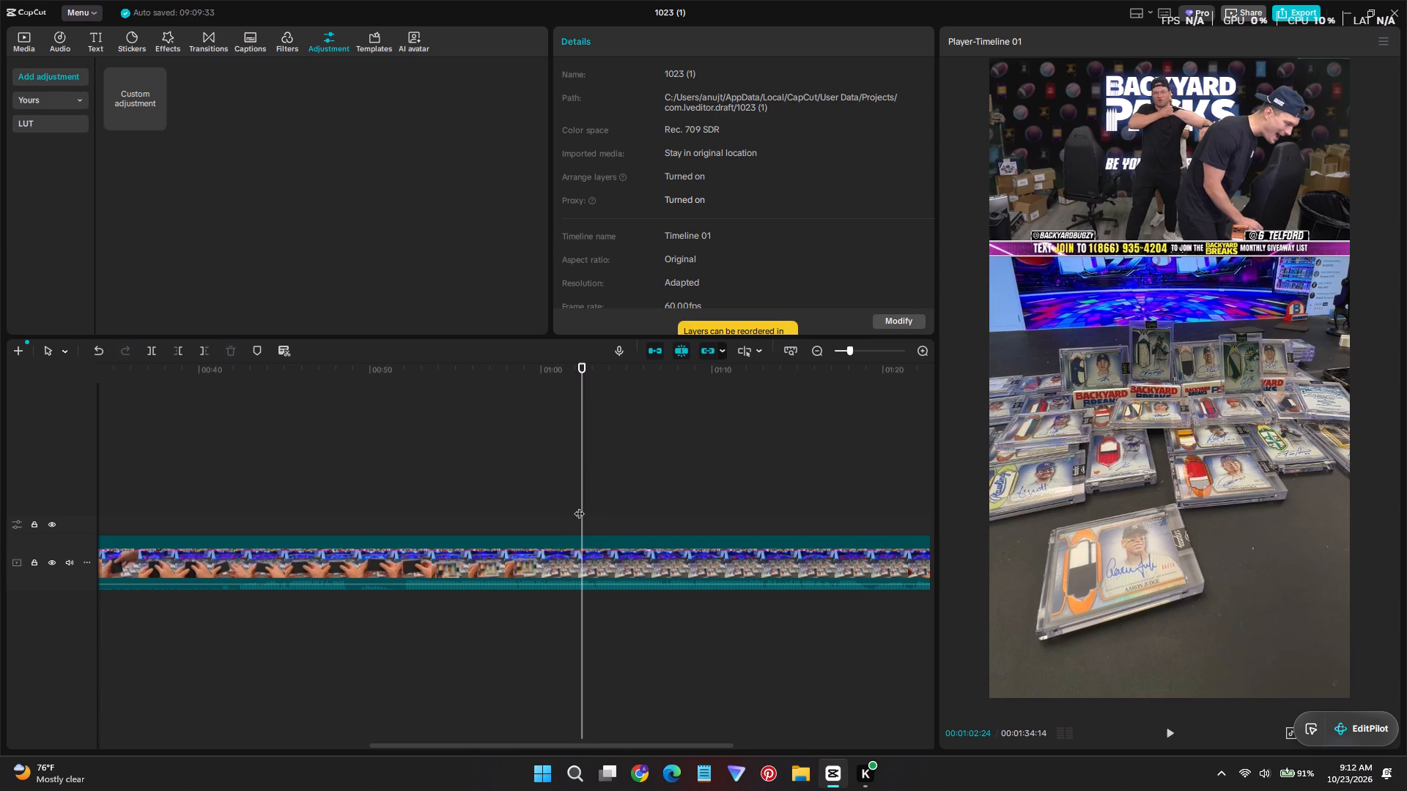
left_click_drag(579, 506, 643, 508)
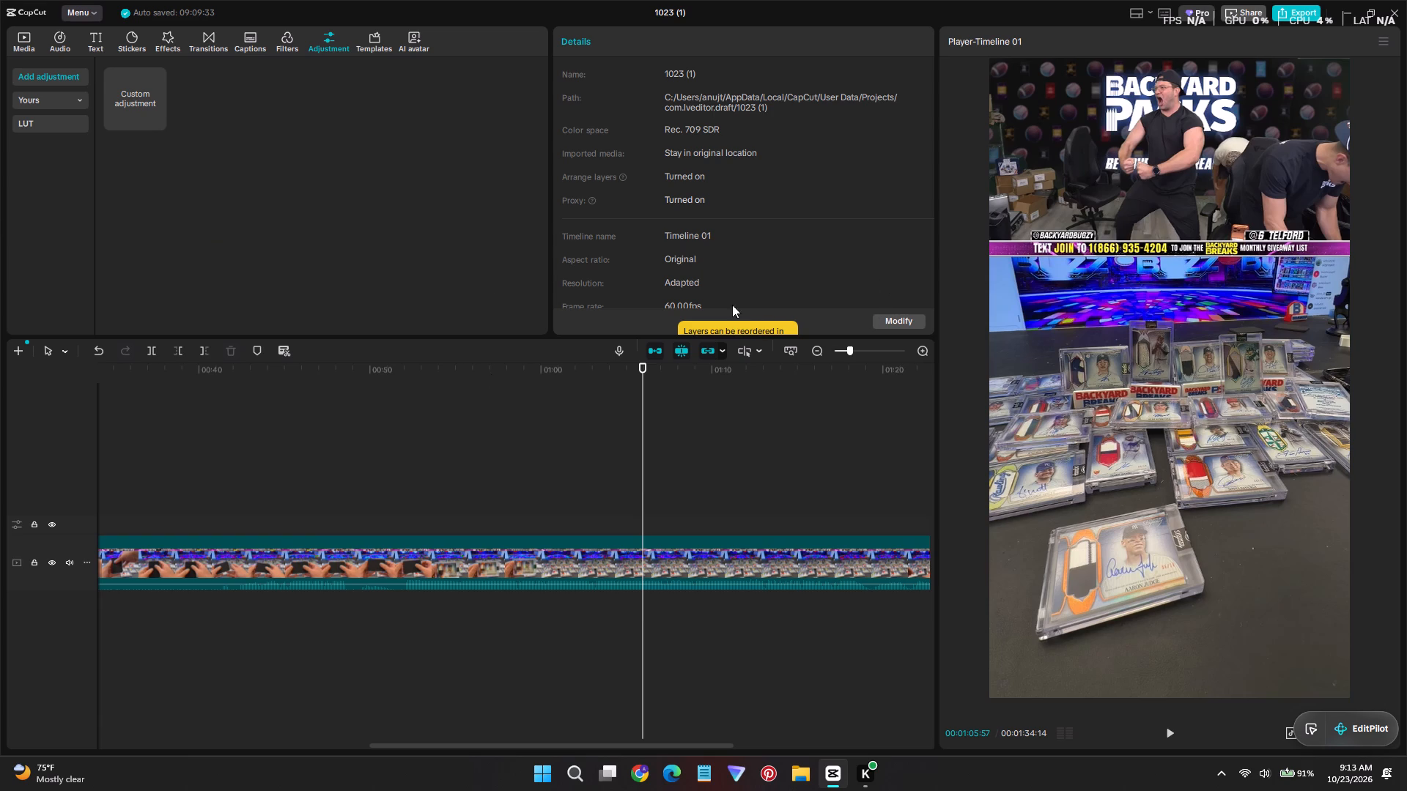
Play back the card reveal from about 52 seconds, and review the footage after it up to about 1:19.
scroll(448, 468, "down", 7, "ctrl")
left_click(459, 505)
key("space")
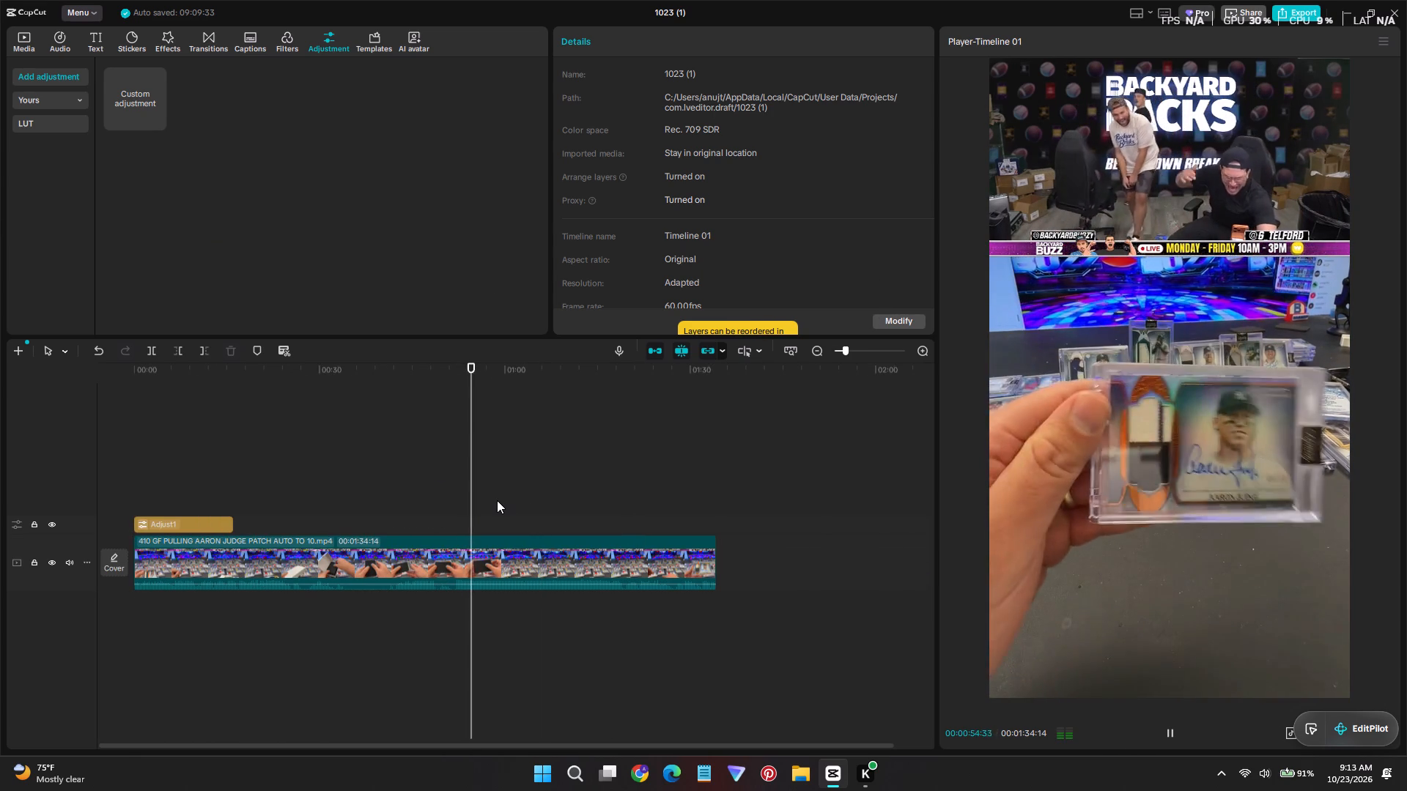
key("space")
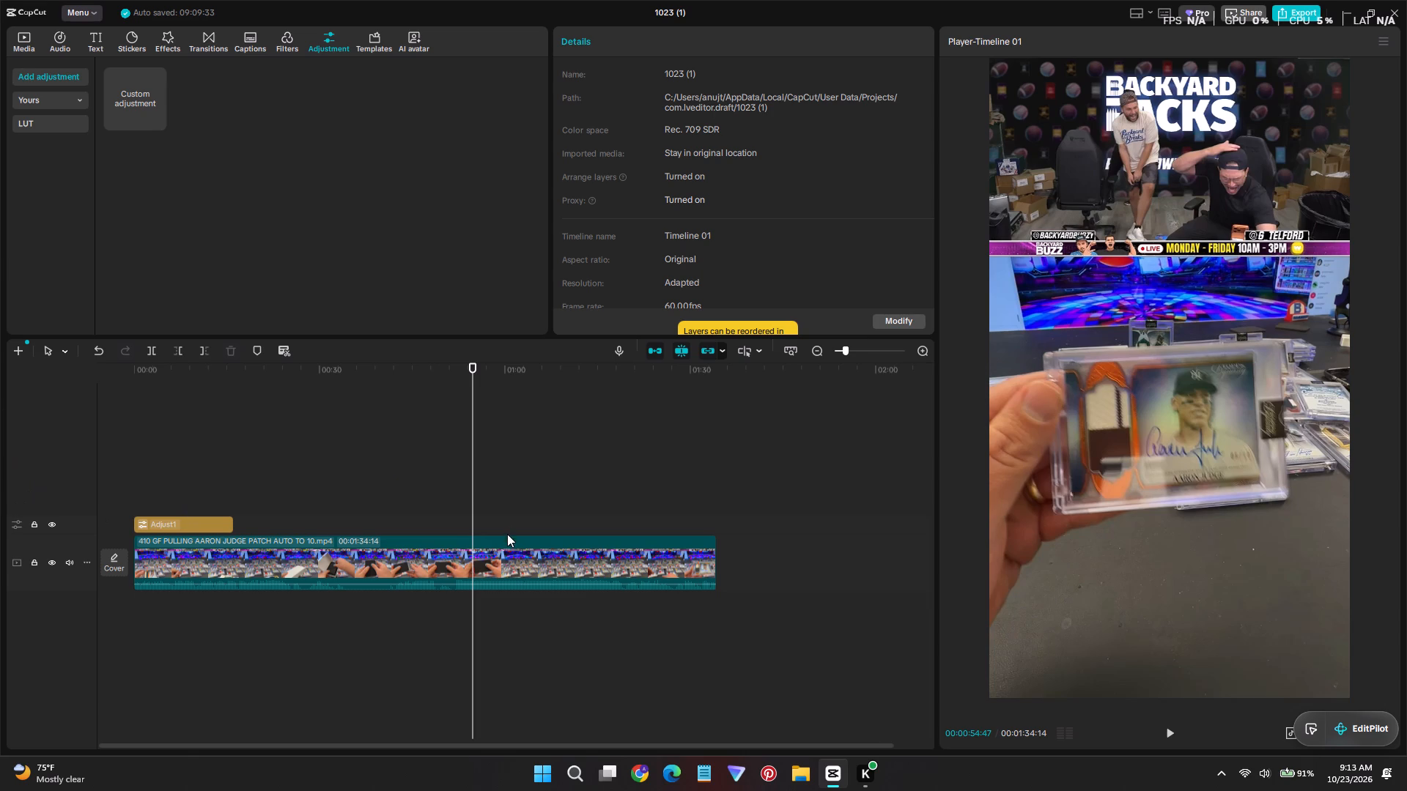
scroll(508, 541, "up", 7, "ctrl")
left_click(429, 507)
left_click_drag(429, 507, 447, 509)
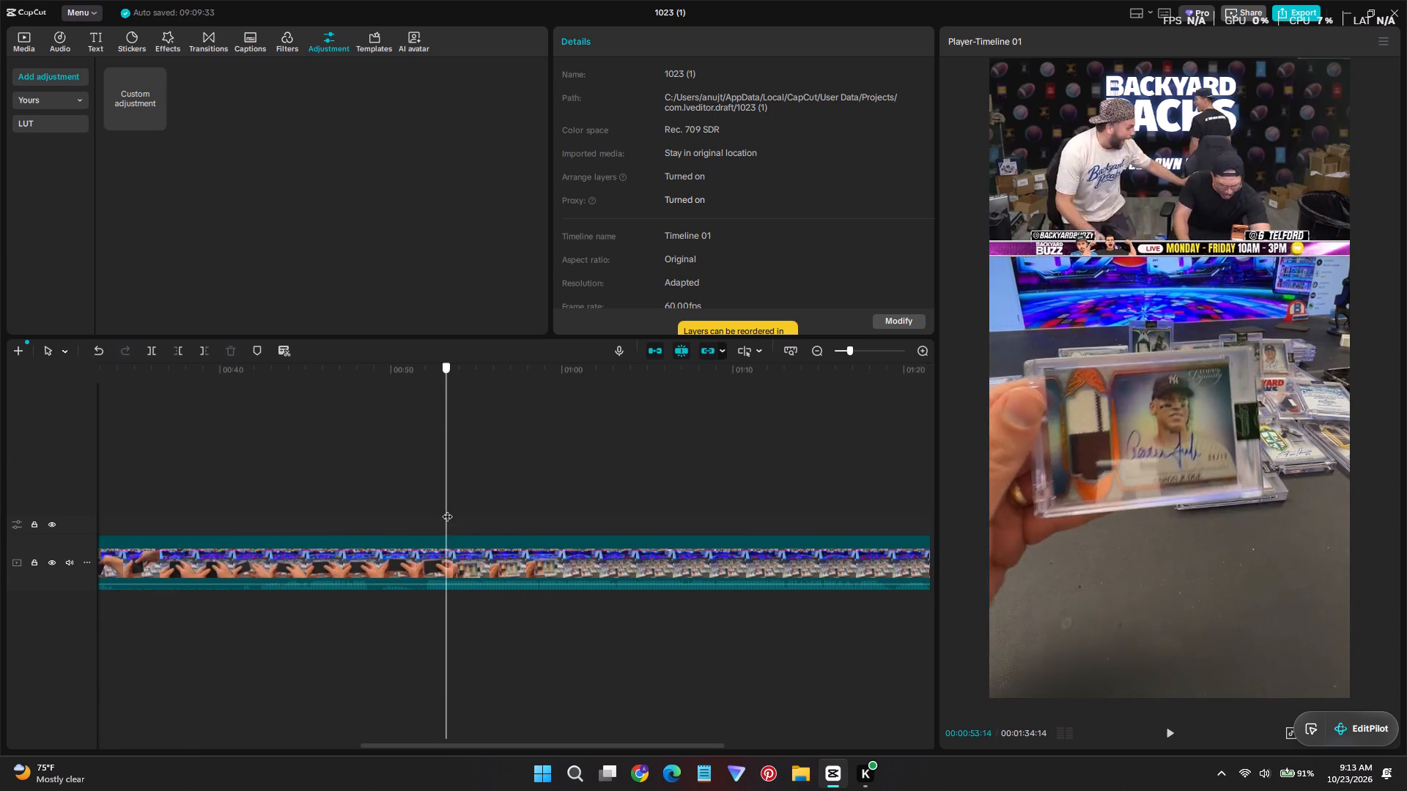
left_click_drag(447, 509, 629, 521)
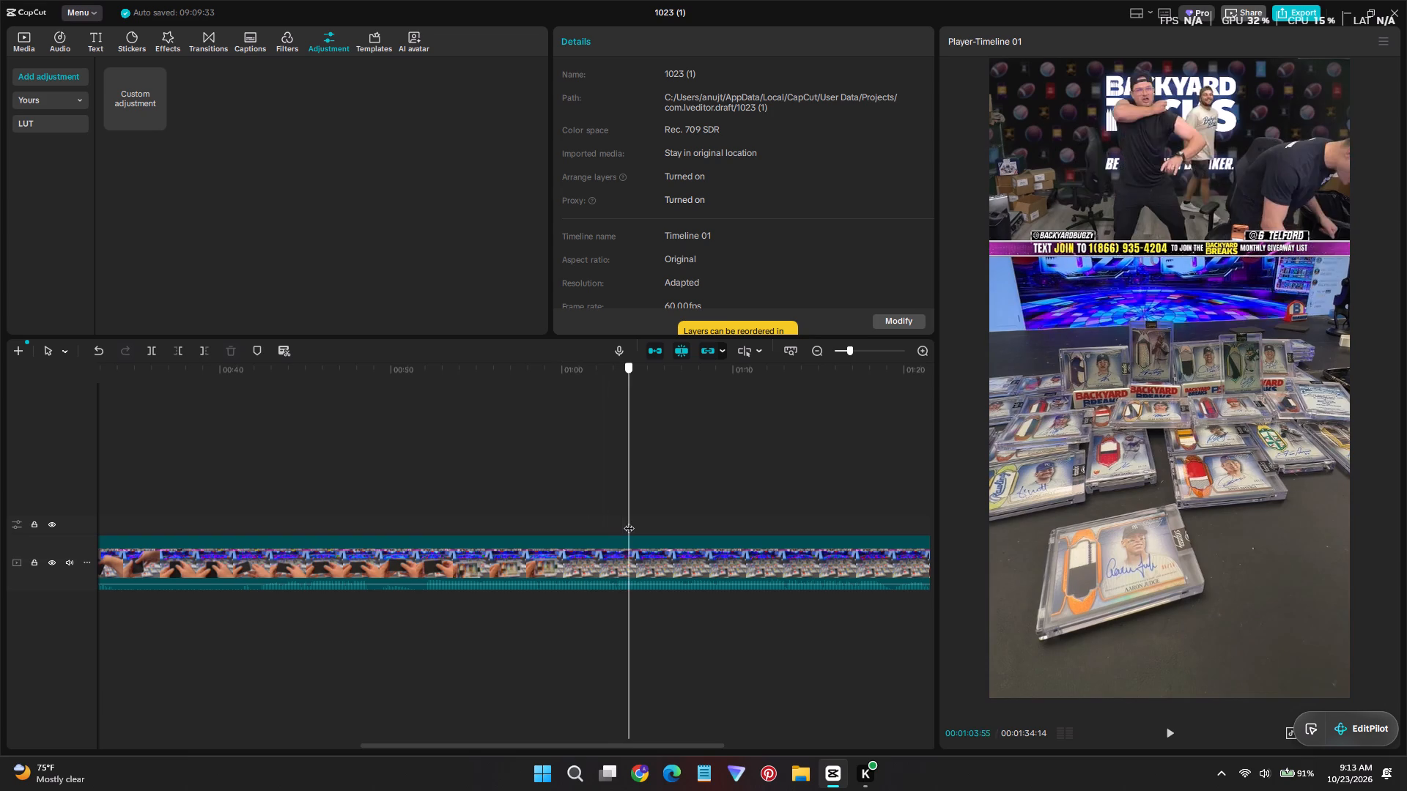
left_click_drag(629, 521, 712, 522)
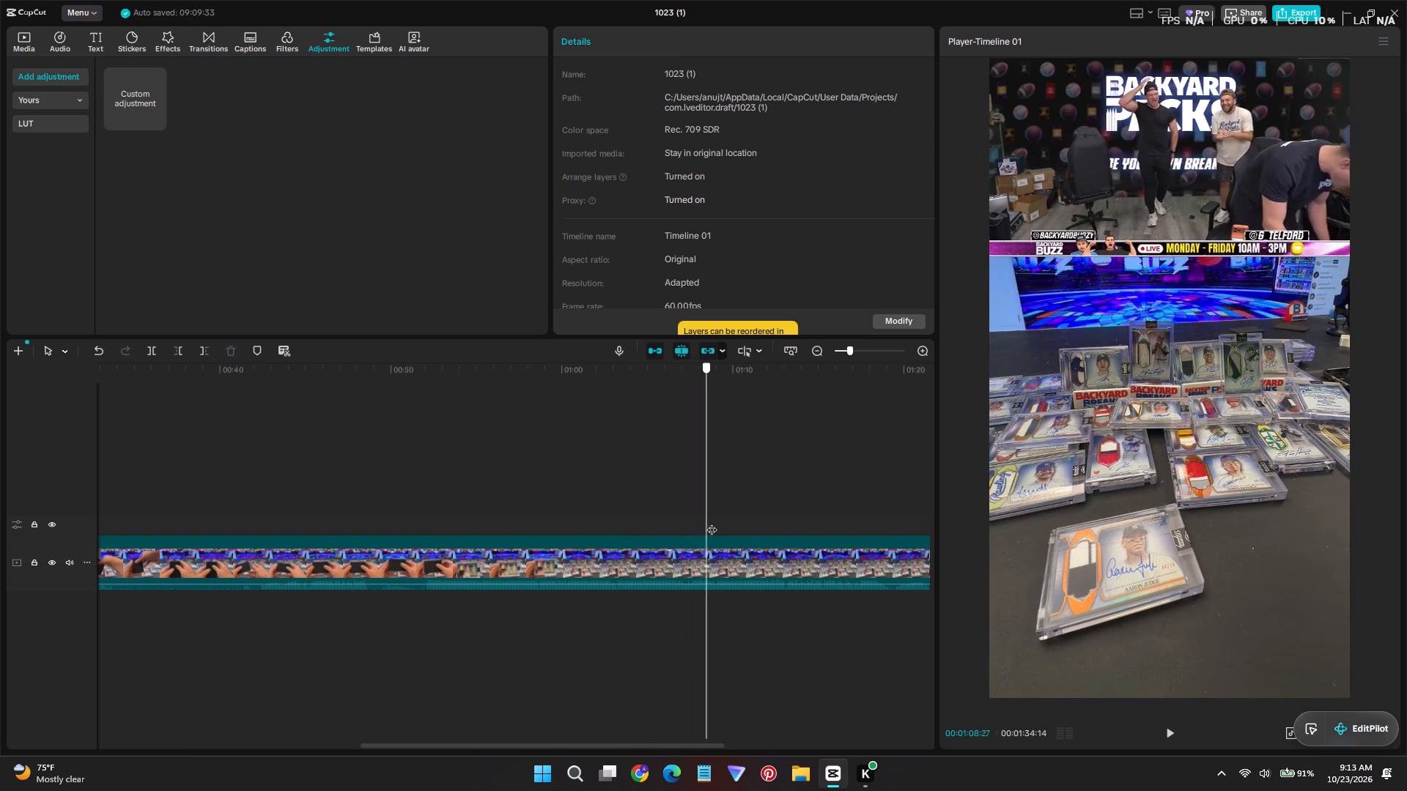
left_click_drag(712, 522, 790, 525)
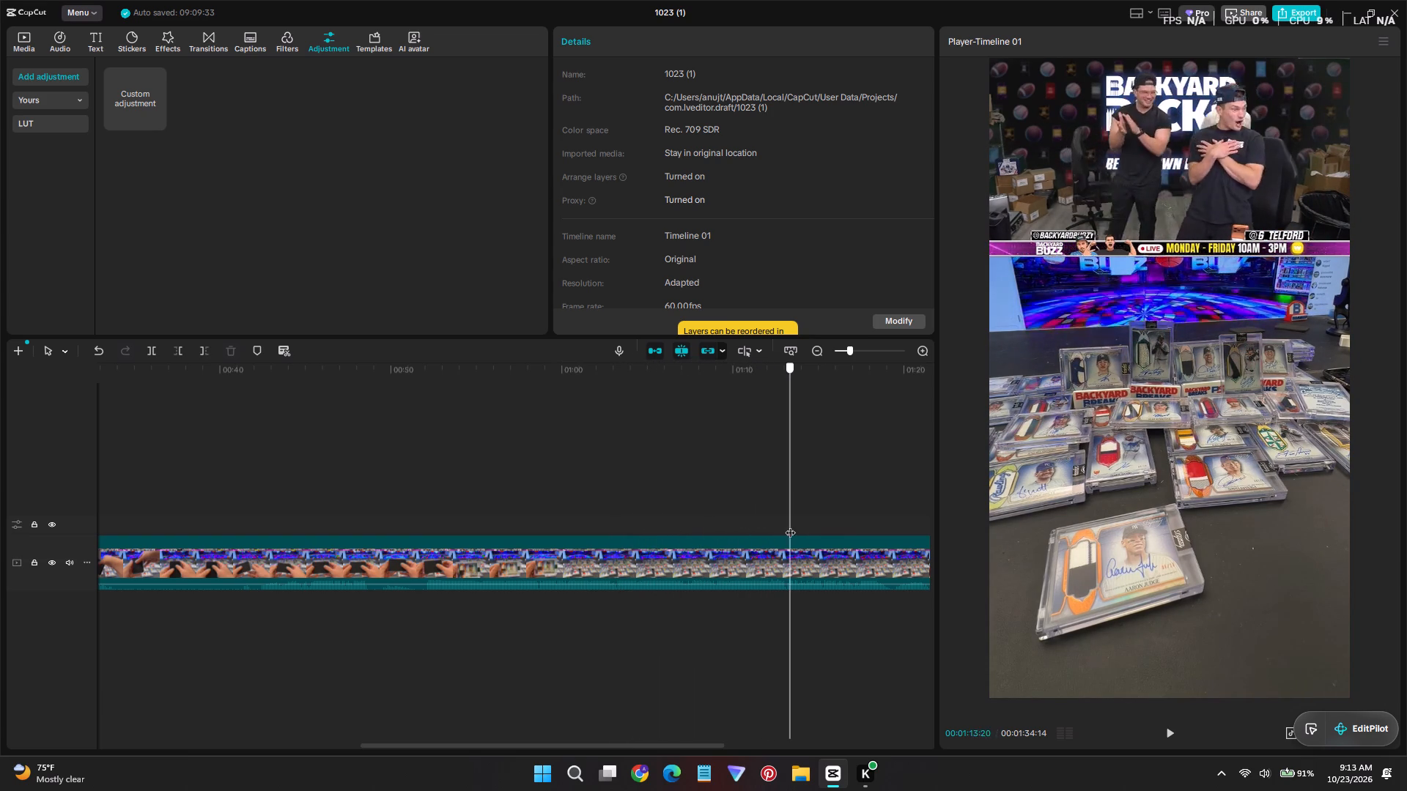
left_click_drag(790, 525, 903, 525)
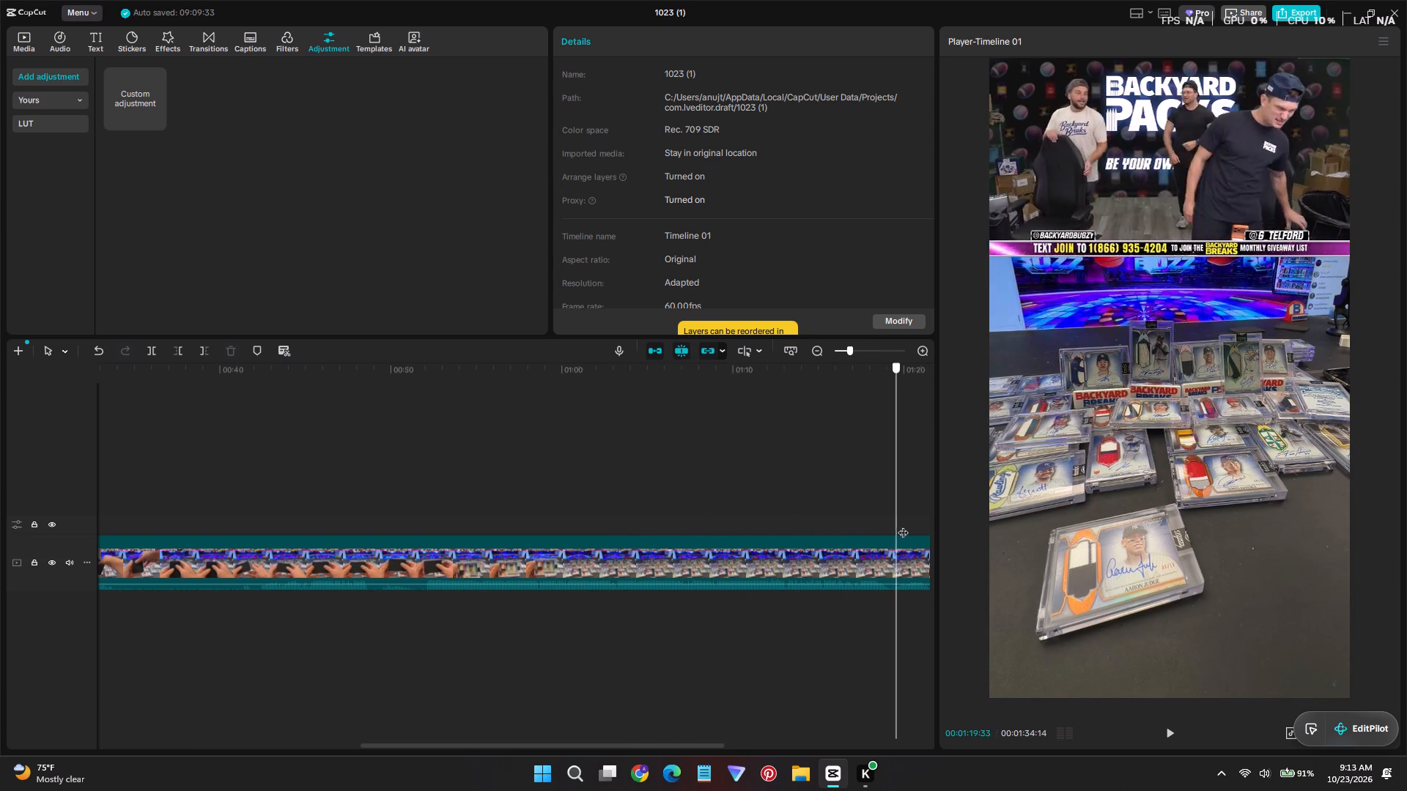
Split the main video at 00:00:52:02, where the Aaron Judge card is first held up to the camera.
left_click_drag(903, 525, 434, 566)
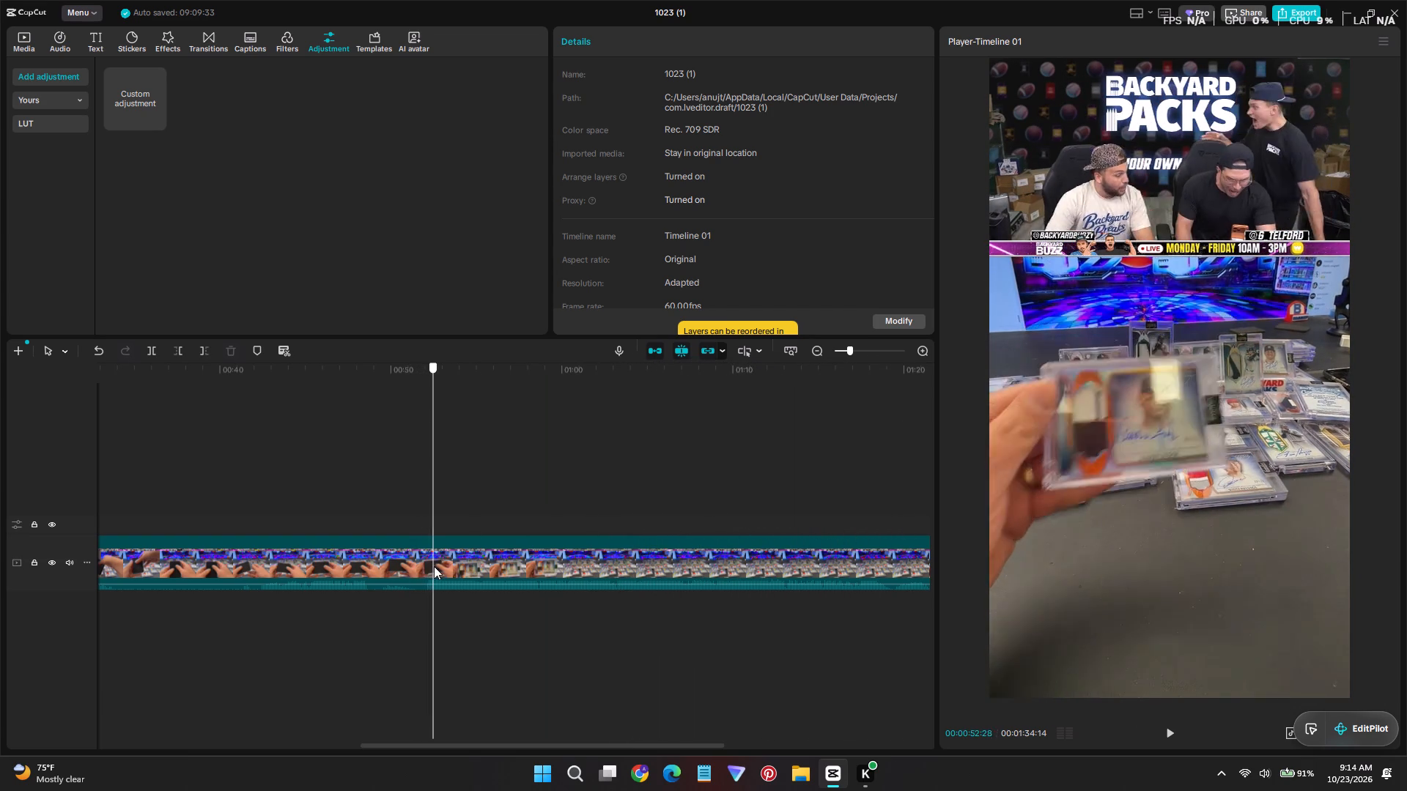
left_click_drag(434, 566, 425, 562)
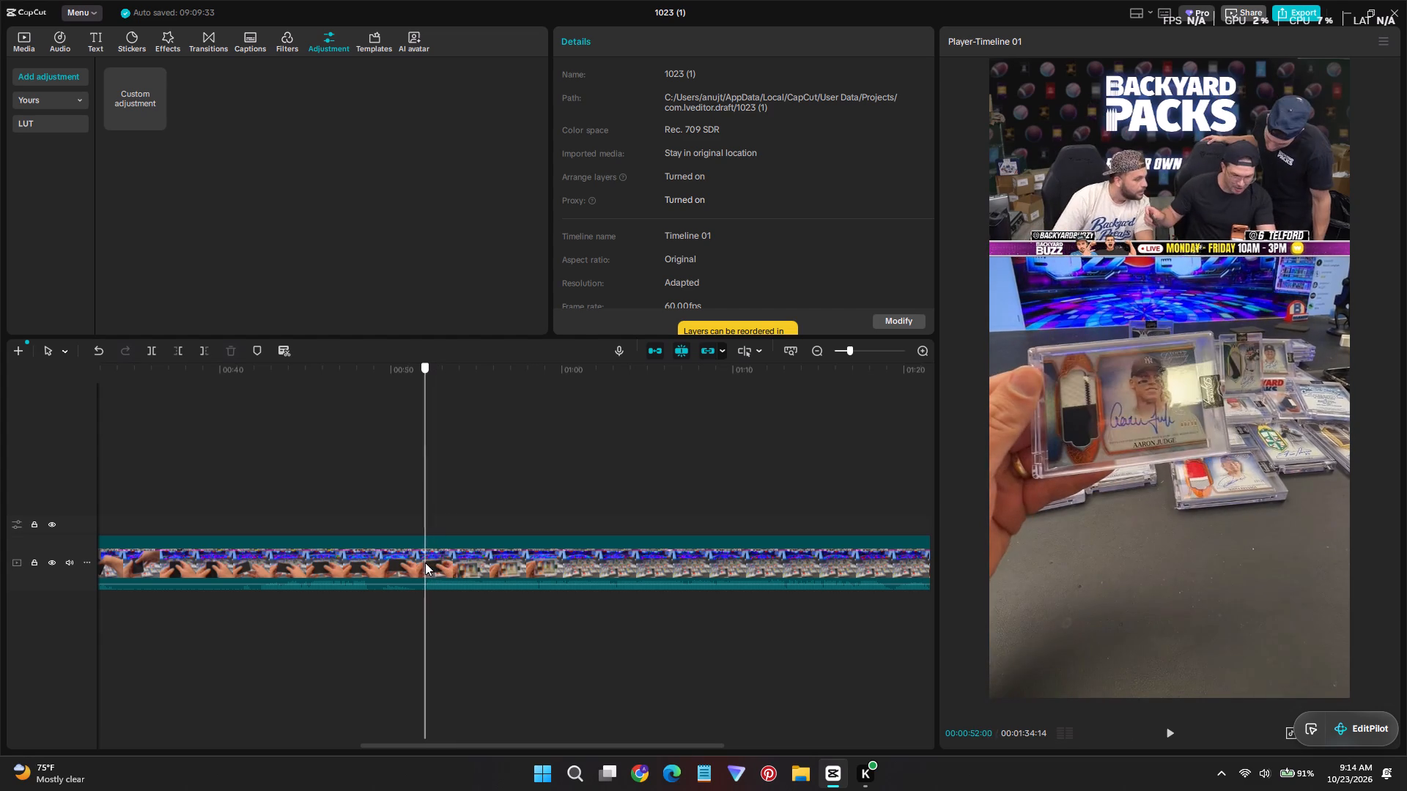
left_click_drag(425, 562, 430, 562)
scroll(423, 573, "up", 9, "ctrl")
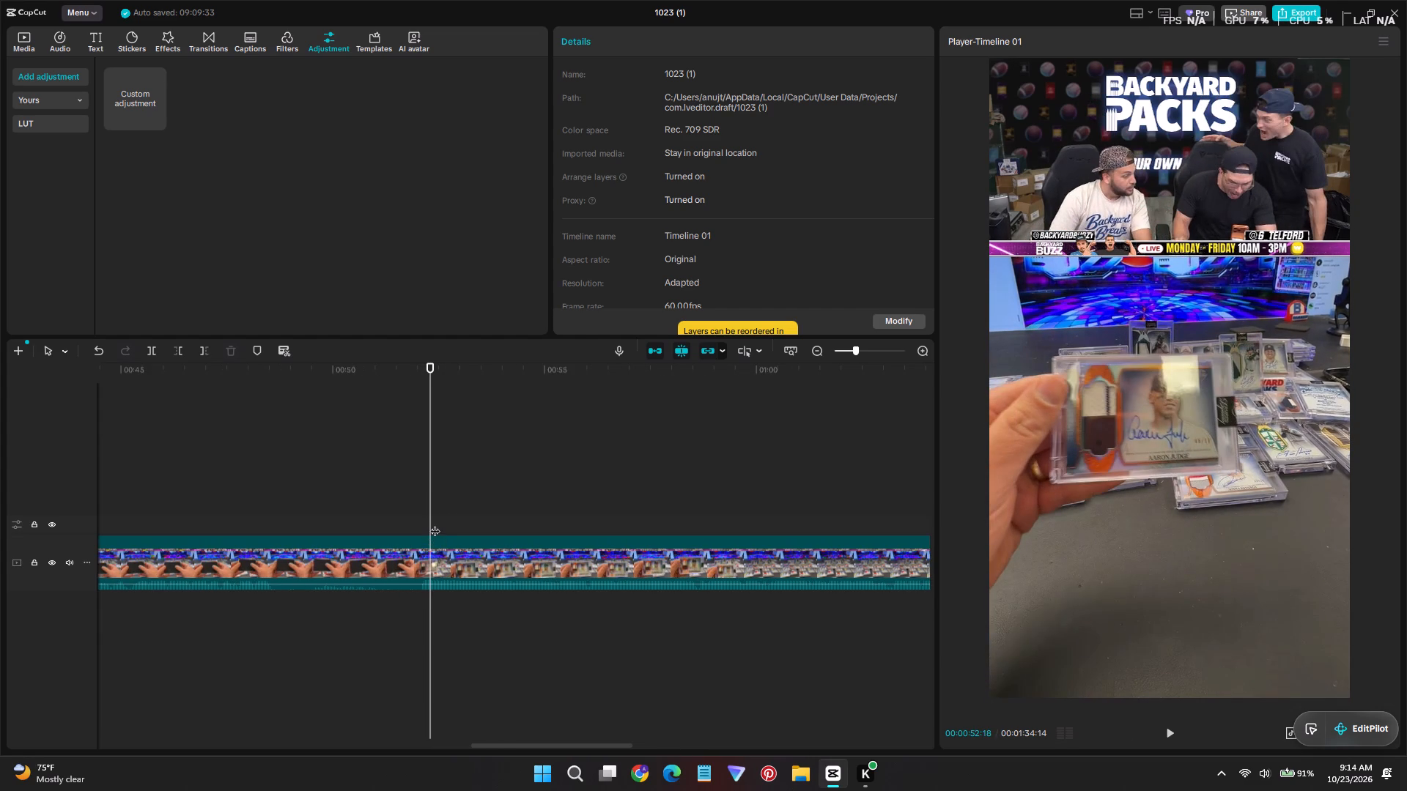
left_click_drag(433, 522, 418, 518)
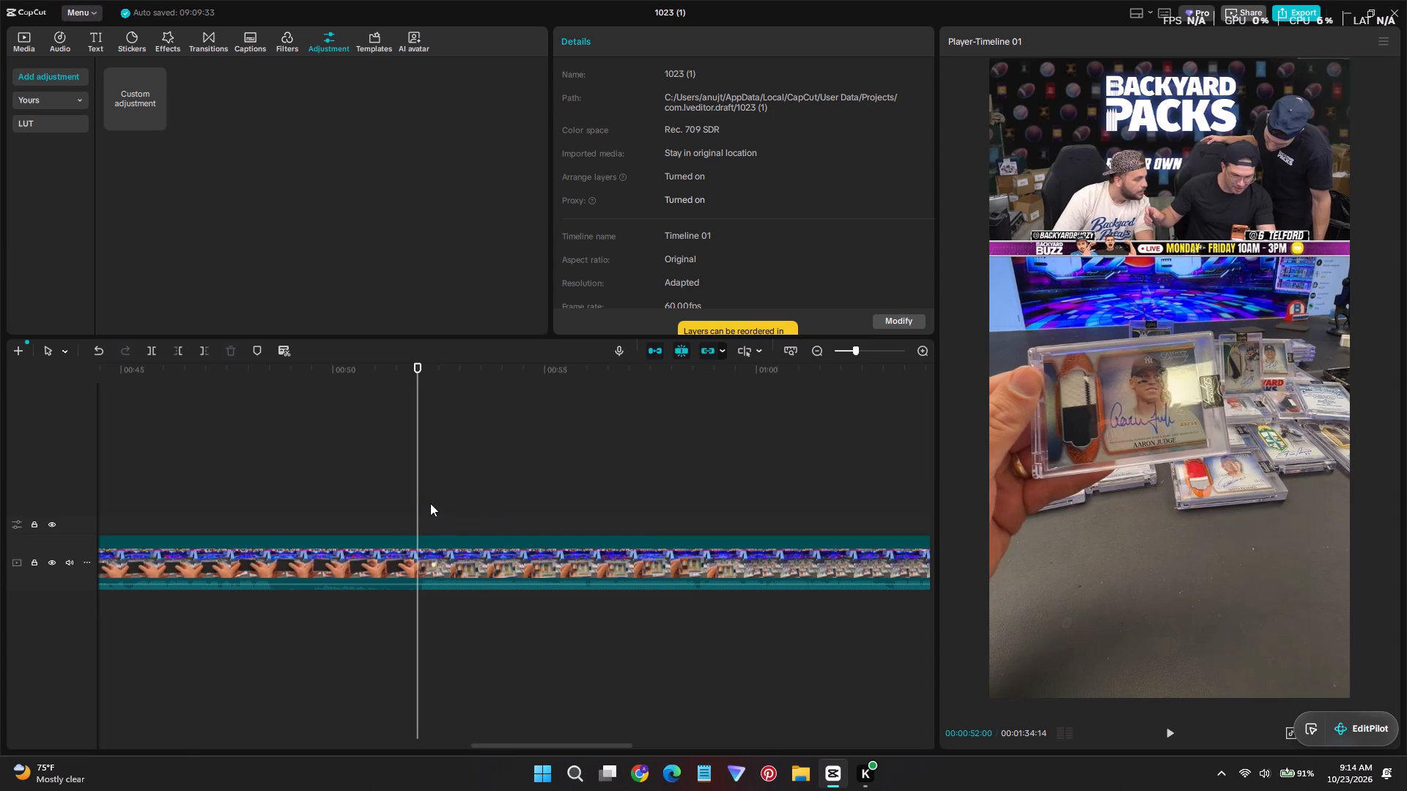
left_click(419, 500)
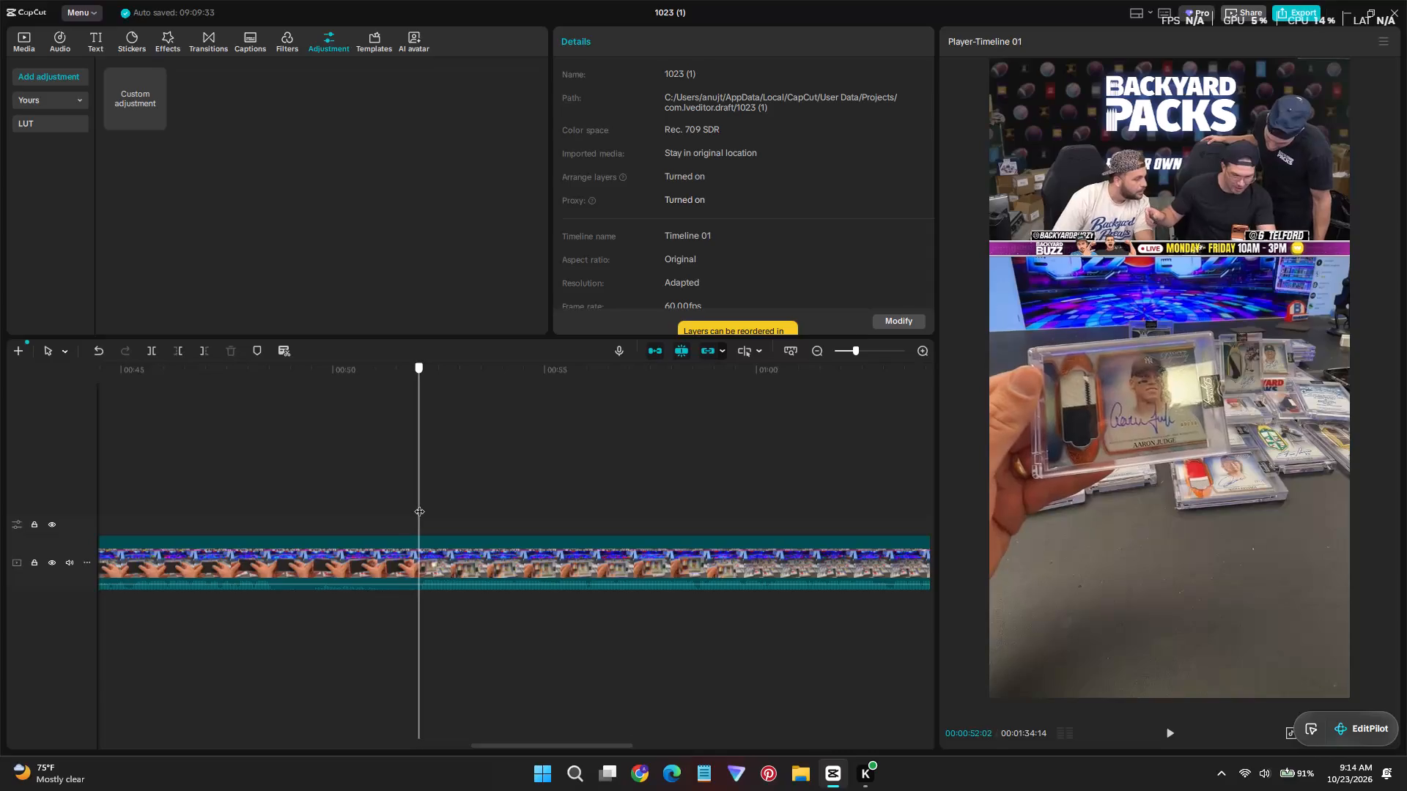
left_click(430, 549)
key("ctrl+b")
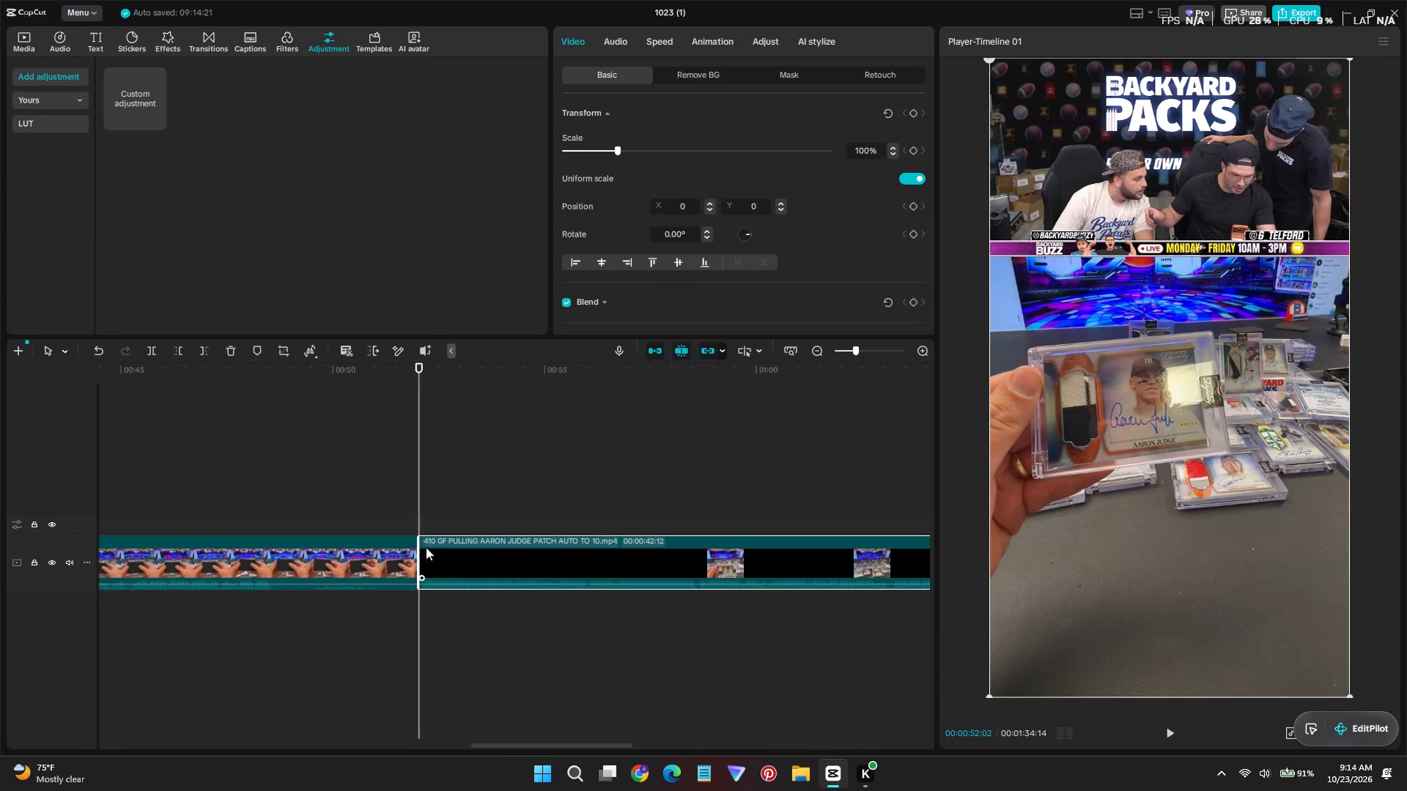
Preview the card reveal and split the clip again at 00:00:53:49, isolating the reveal as a short segment.
left_click_drag(421, 510, 465, 516)
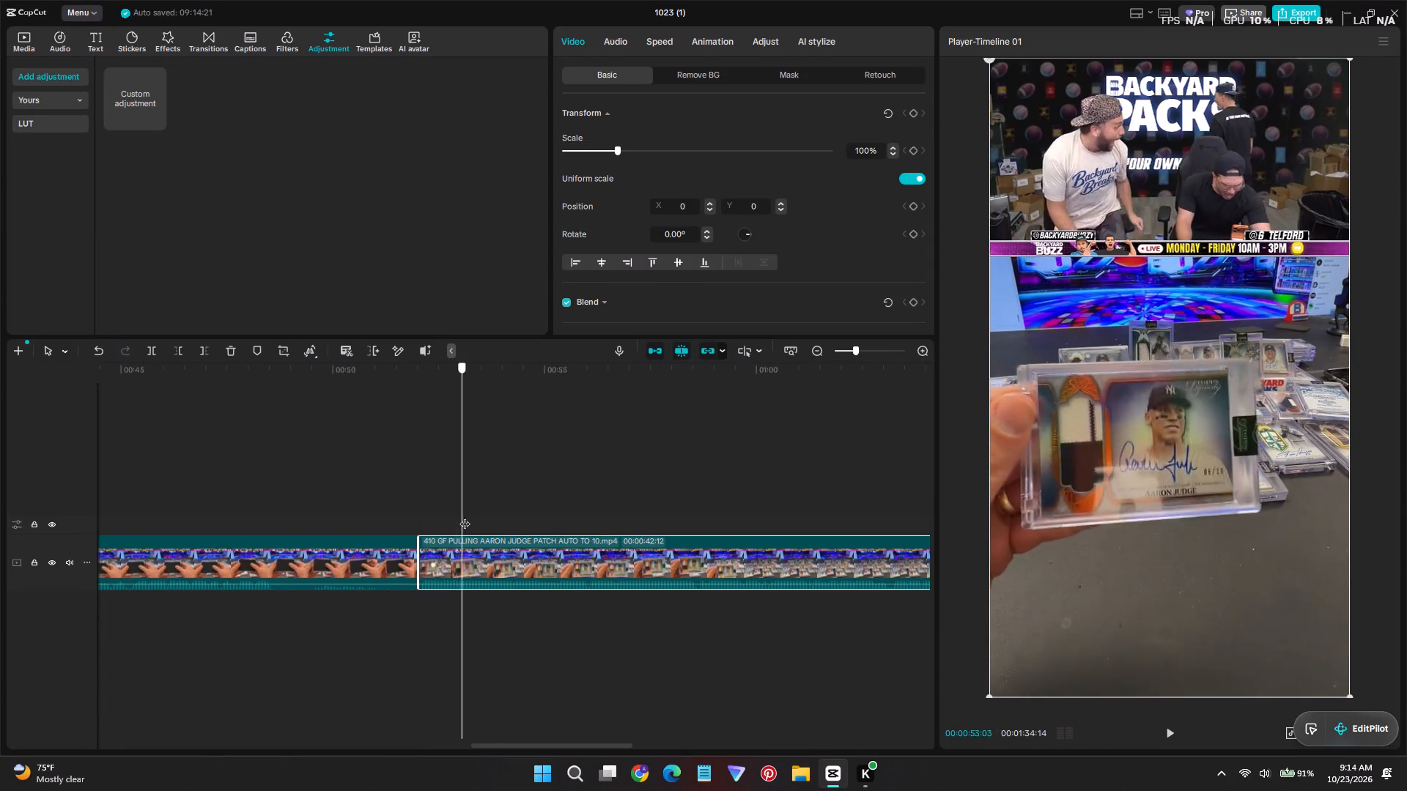
left_click_drag(465, 516, 538, 520)
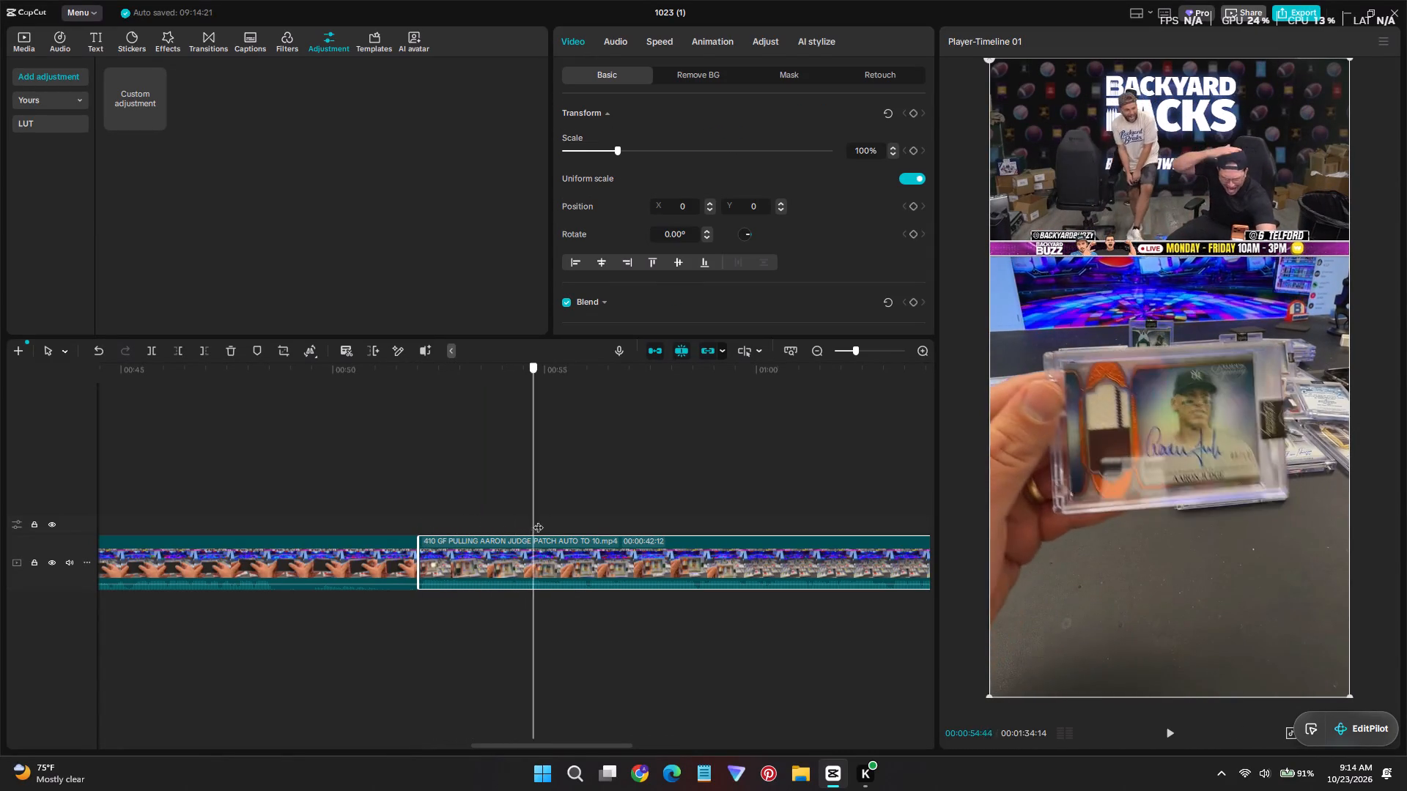
left_click_drag(538, 520, 484, 523)
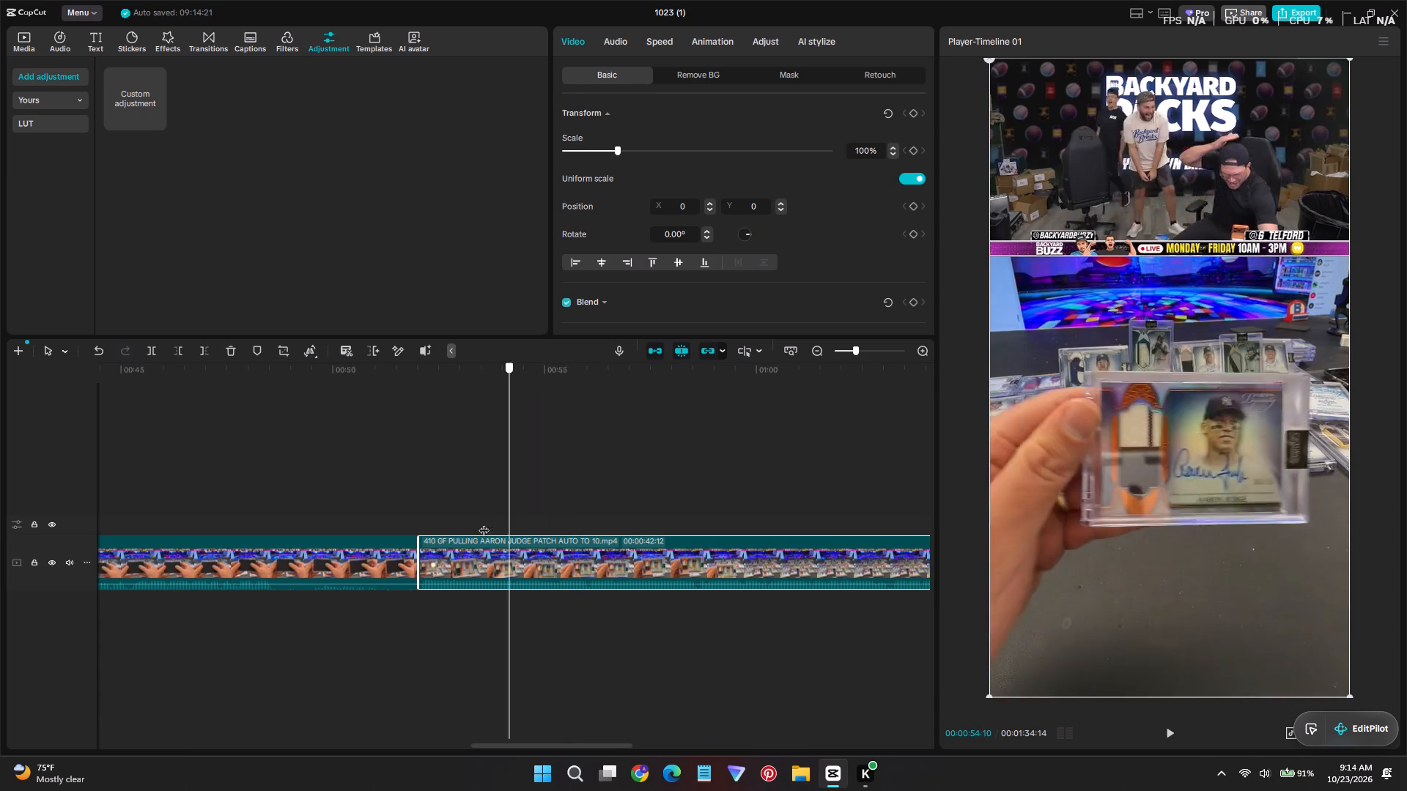
left_click_drag(484, 523, 423, 519)
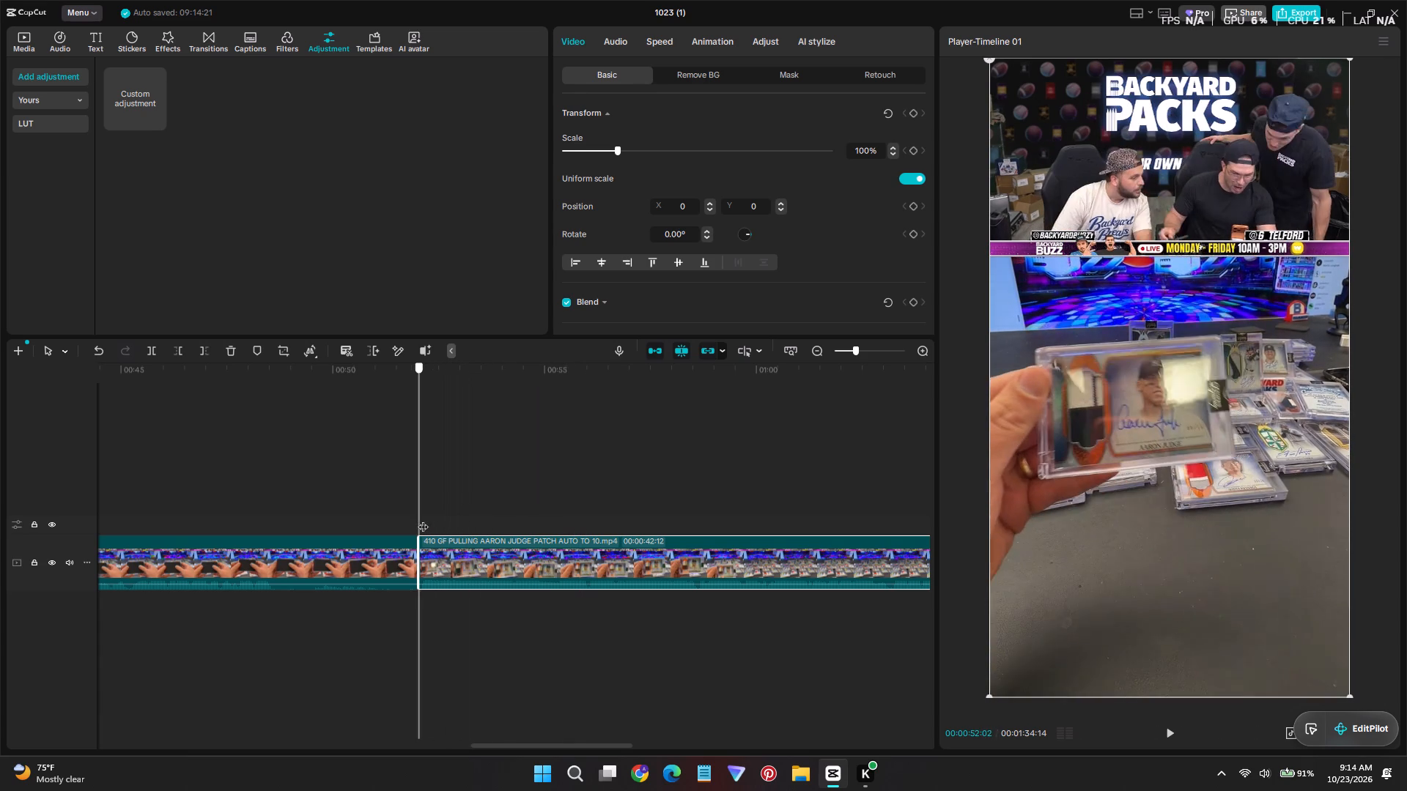
left_click_drag(423, 519, 421, 519)
key("space")
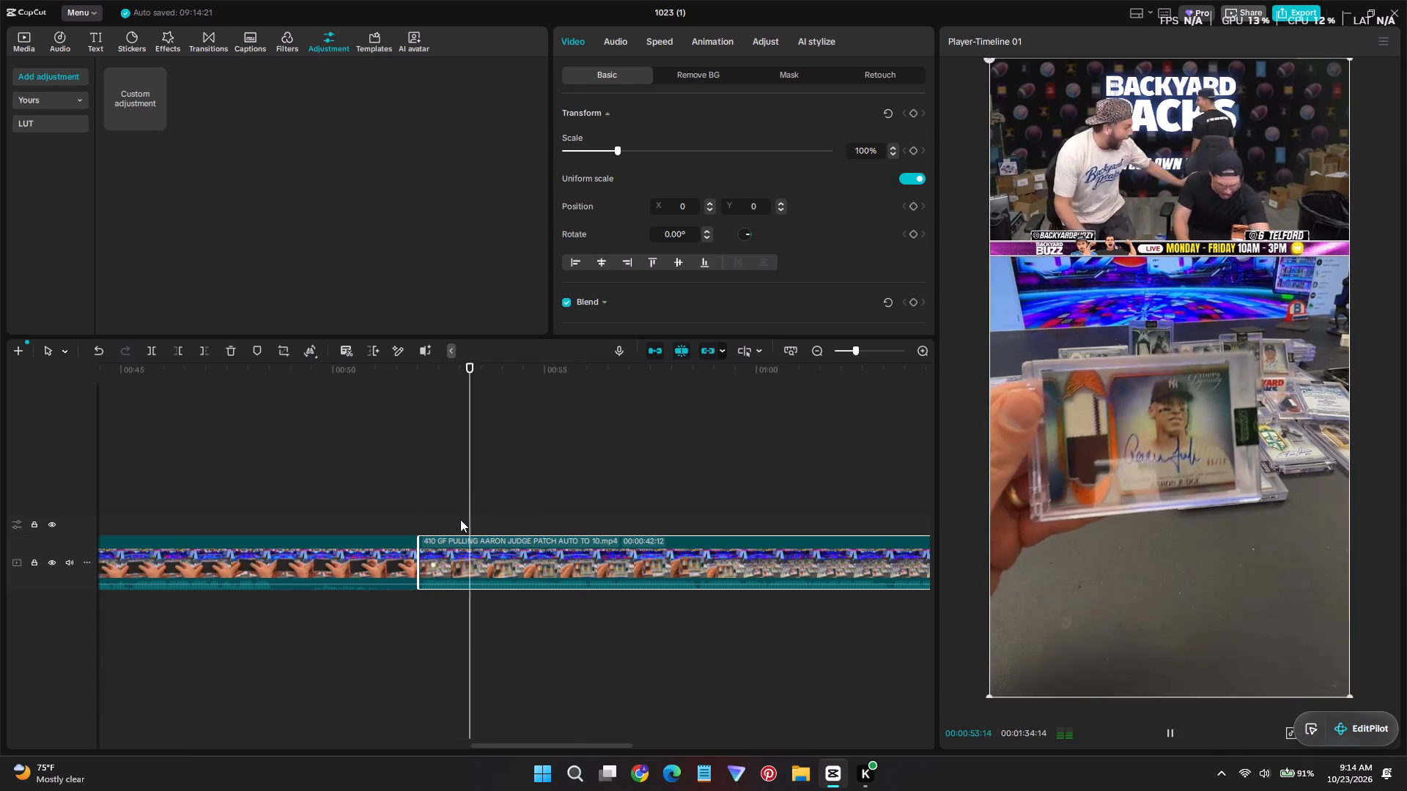
key("space")
left_click(494, 549)
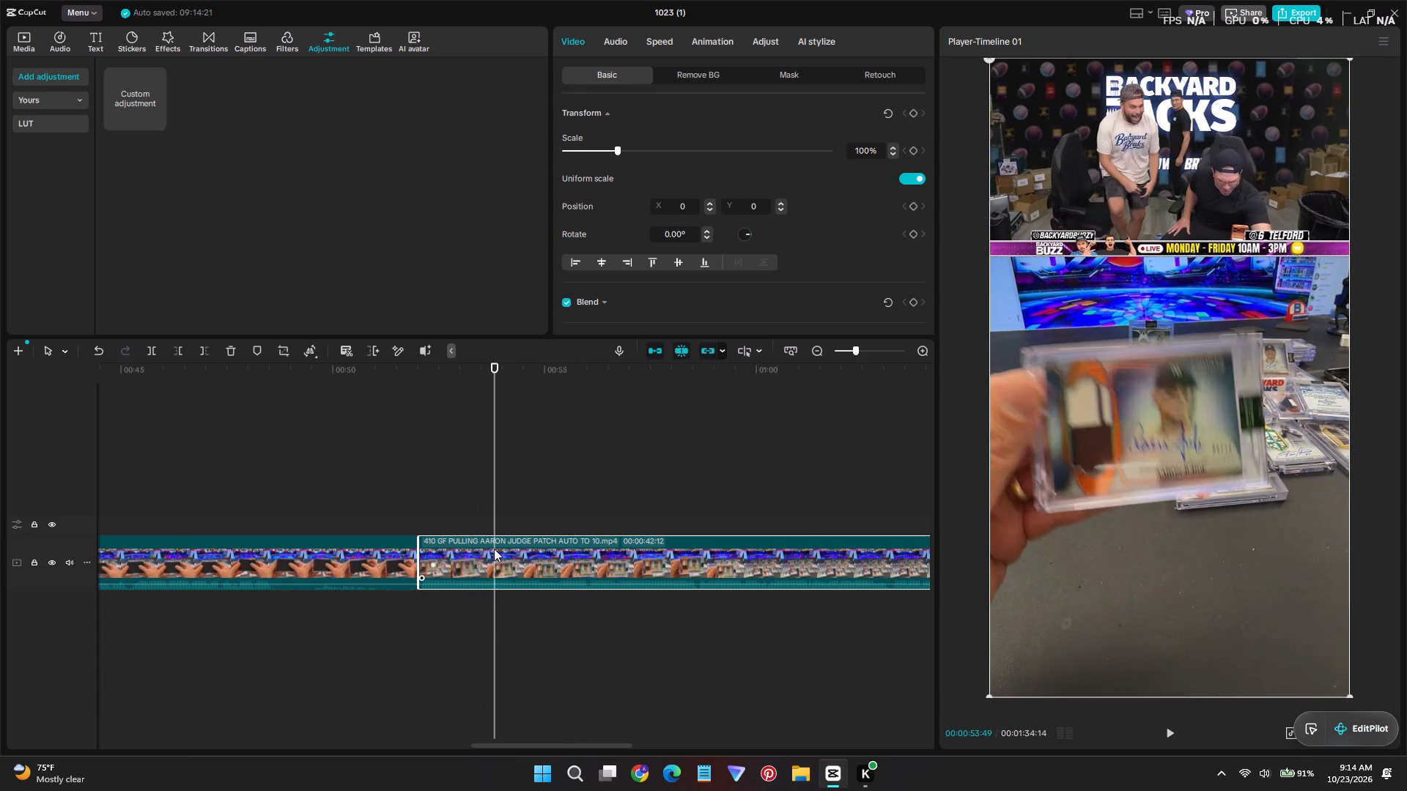
key("ctrl+b")
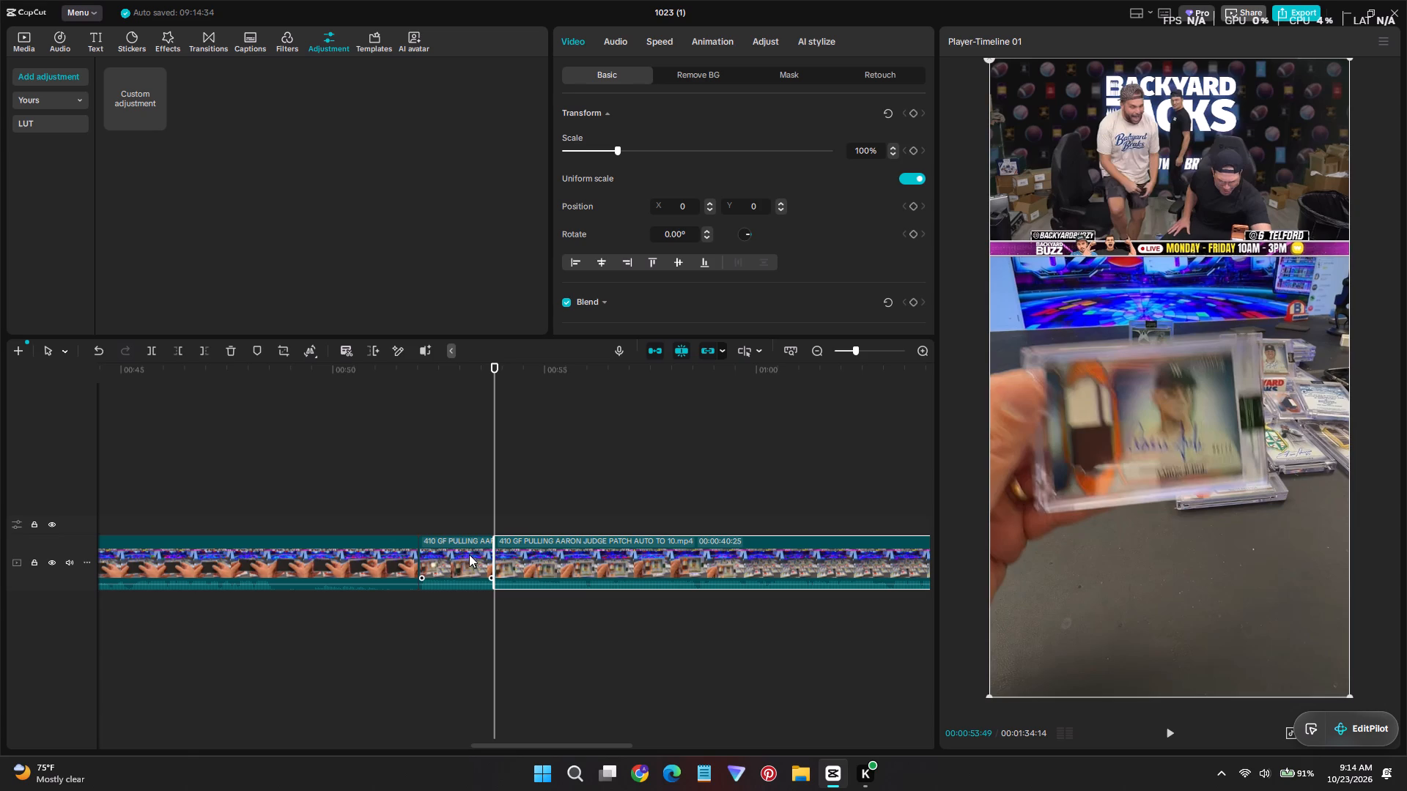
Copy the short card reveal segment and paste it at the very start of the timeline.
left_click(465, 558)
key("ctrl+c")
key("ctrl+c")
left_click_drag(283, 365, 0, 386)
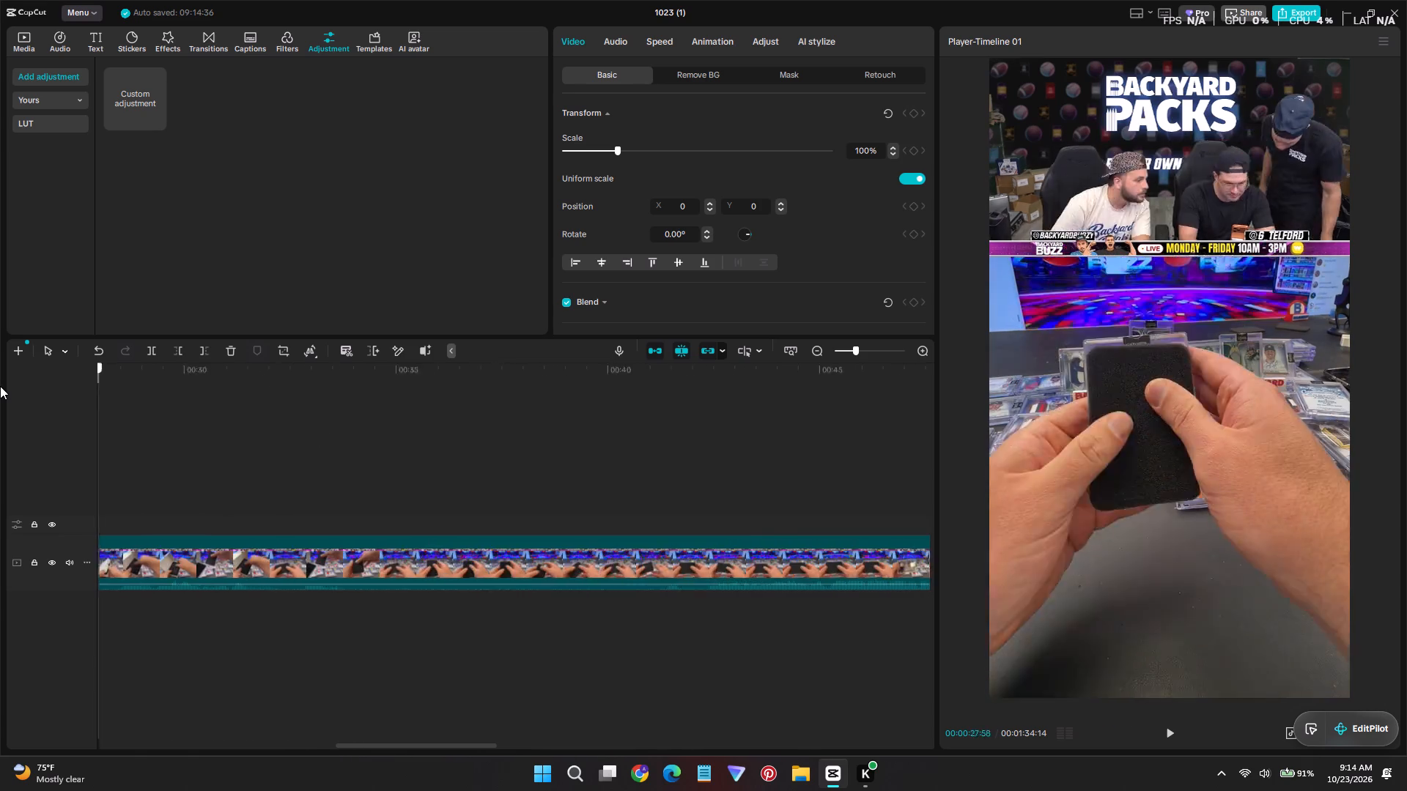
left_click_drag(0, 386, 0, 393)
key("ctrl+v")
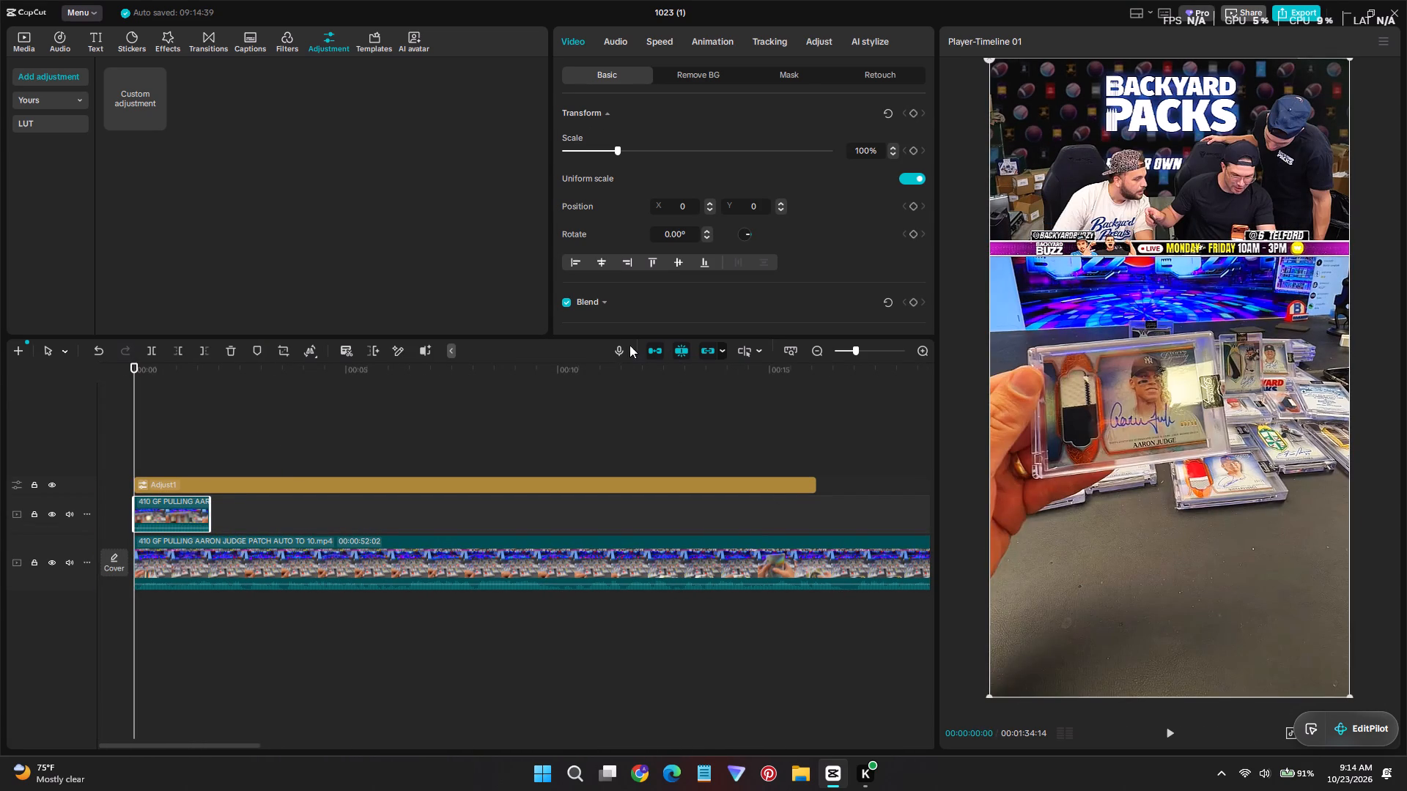
Turn off the main track magnet and linkage, and shift all main-track clips about 5 seconds later.
left_click(639, 346)
left_click(656, 353)
left_click(704, 354)
scroll(677, 484, "down", 12, "ctrl")
scroll(802, 643, "down", 2, "ctrl")
left_click_drag(780, 650, 467, 539)
left_click_drag(380, 547, 428, 543)
Move the pasted reveal segment to the start of the main track and close the gap with the main track magnet.
left_click_drag(141, 516, 137, 549)
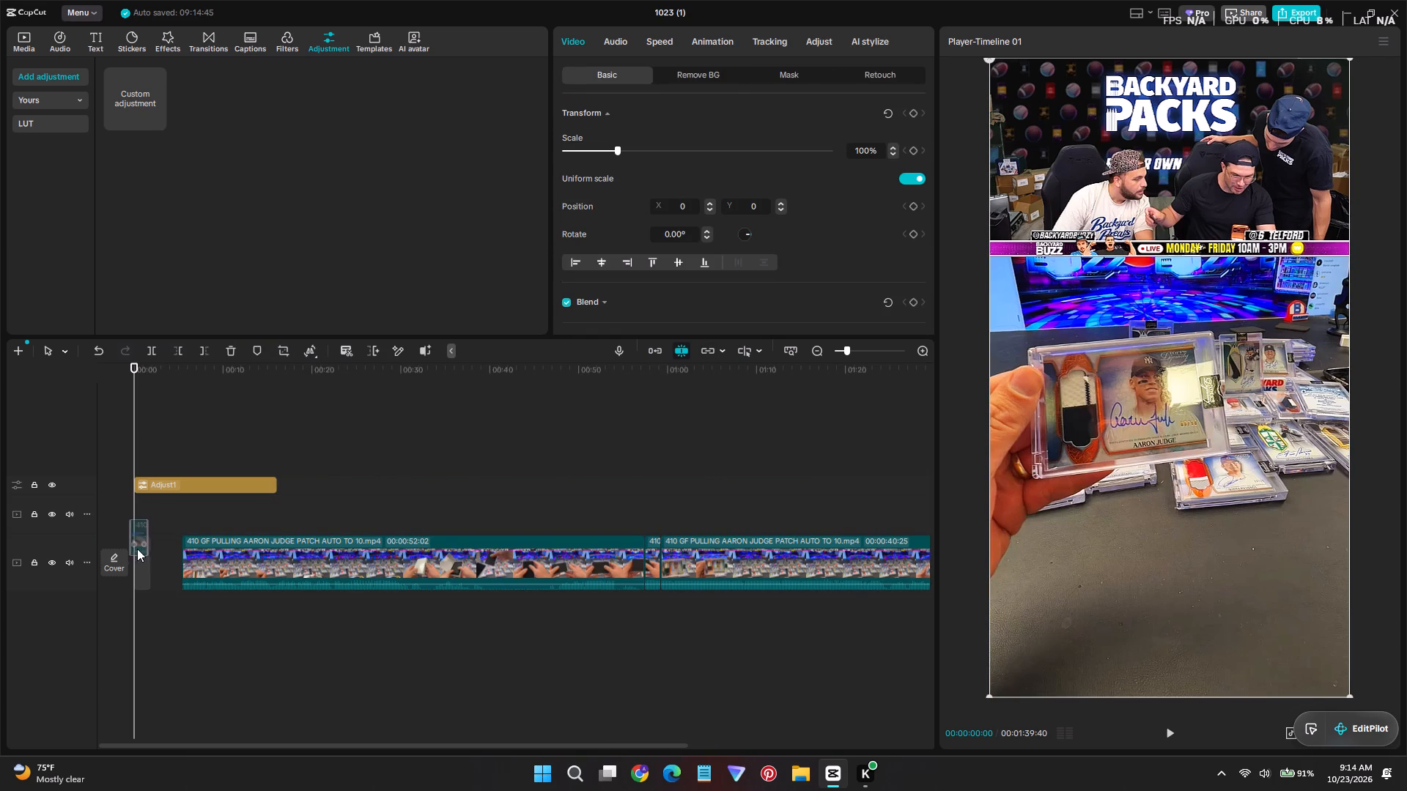
left_click_drag(137, 549, 132, 564)
left_click(660, 350)
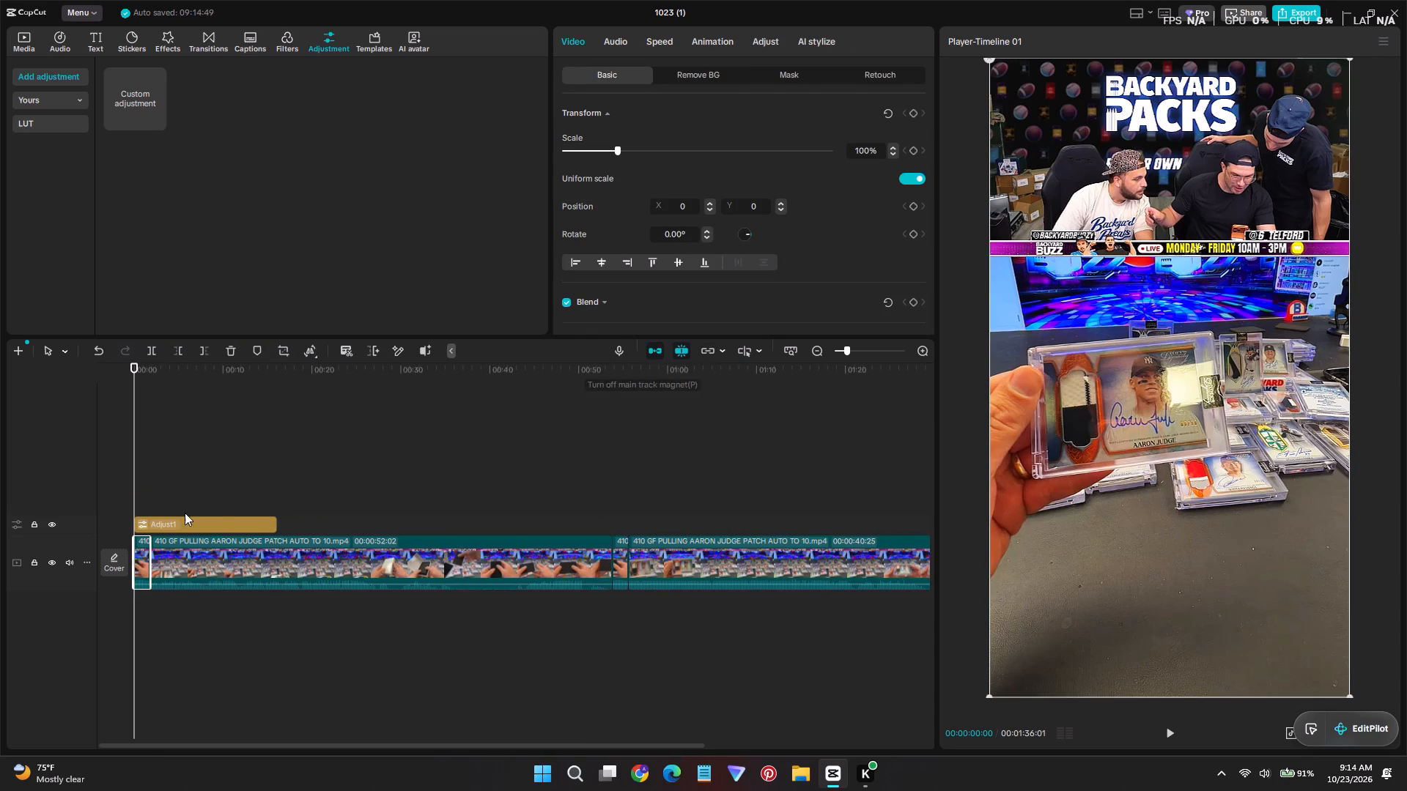
Examine the reveal segment at the start of the video, between 0 and about 2 seconds.
scroll(144, 509, "up", 20, "ctrl")
scroll(171, 486, "up", 4, "ctrl")
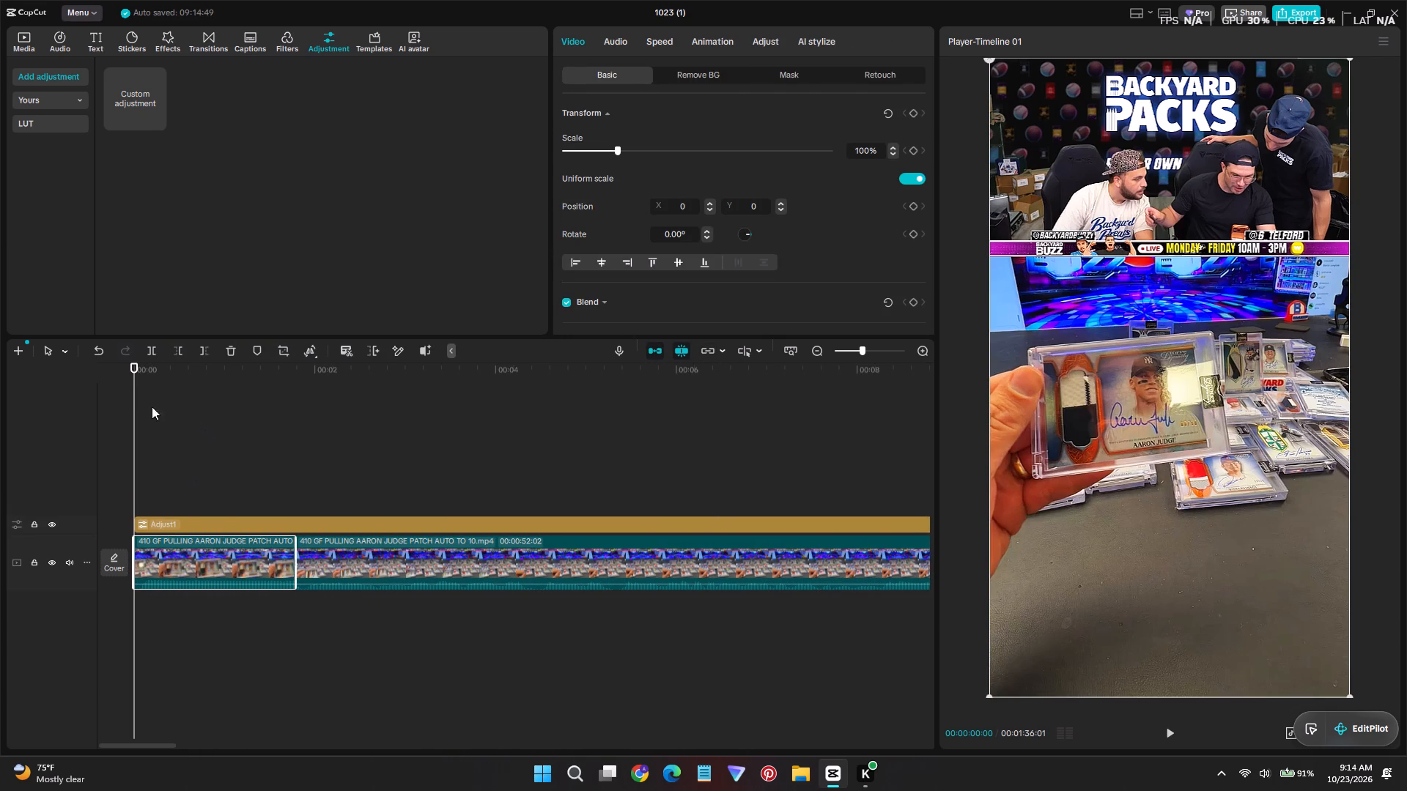
left_click_drag(139, 374, 227, 391)
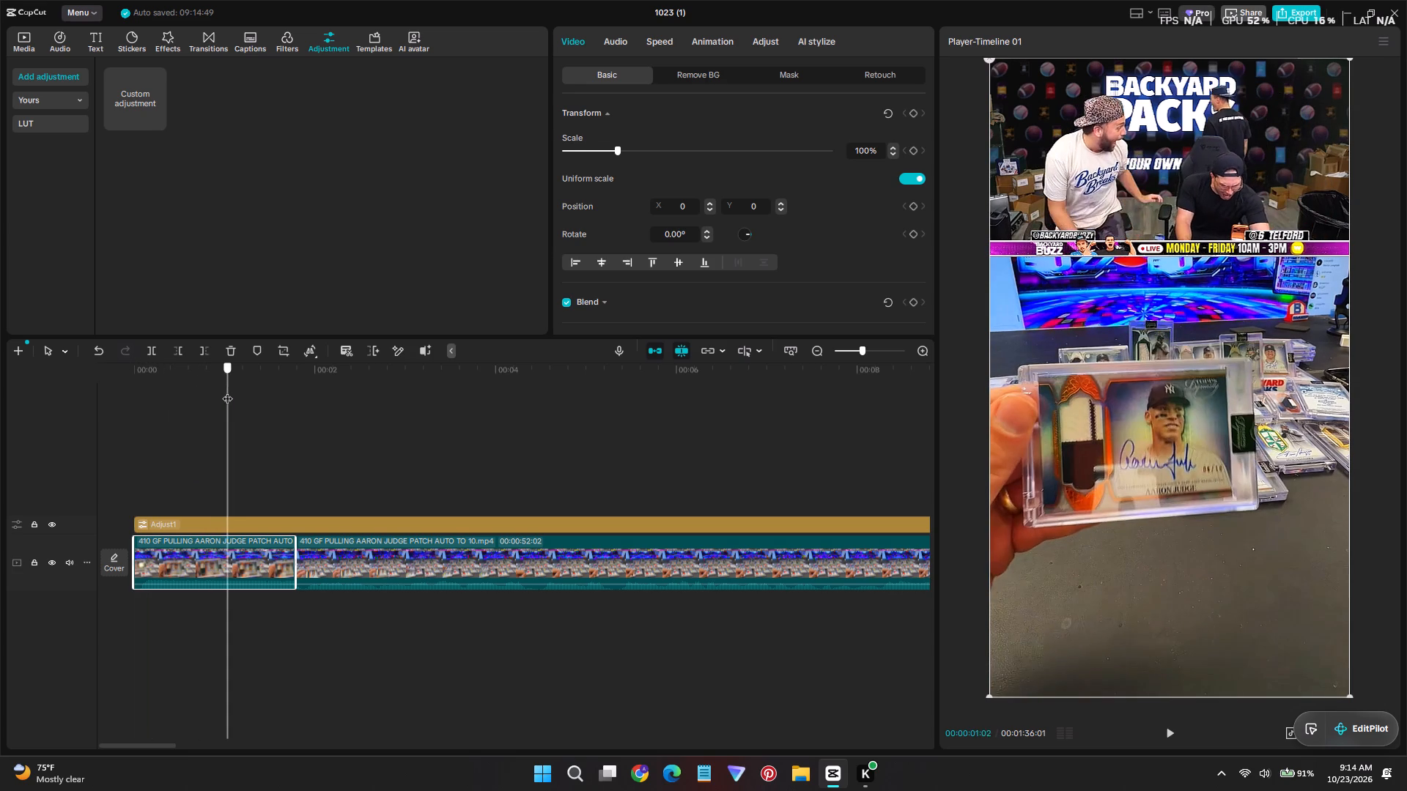
left_click_drag(227, 391, 281, 392)
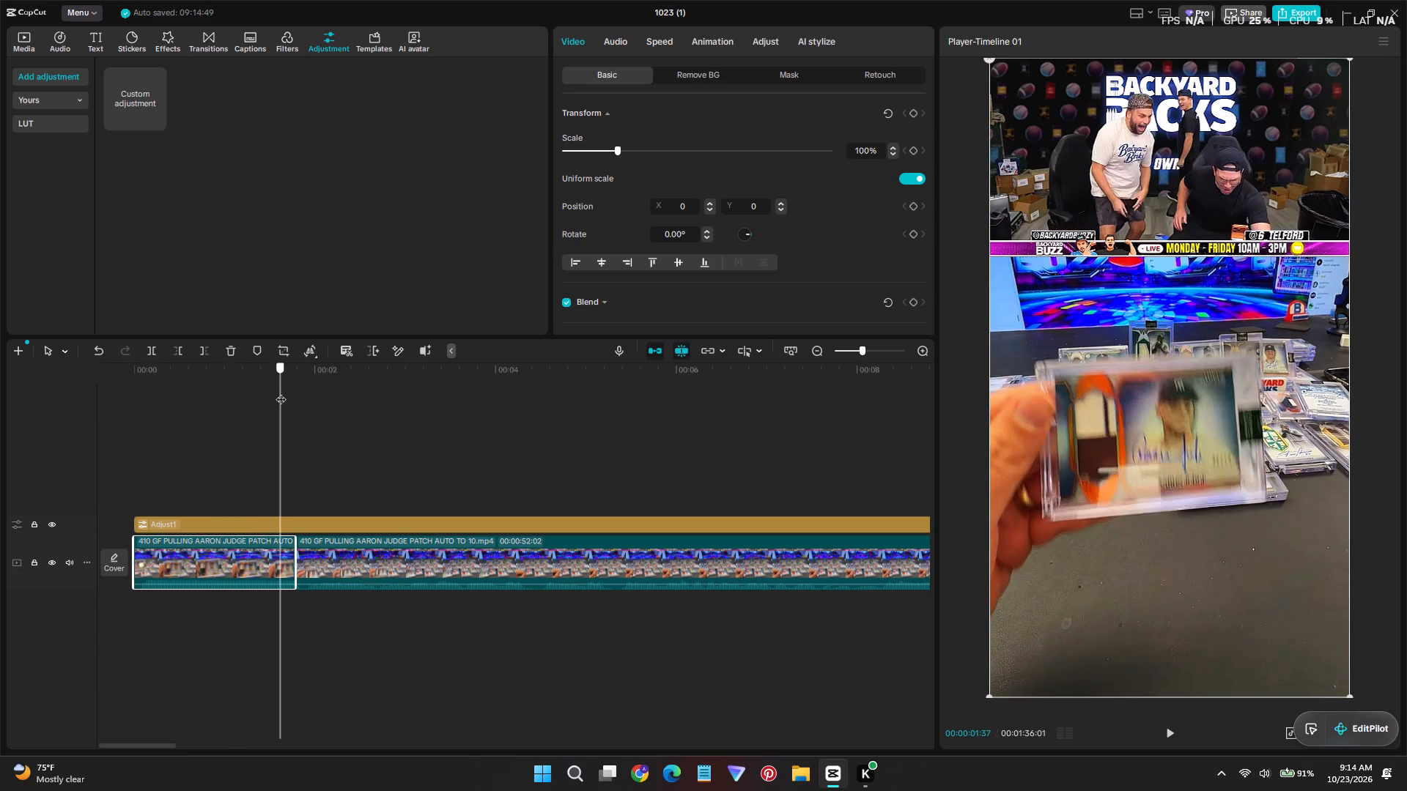
left_click_drag(281, 392, 182, 388)
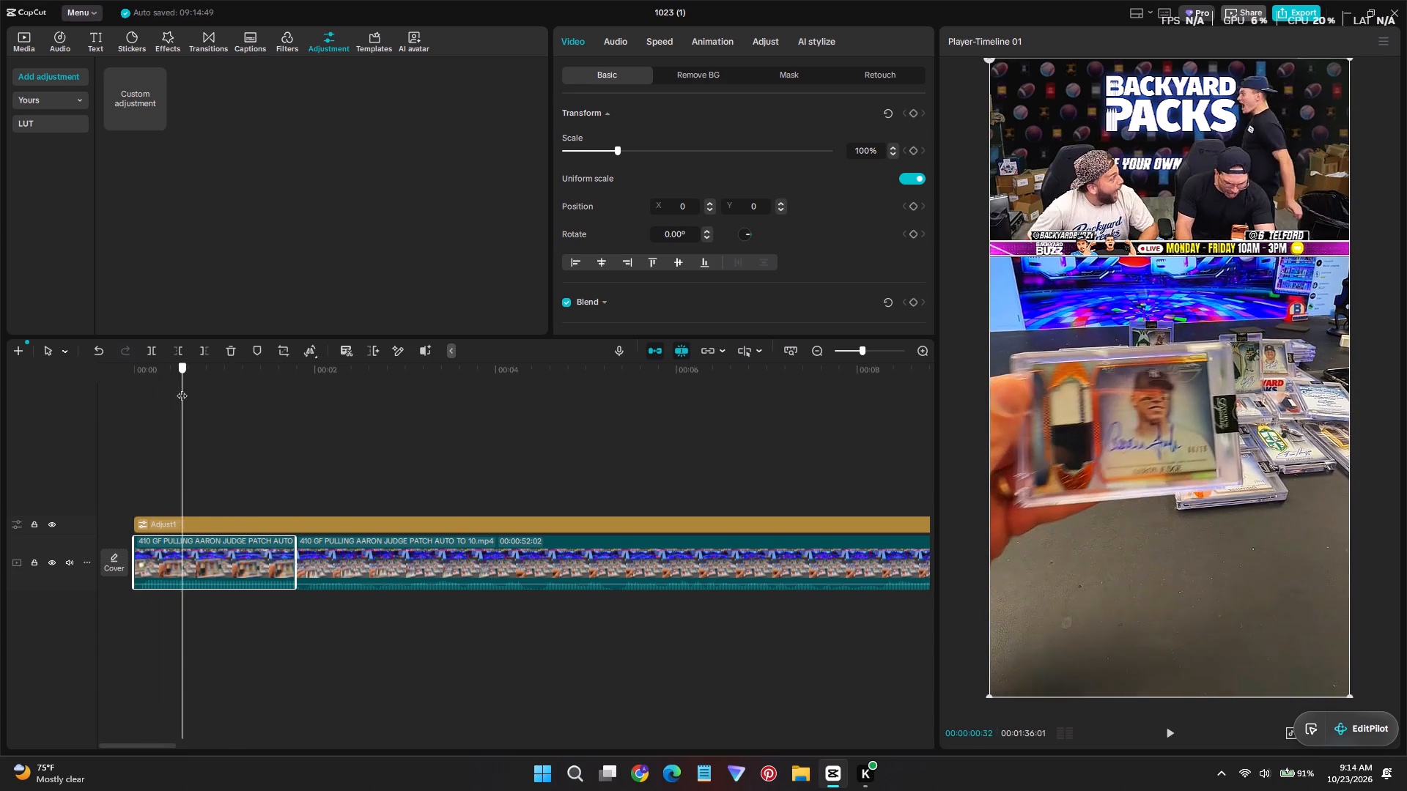
left_click_drag(182, 388, 215, 393)
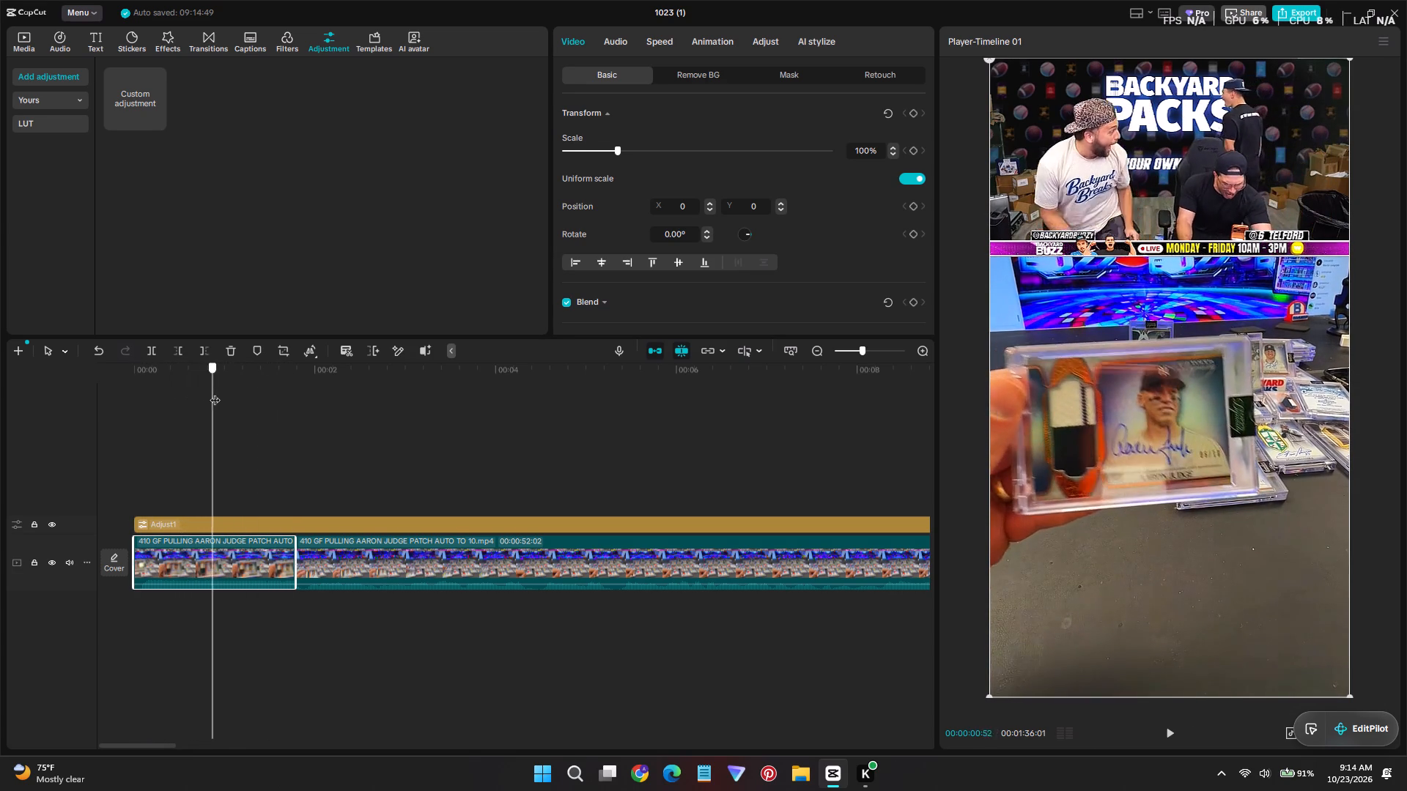
left_click_drag(215, 393, 285, 403)
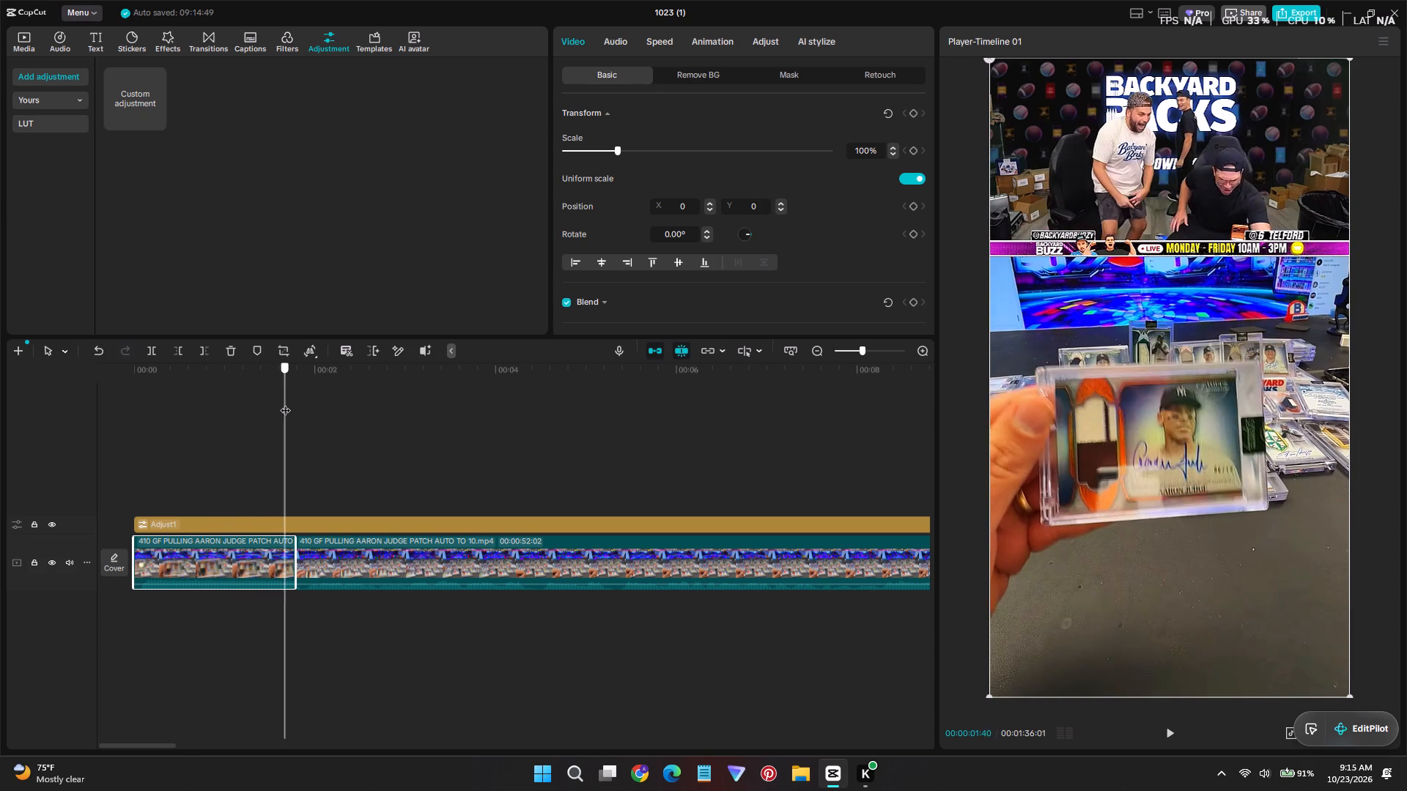
Review the footage following the opening teaser, from about 2 seconds to about 25 seconds, looking for where the box opening begins.
left_click_drag(285, 403, 326, 404)
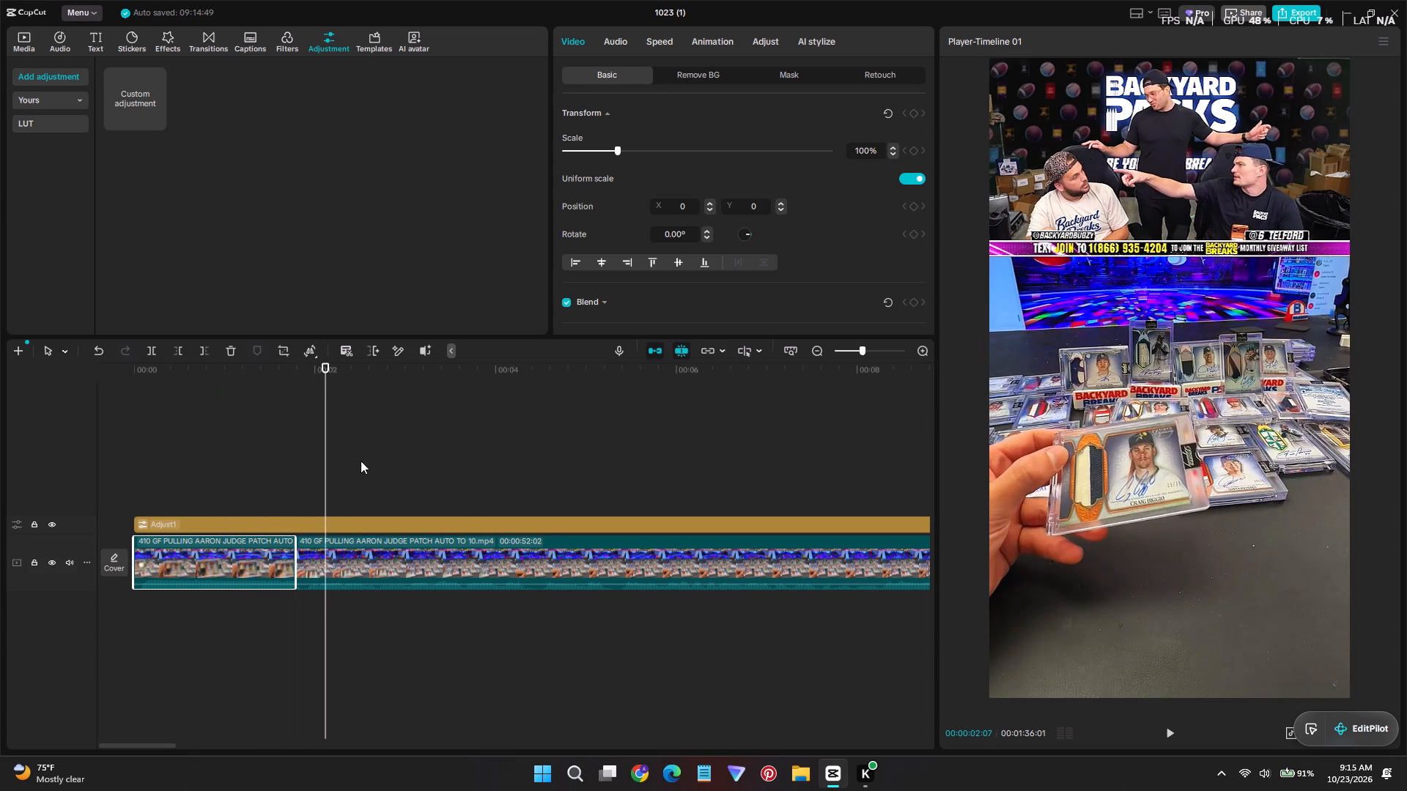
scroll(409, 464, "up", 1, "ctrl")
scroll(410, 464, "down", 16, "ctrl")
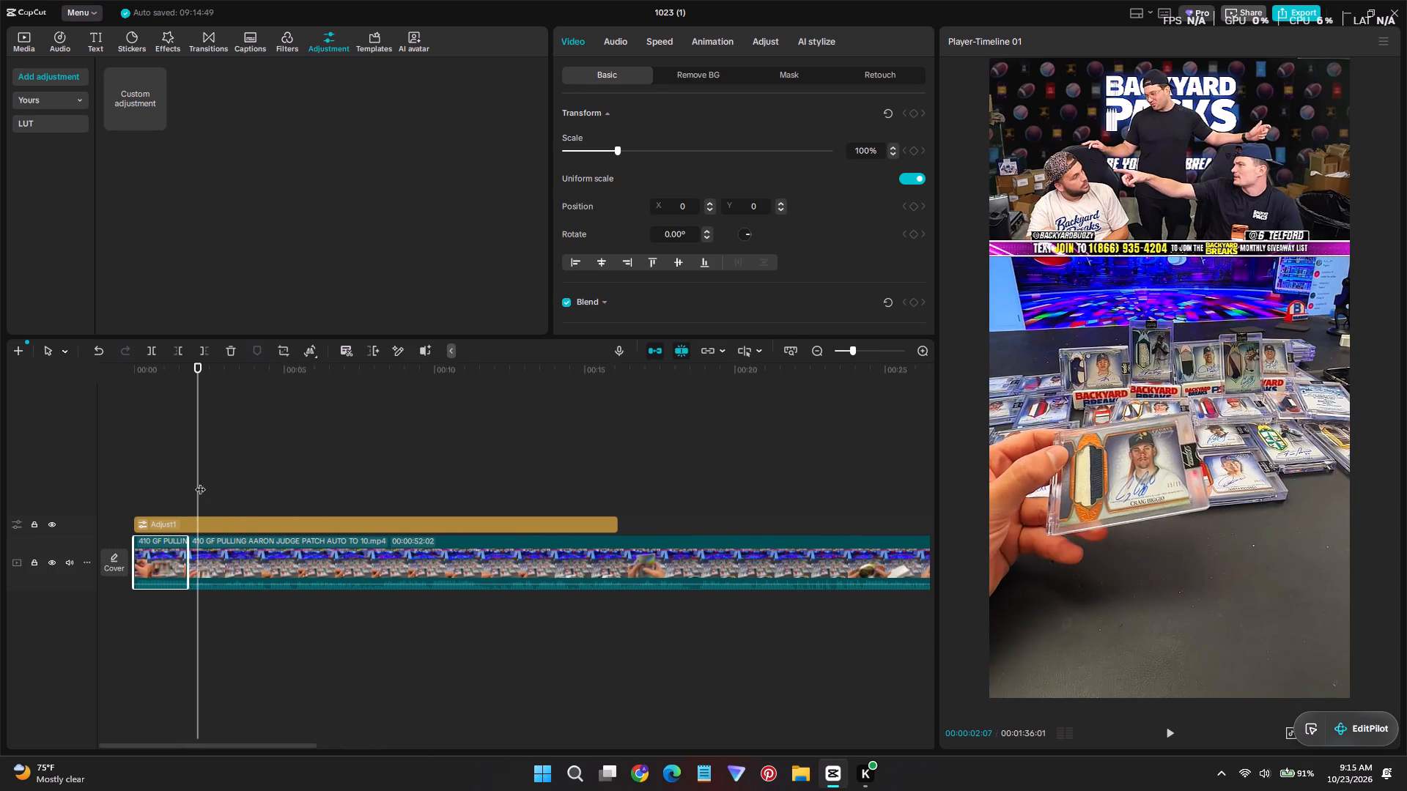
left_click_drag(204, 482, 278, 491)
left_click(278, 491)
left_click_drag(281, 491, 527, 519)
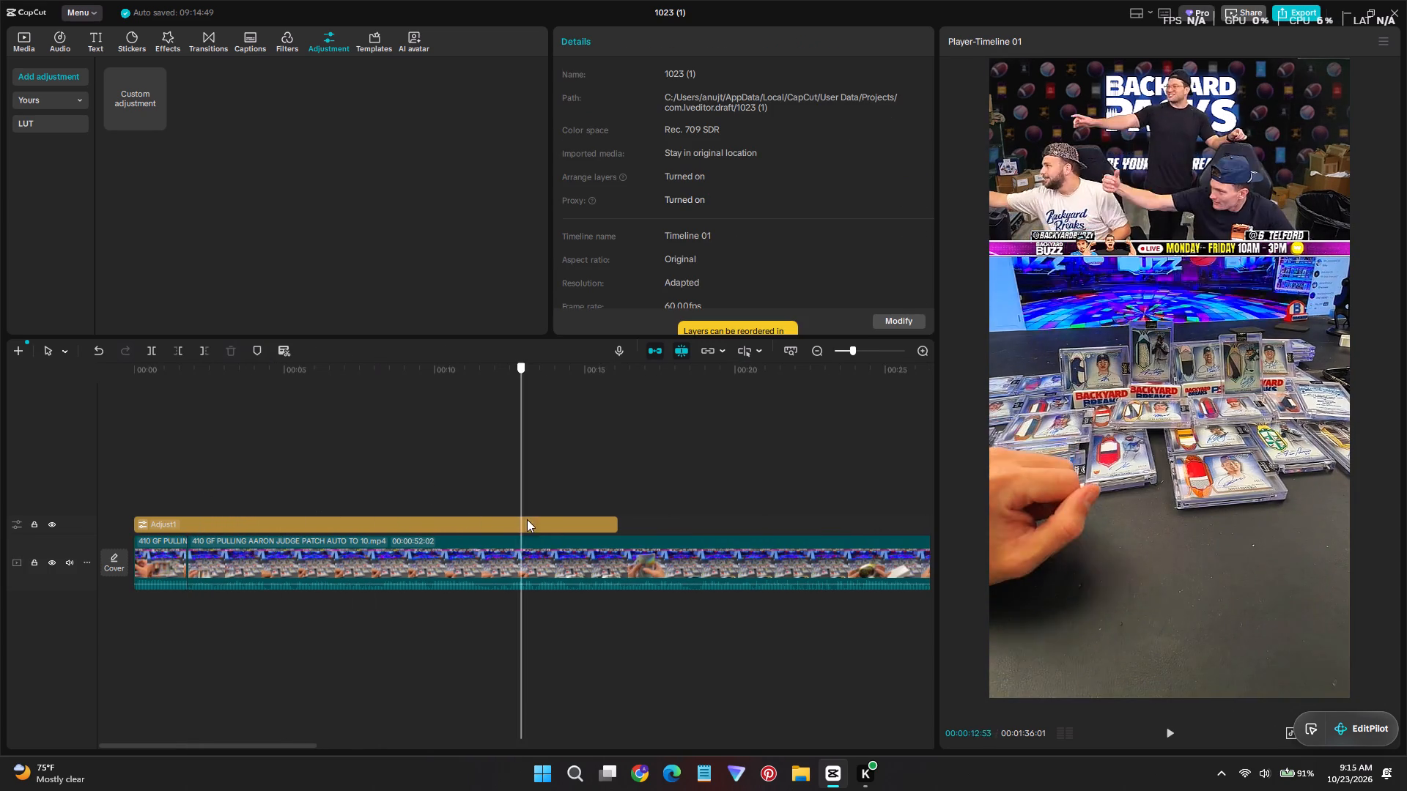
left_click_drag(527, 519, 677, 538)
scroll(677, 538, "down", 8, "ctrl")
left_click(372, 504)
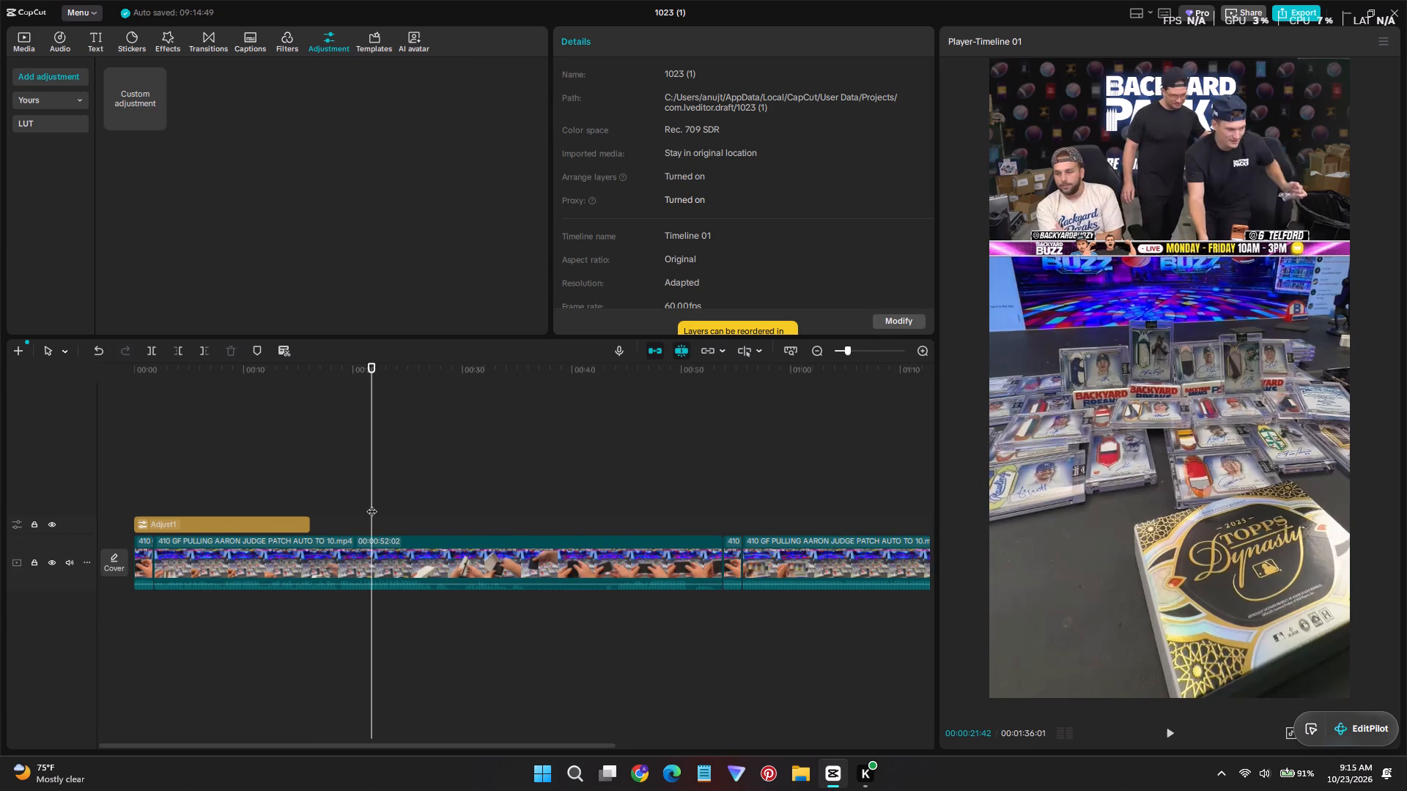
key("space")
left_click(409, 504)
key("space")
key("space")
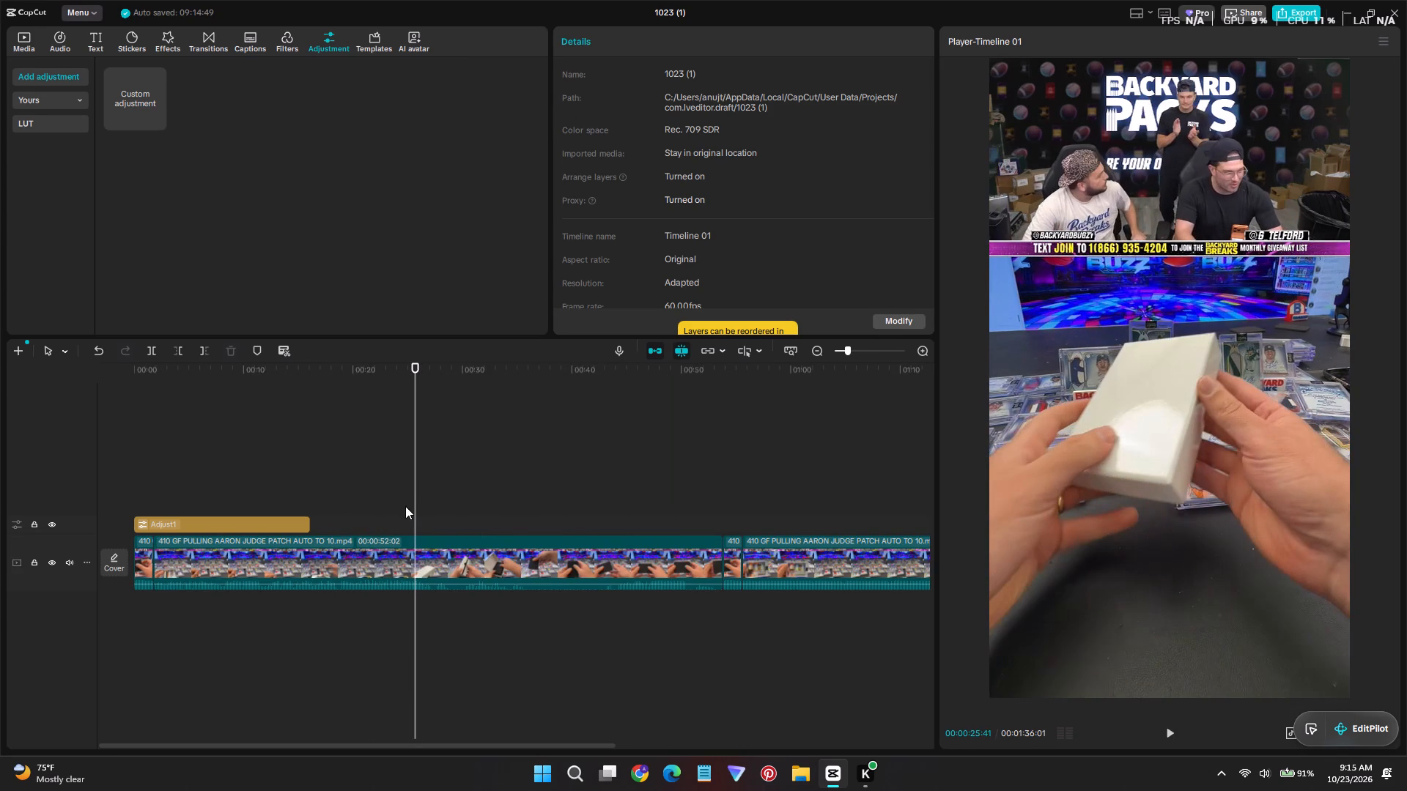
scroll(405, 506, "down", 7)
Trim the start of the long clip after the teaser, removing everything before the Topps Dynasty box scene at about 18.5 seconds.
left_click(447, 556)
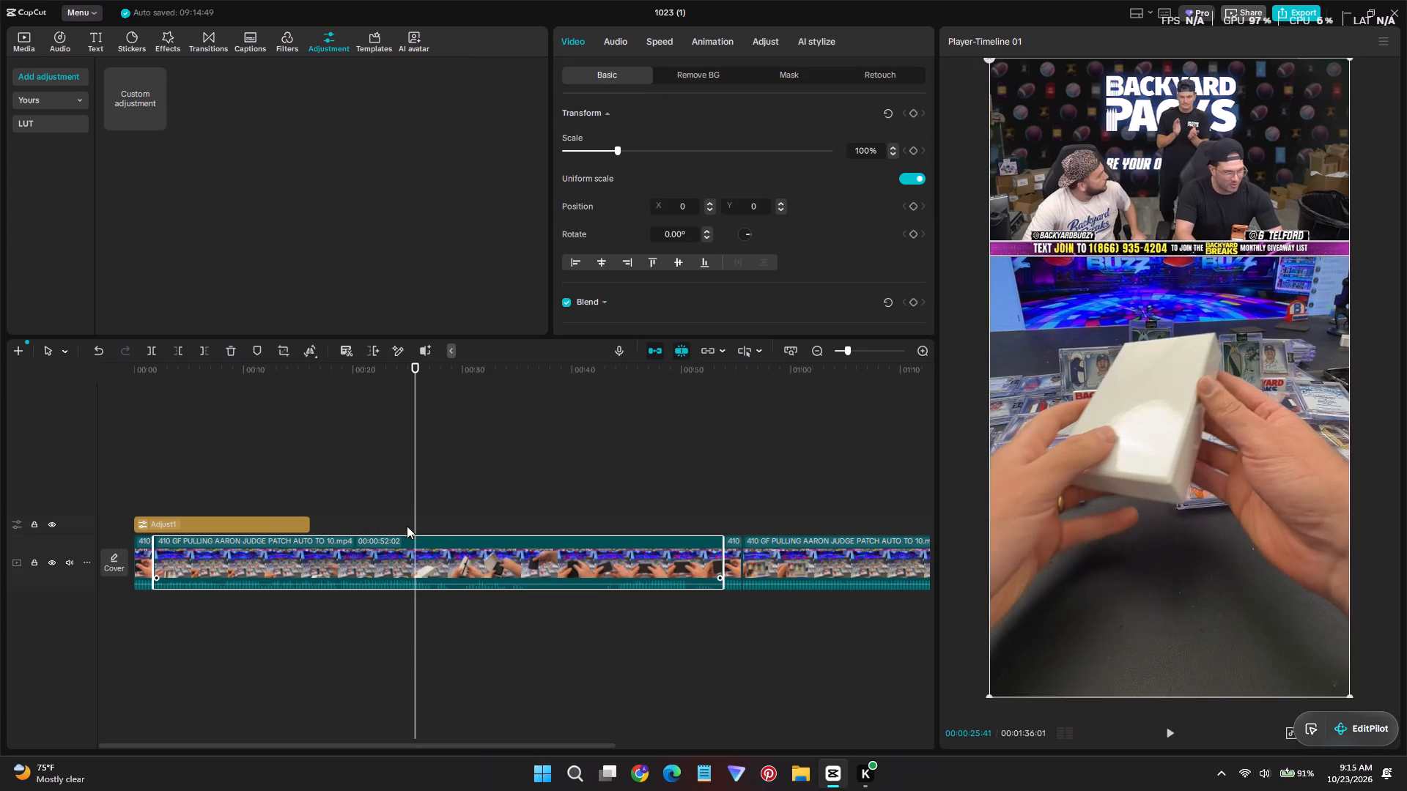
left_click_drag(410, 517, 475, 525)
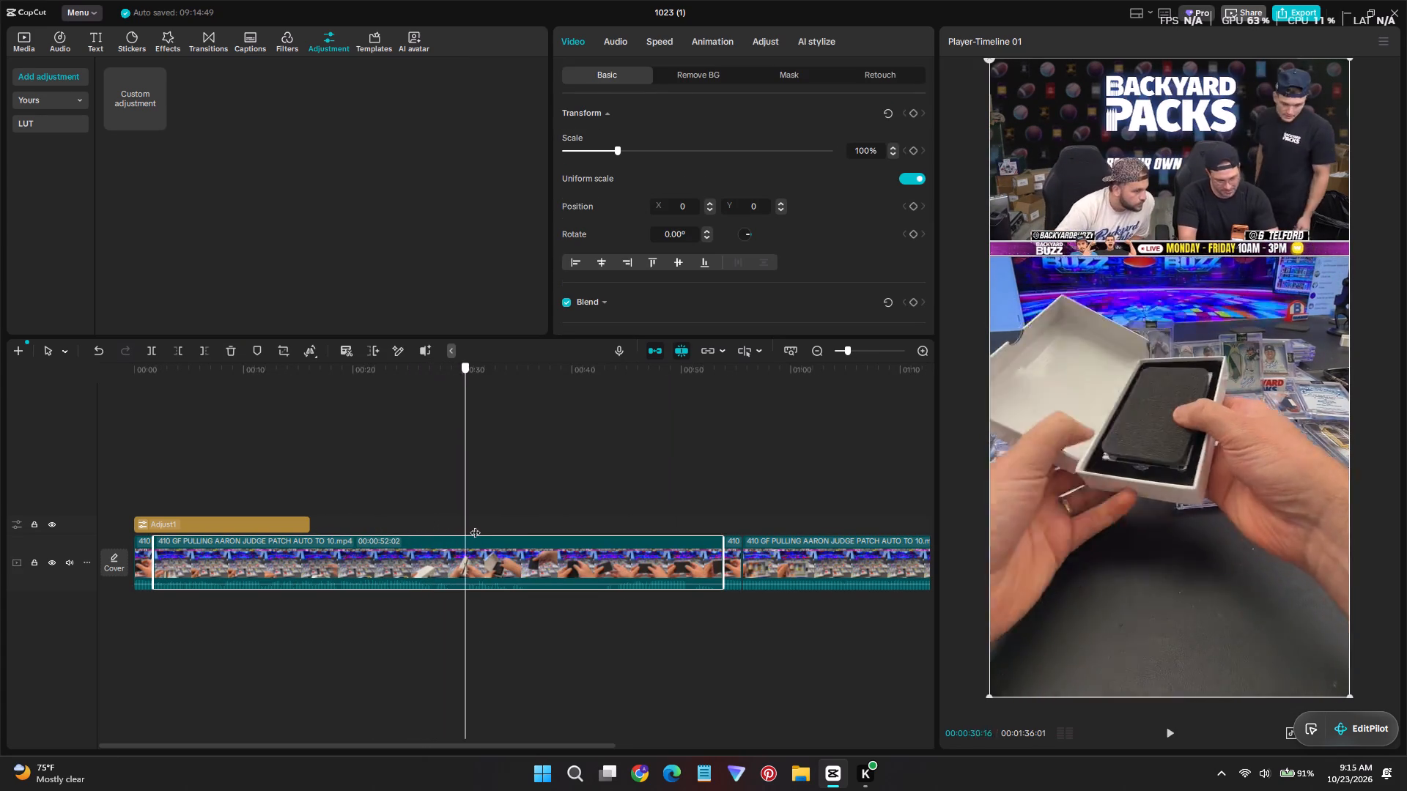
left_click_drag(475, 525, 664, 554)
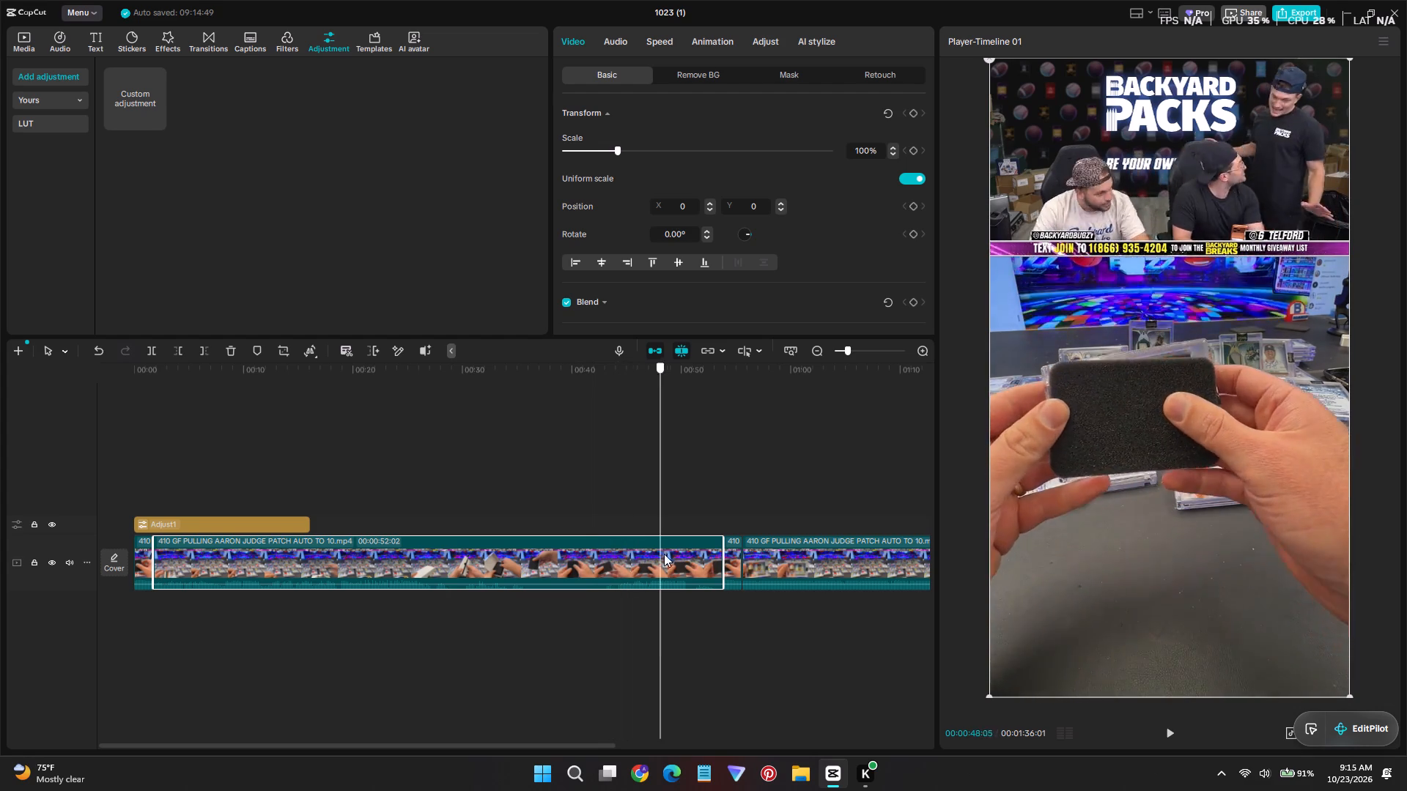
left_click_drag(664, 554, 336, 580)
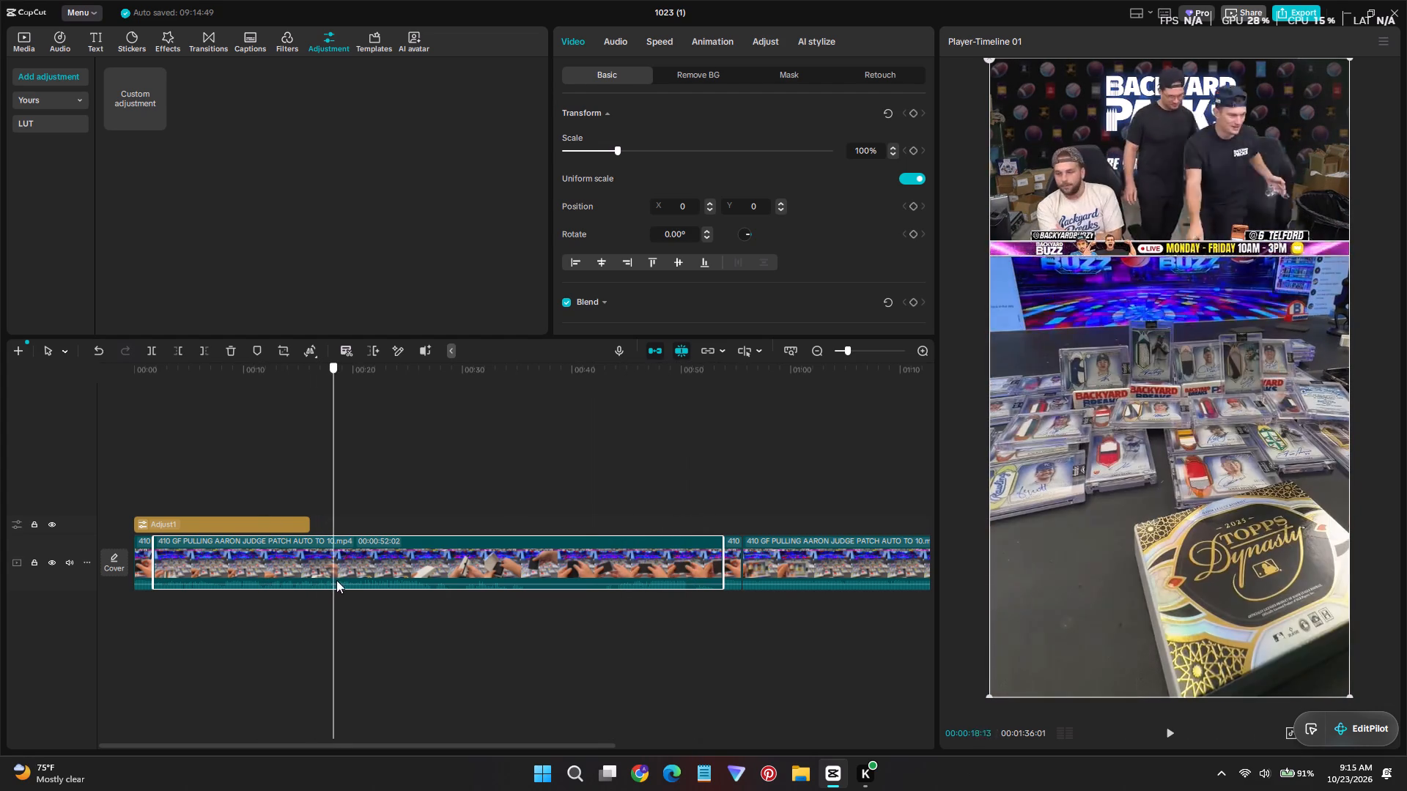
left_click_drag(336, 580, 341, 581)
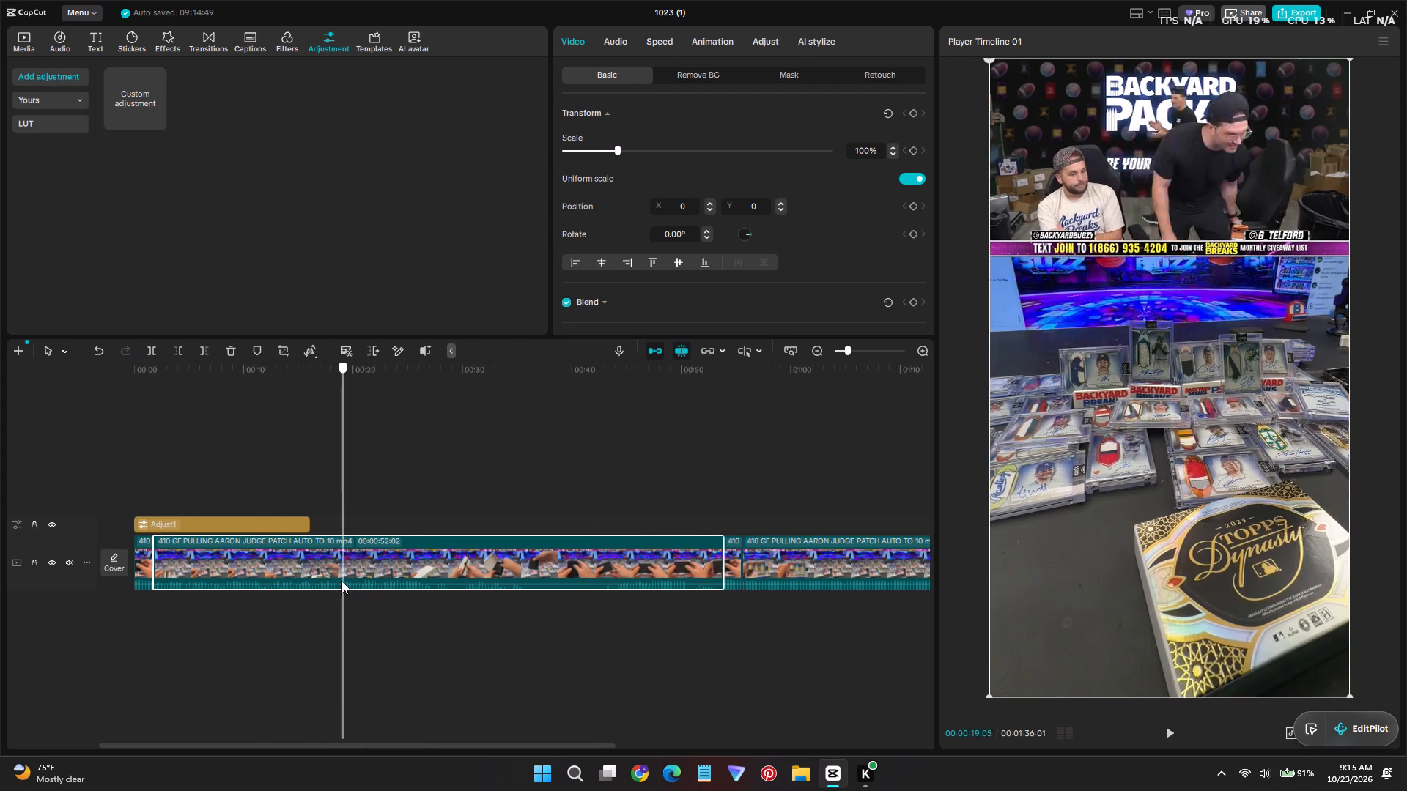
left_click_drag(341, 581, 337, 600)
scroll(333, 599, "up", 4, "ctrl")
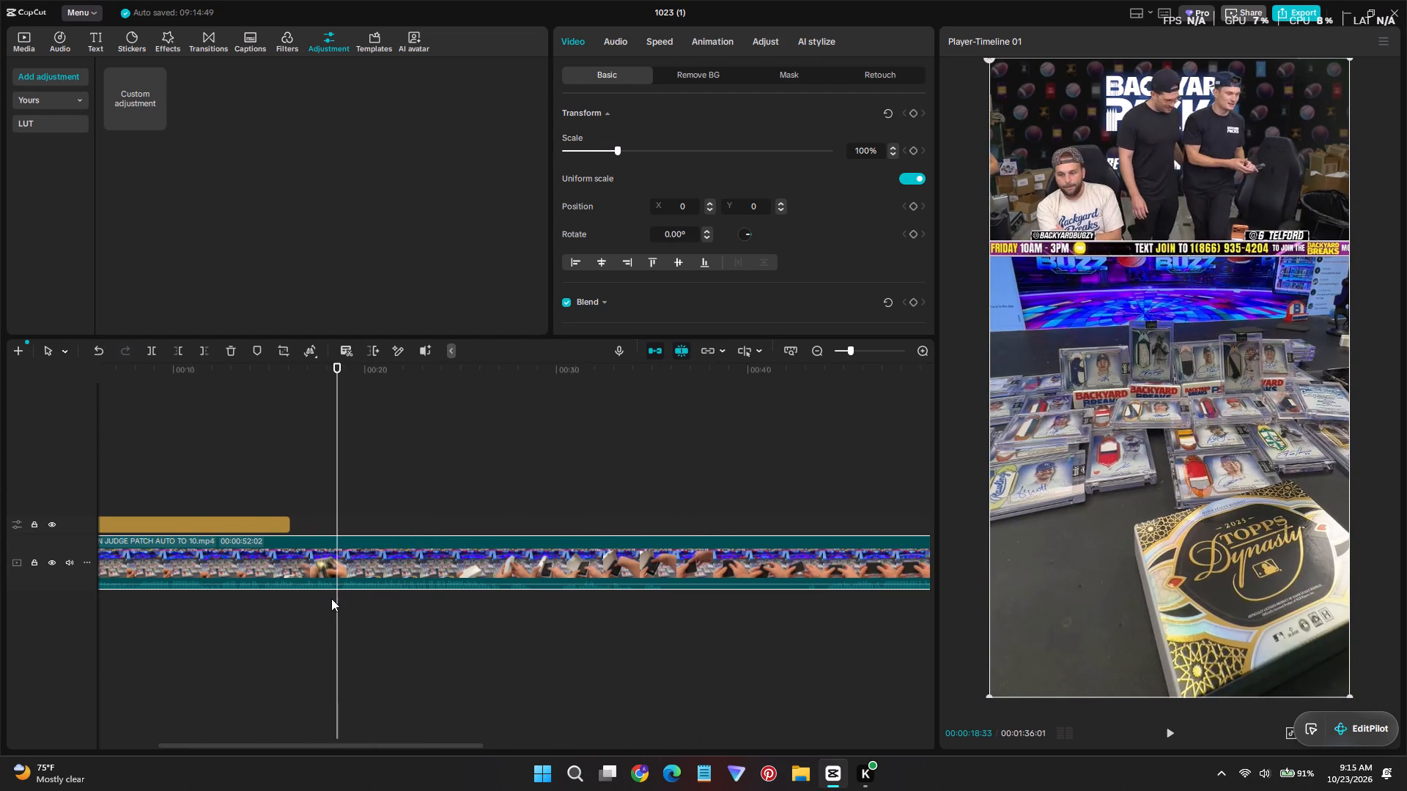
left_click(340, 586)
left_click(341, 580)
key("q")
Review the join between the teaser and the trimmed clip, and the box footage up to about 7 seconds.
scroll(292, 584, "down", 3, "ctrl")
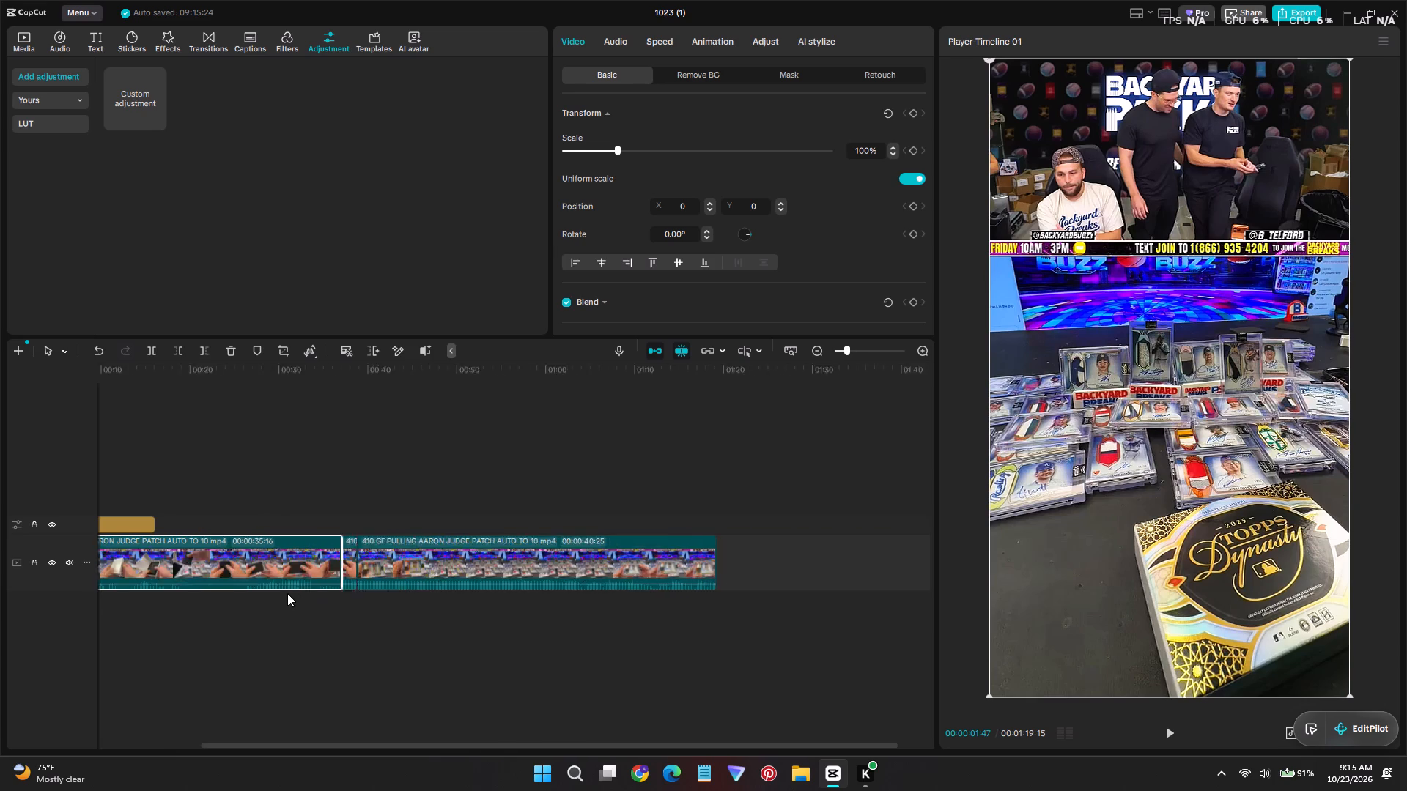
scroll(287, 593, "down", 8, "ctrl")
scroll(243, 592, "up", 12, "ctrl")
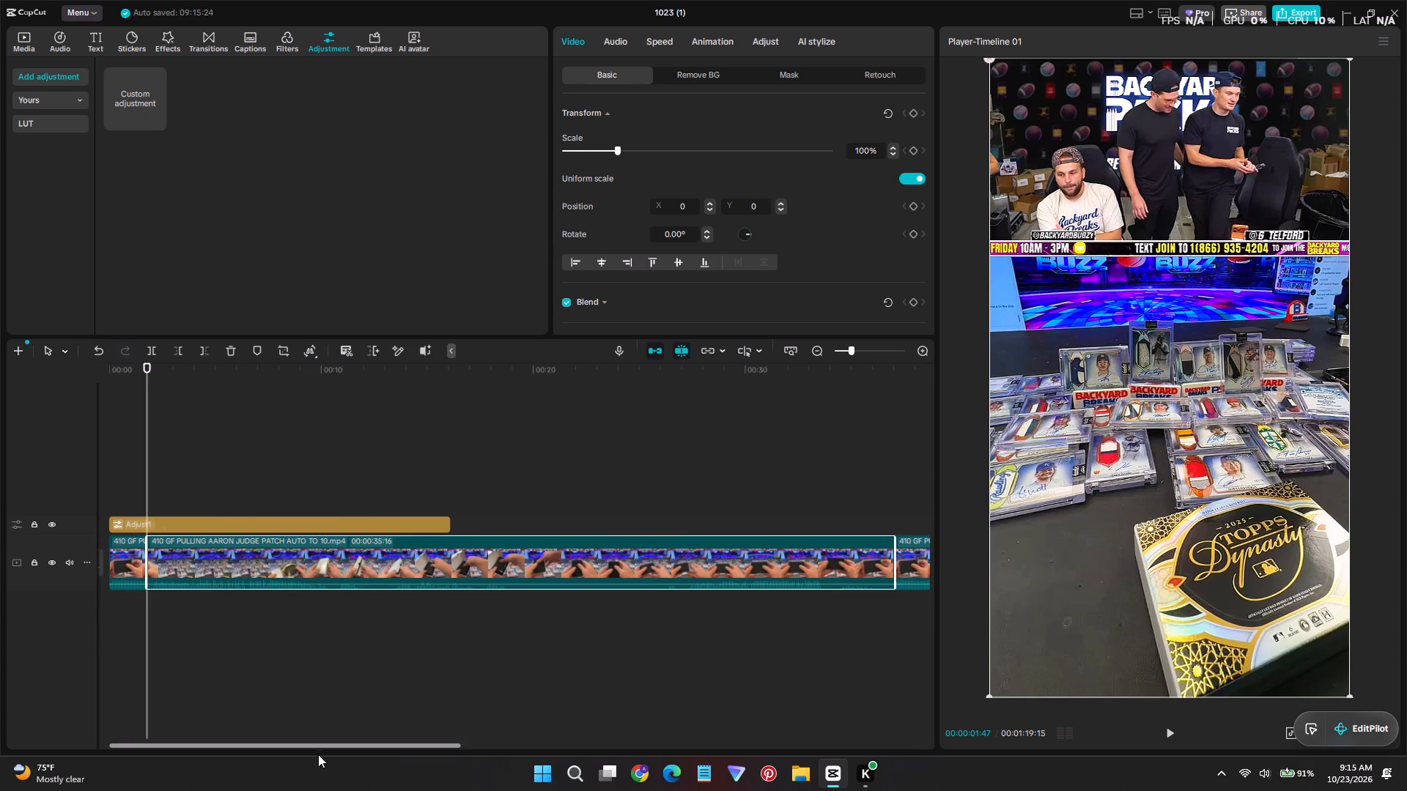
left_click_drag(319, 744, 167, 730)
left_click(188, 500)
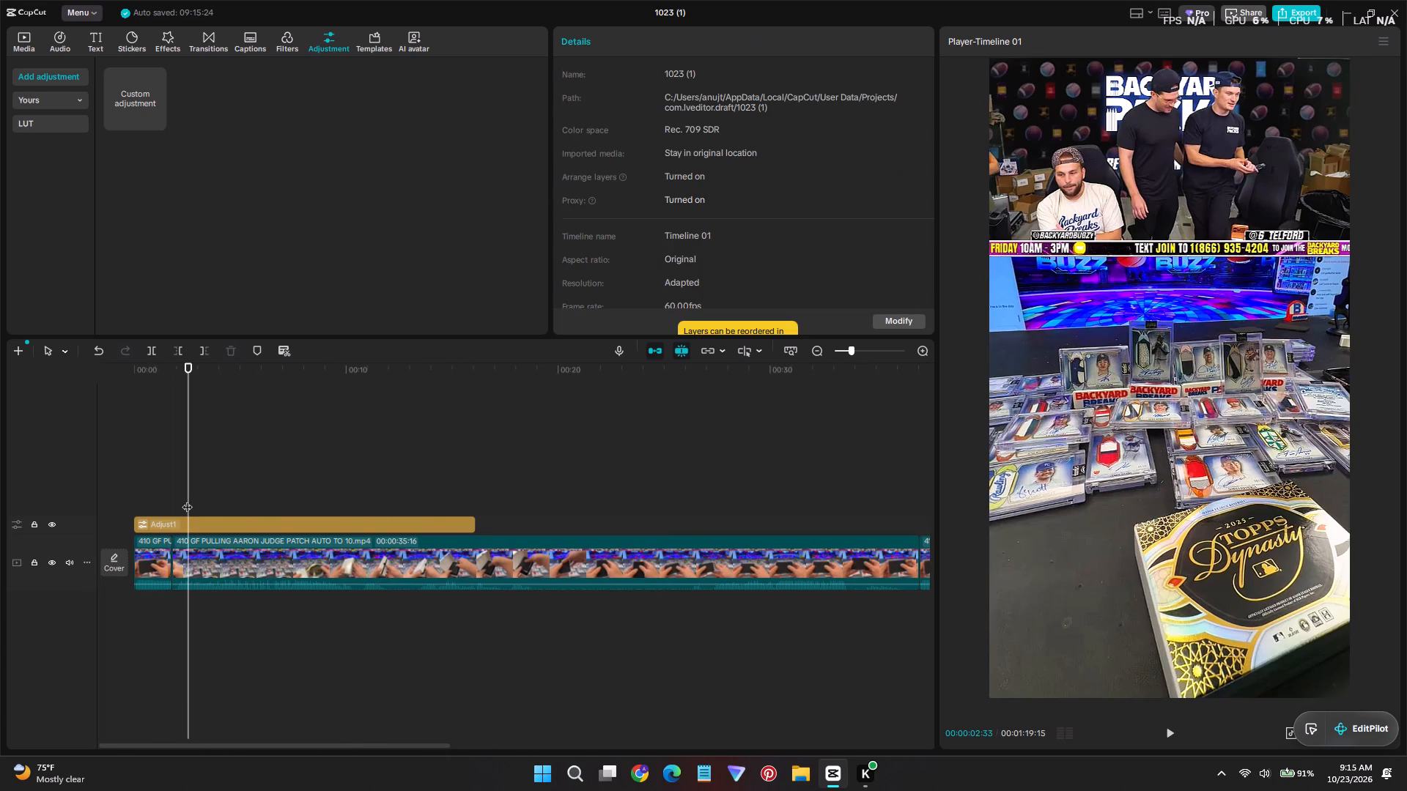
left_click(175, 493)
left_click_drag(175, 493, 266, 505)
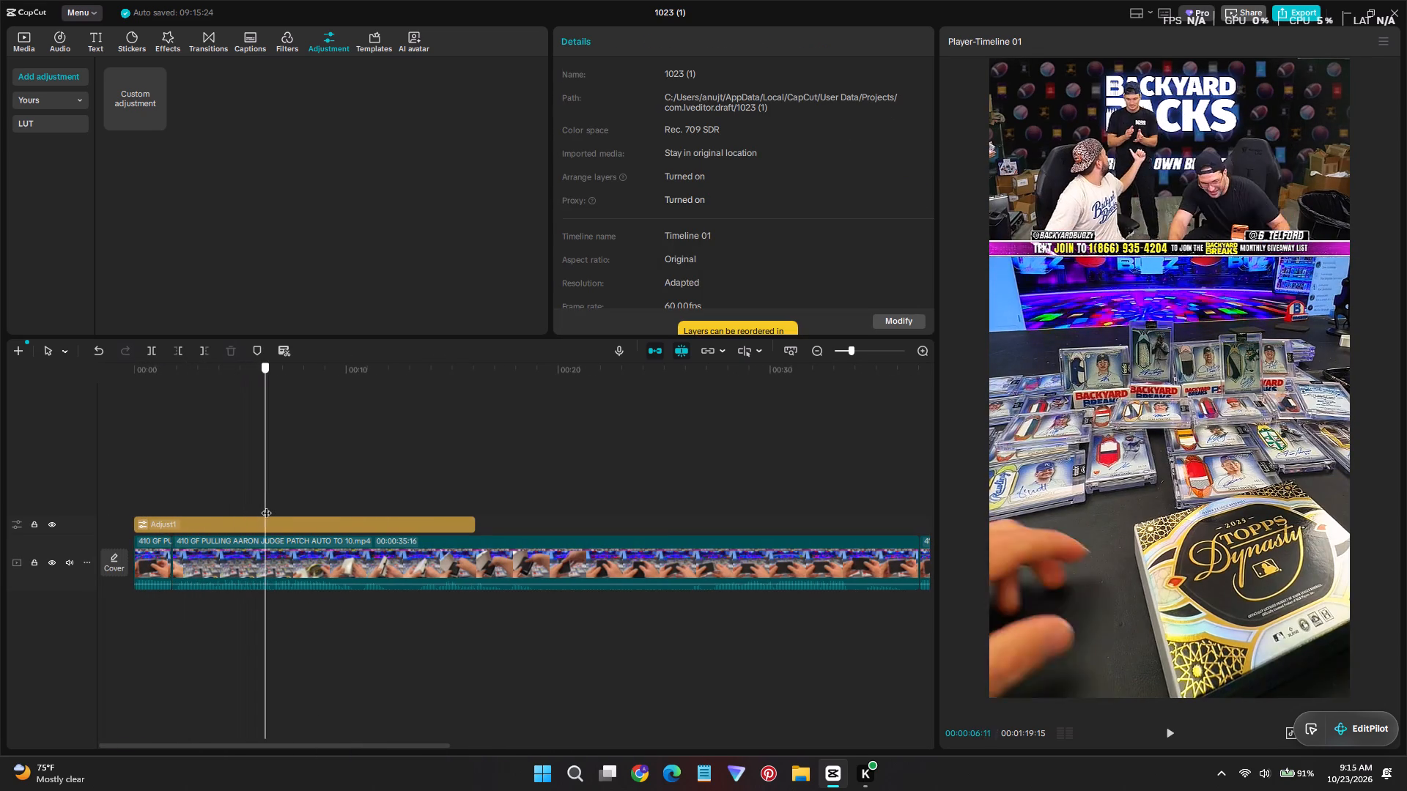
left_click_drag(266, 505, 288, 507)
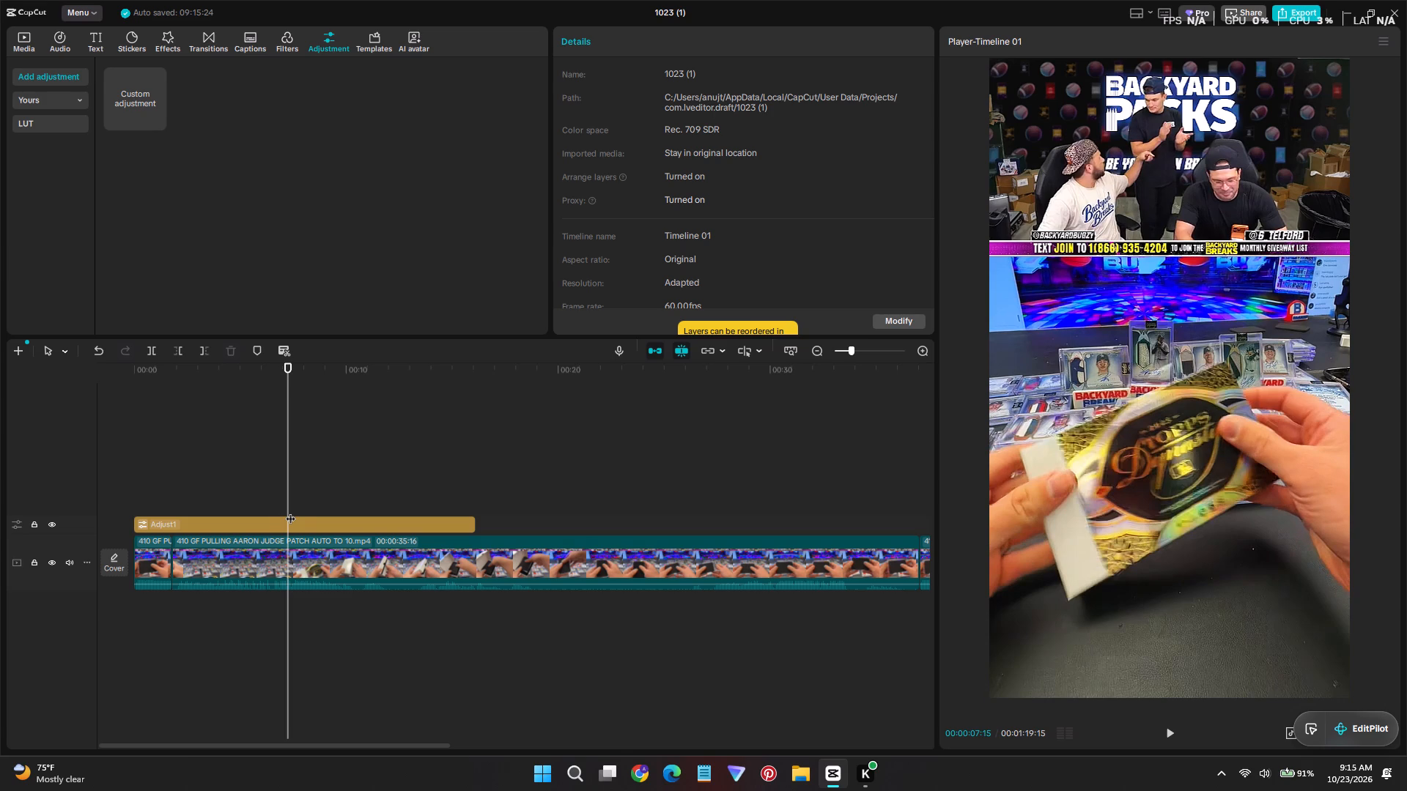
scroll(290, 519, "down", 3, "ctrl")
scroll(292, 532, "up", 9, "ctrl")
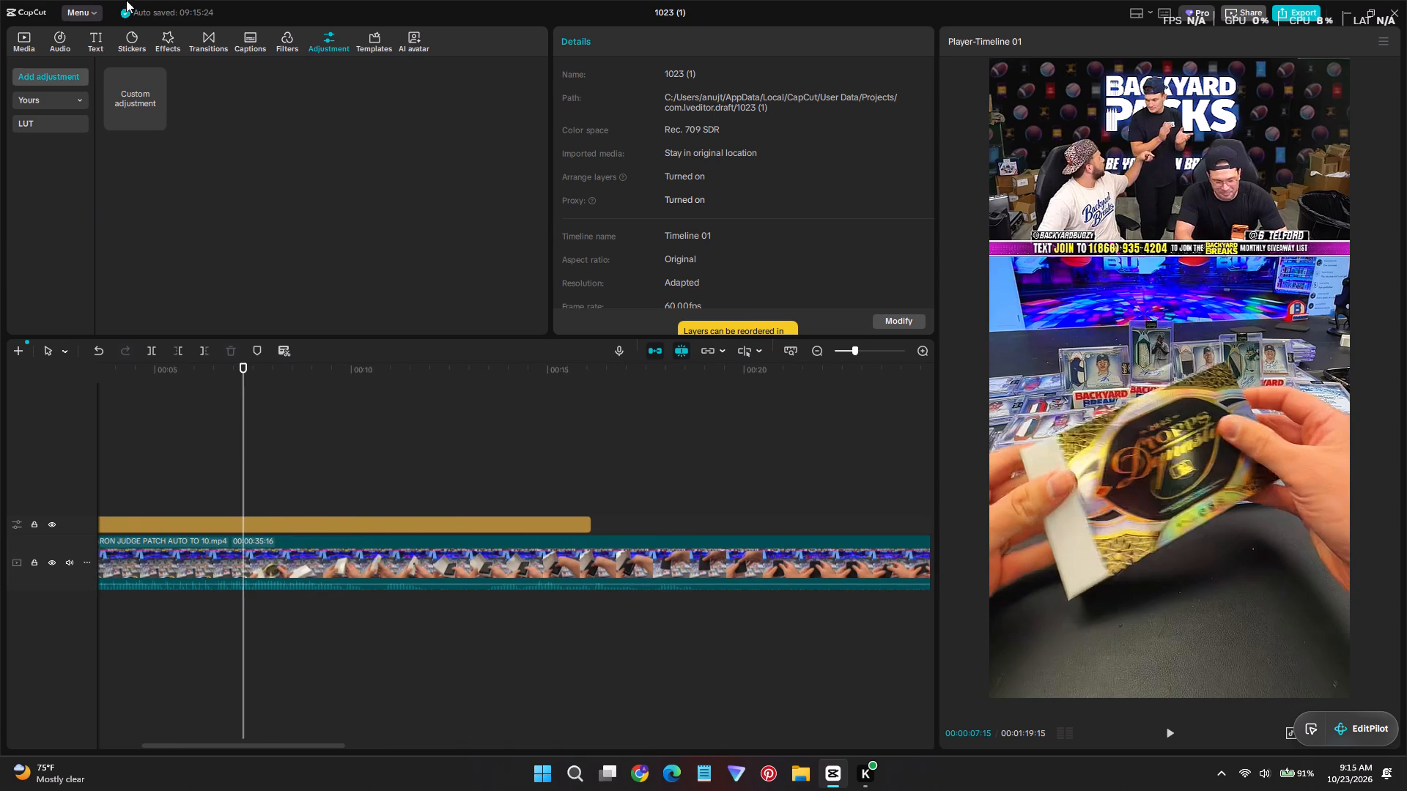
Generate auto captions for the video with English as the spoken language and no bilingual captions.
left_click(247, 42)
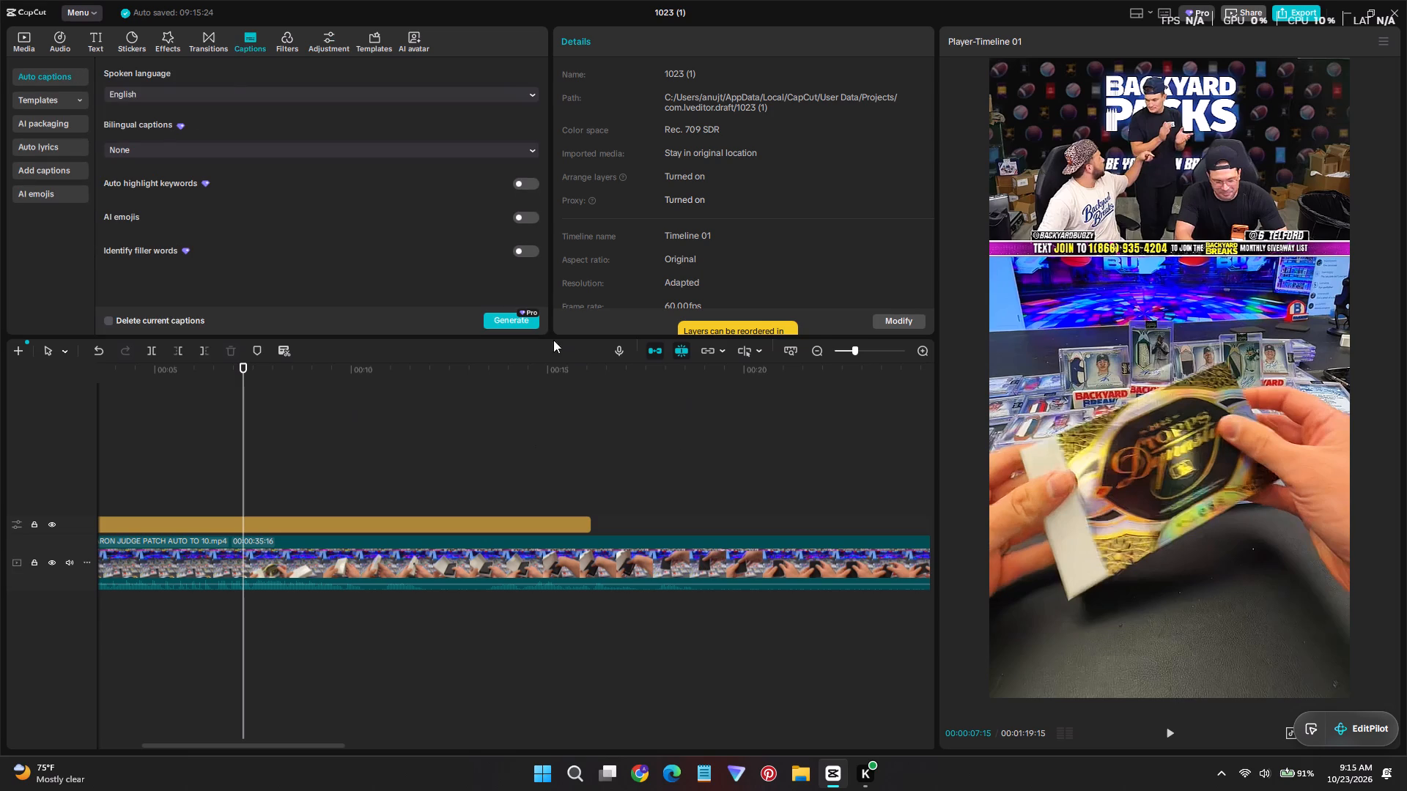
left_click(533, 326)
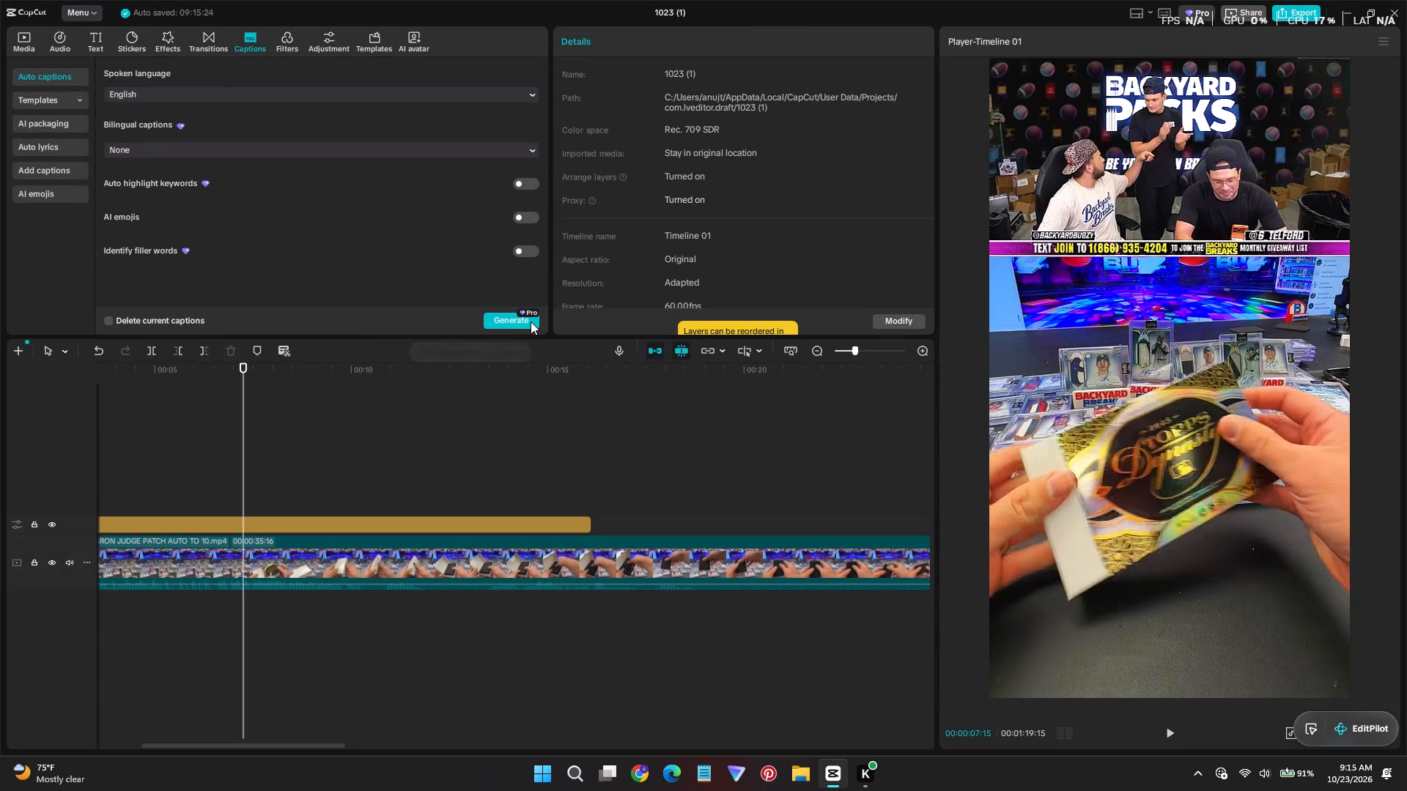
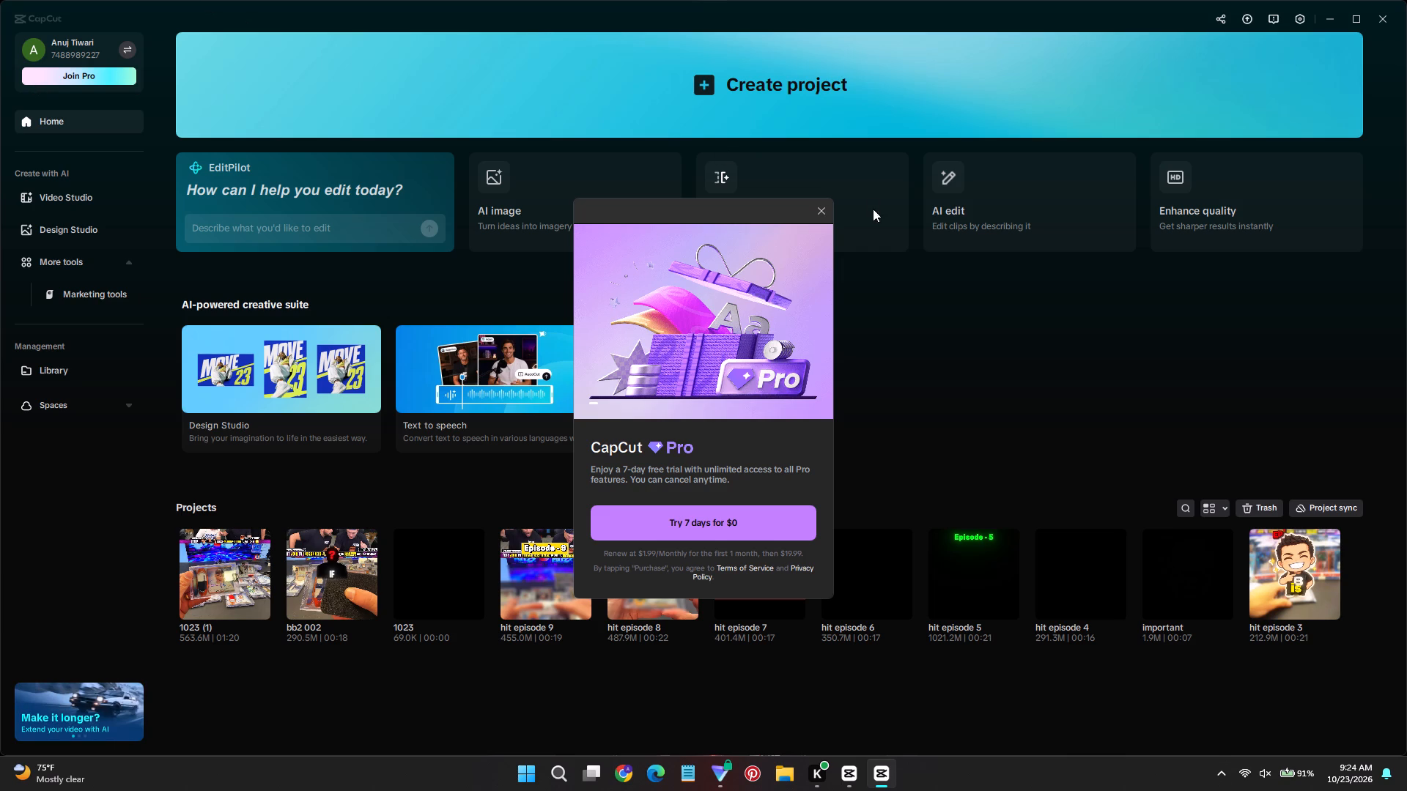
Dismiss the 7-day Pro free trial offer to get back to the home screen with the project list.
left_click(830, 217)
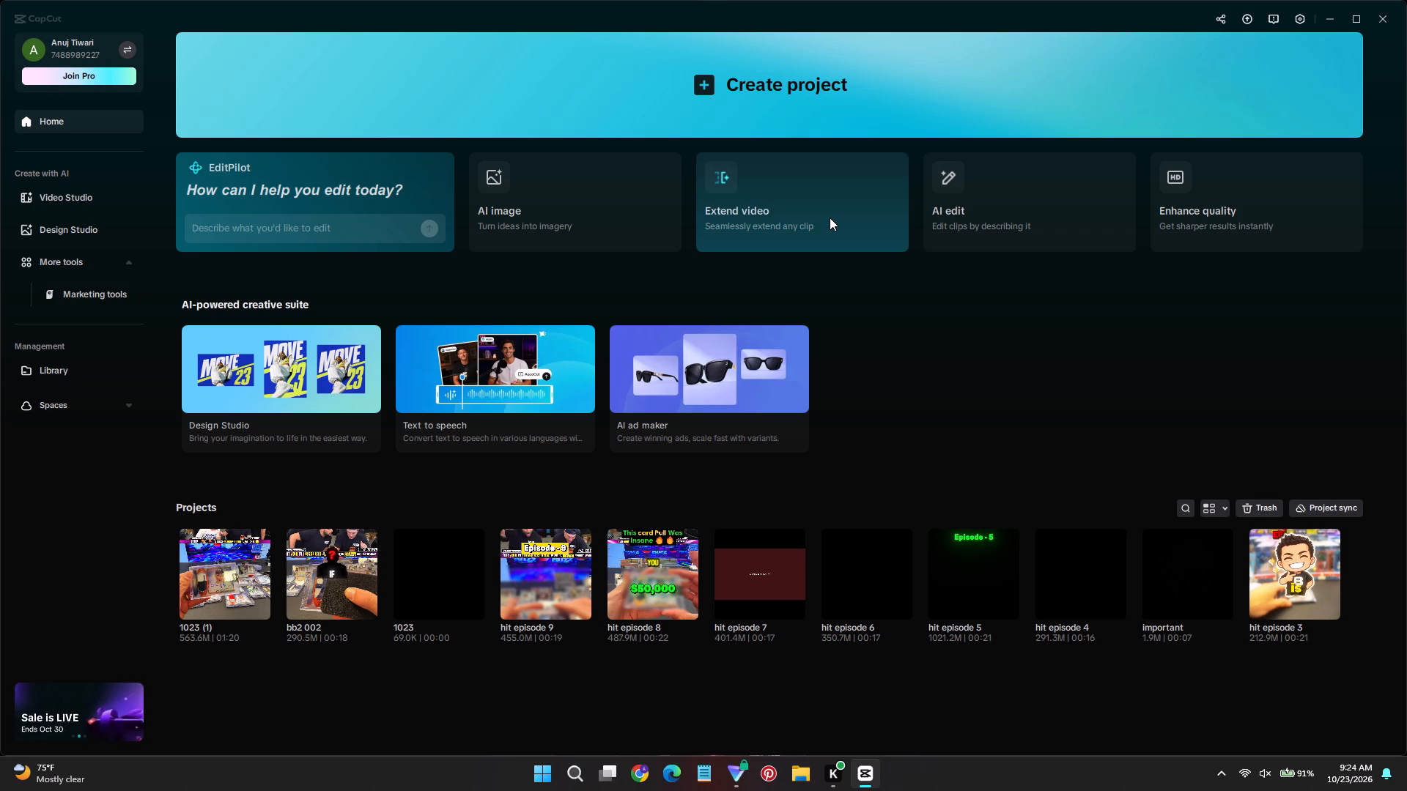
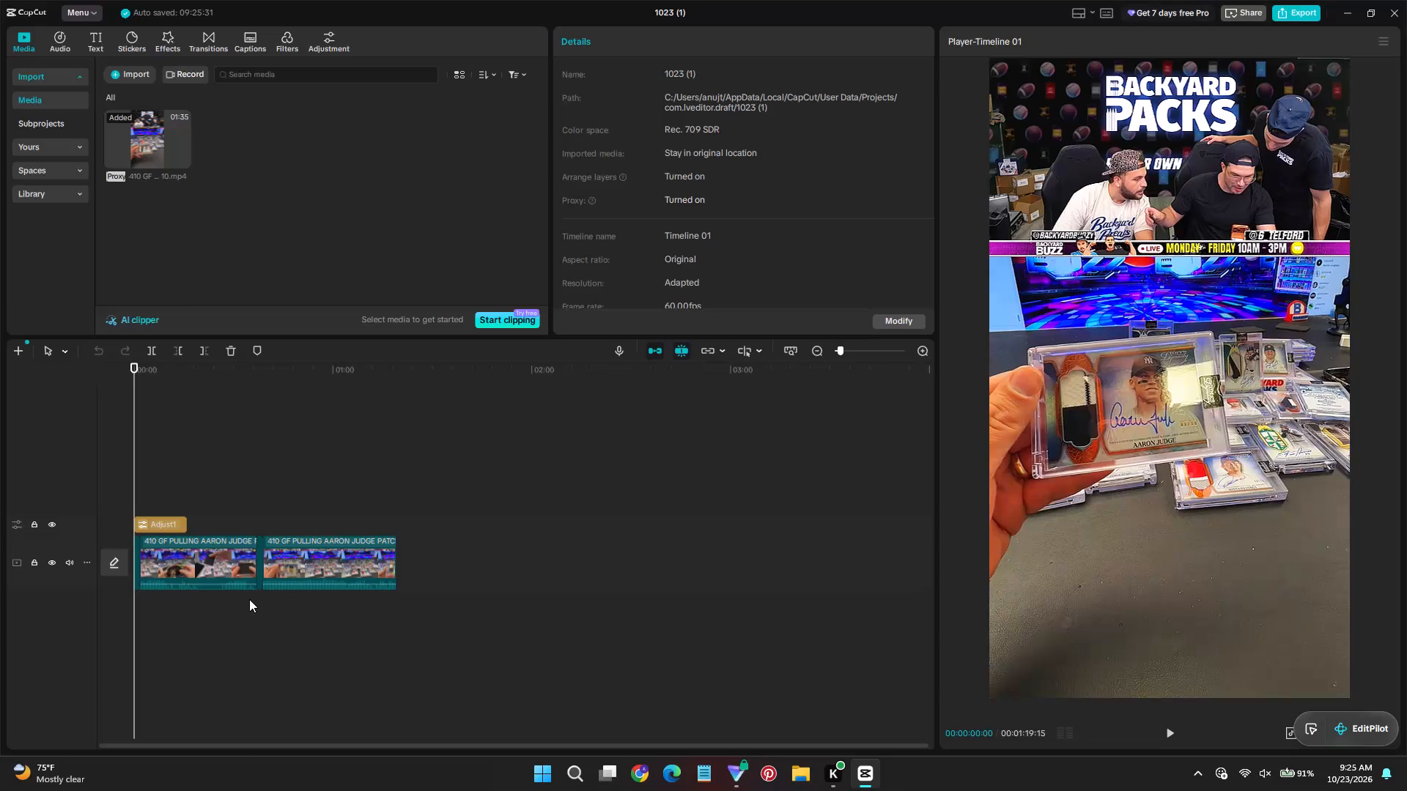
Scrub through the opening part of the timeline to review the cut footage and the adjustment layer's coverage.
scroll(209, 535, "up", 9, "ctrl")
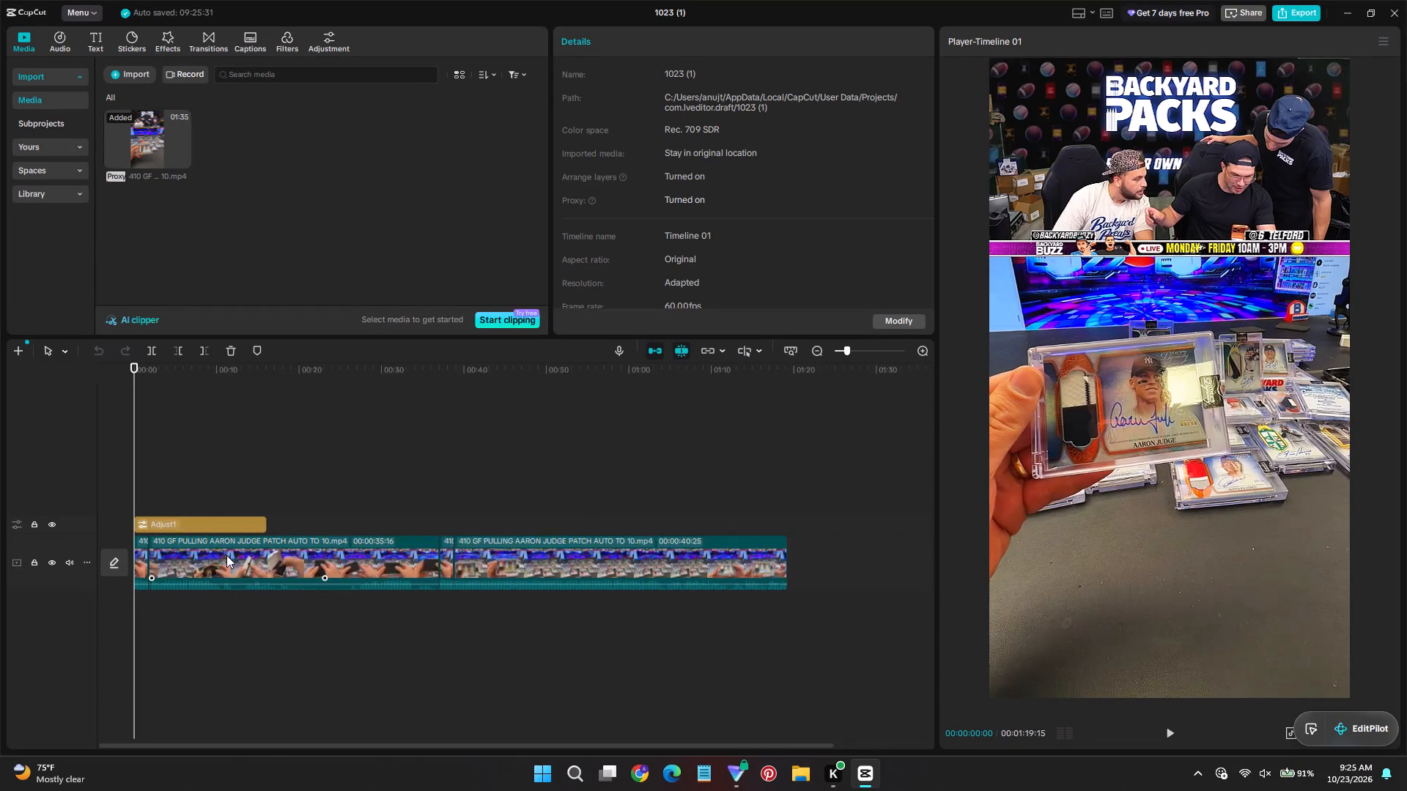
scroll(226, 555, "up", 10, "ctrl")
left_click_drag(134, 654, 411, 694)
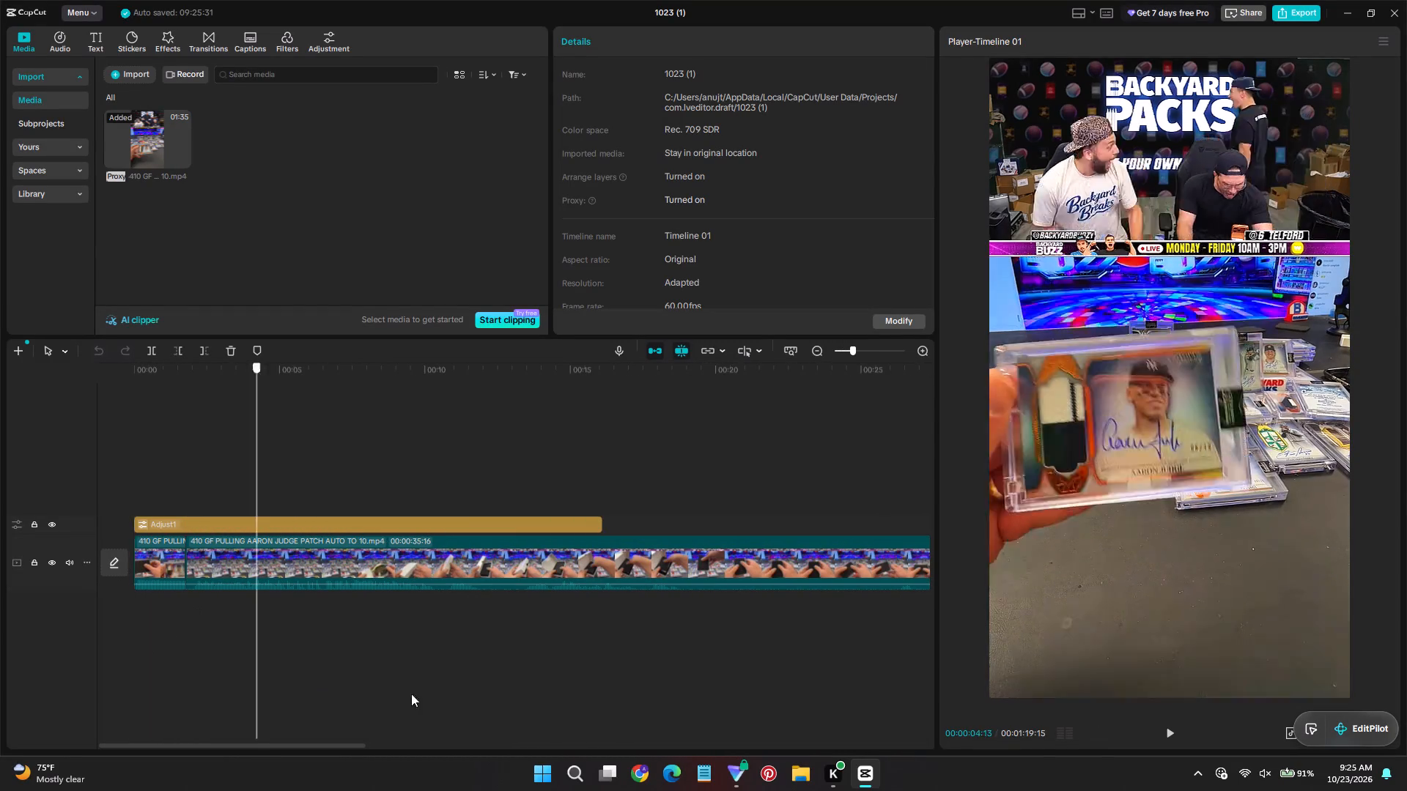
left_click_drag(411, 694, 659, 692)
scroll(376, 678, "down", 10, "ctrl")
right_click(375, 685, "ctrl")
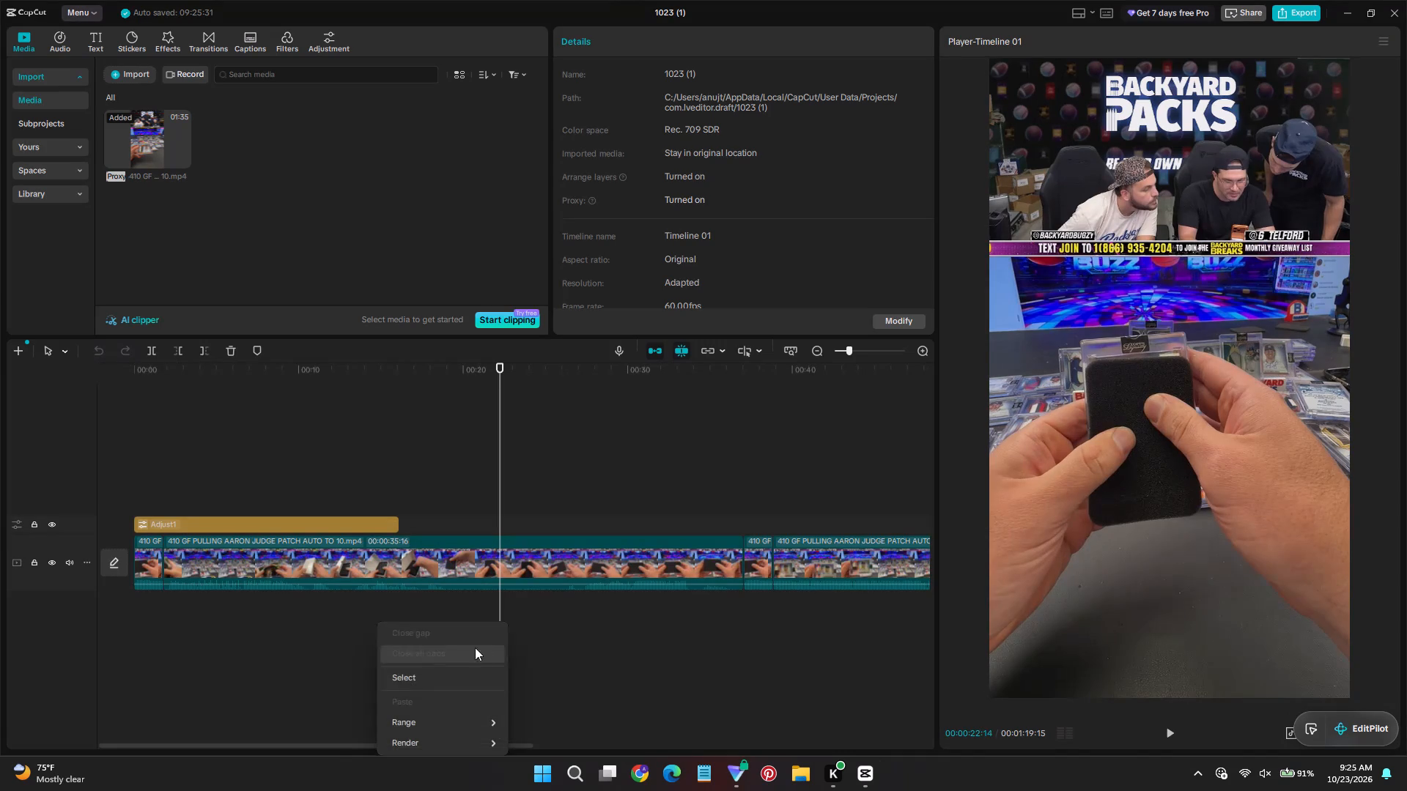
left_click(583, 617)
left_click_drag(241, 364, 130, 383)
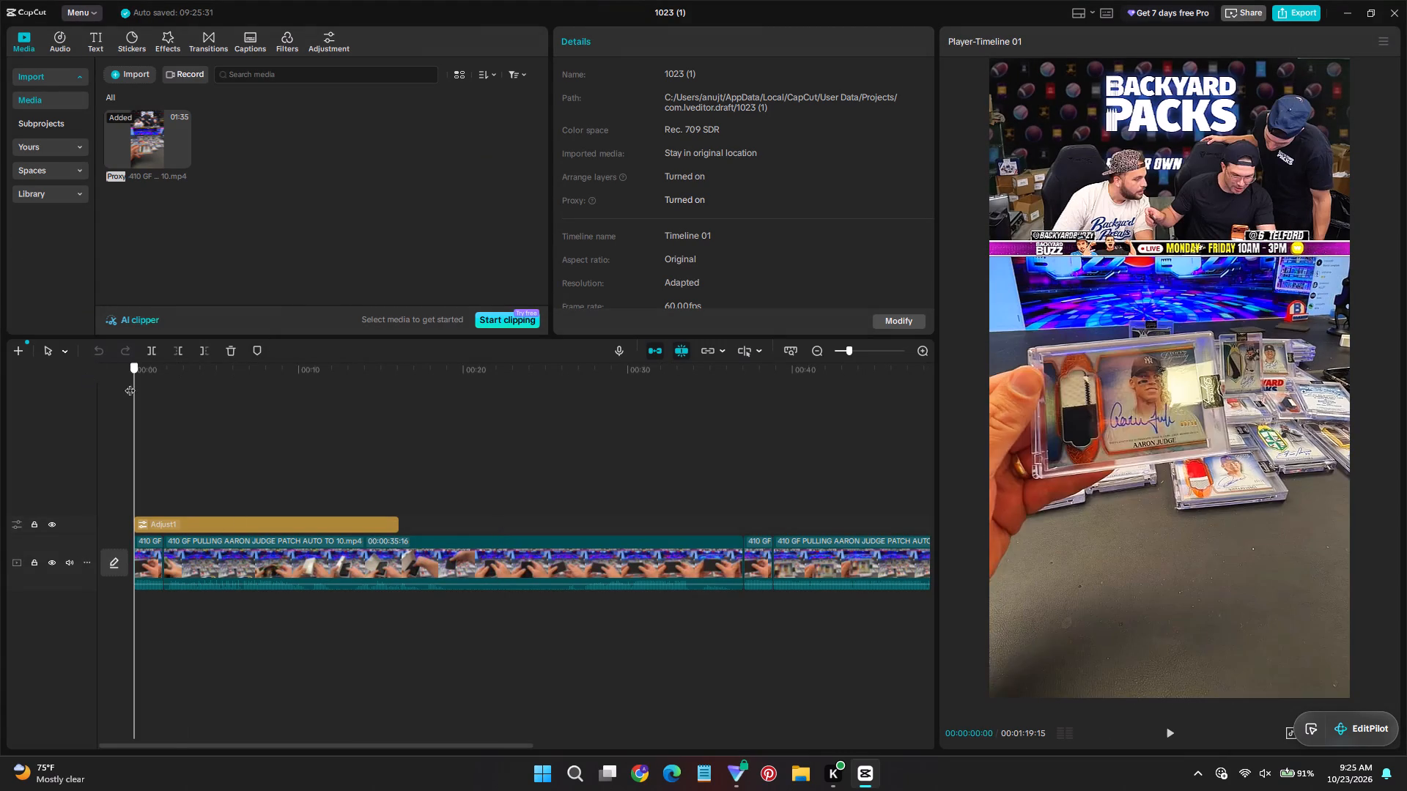
left_click_drag(130, 383, 360, 372)
Generate auto captions for the whole timeline with English as the spoken language and no bilingual captions.
left_click(262, 45)
left_click(246, 45)
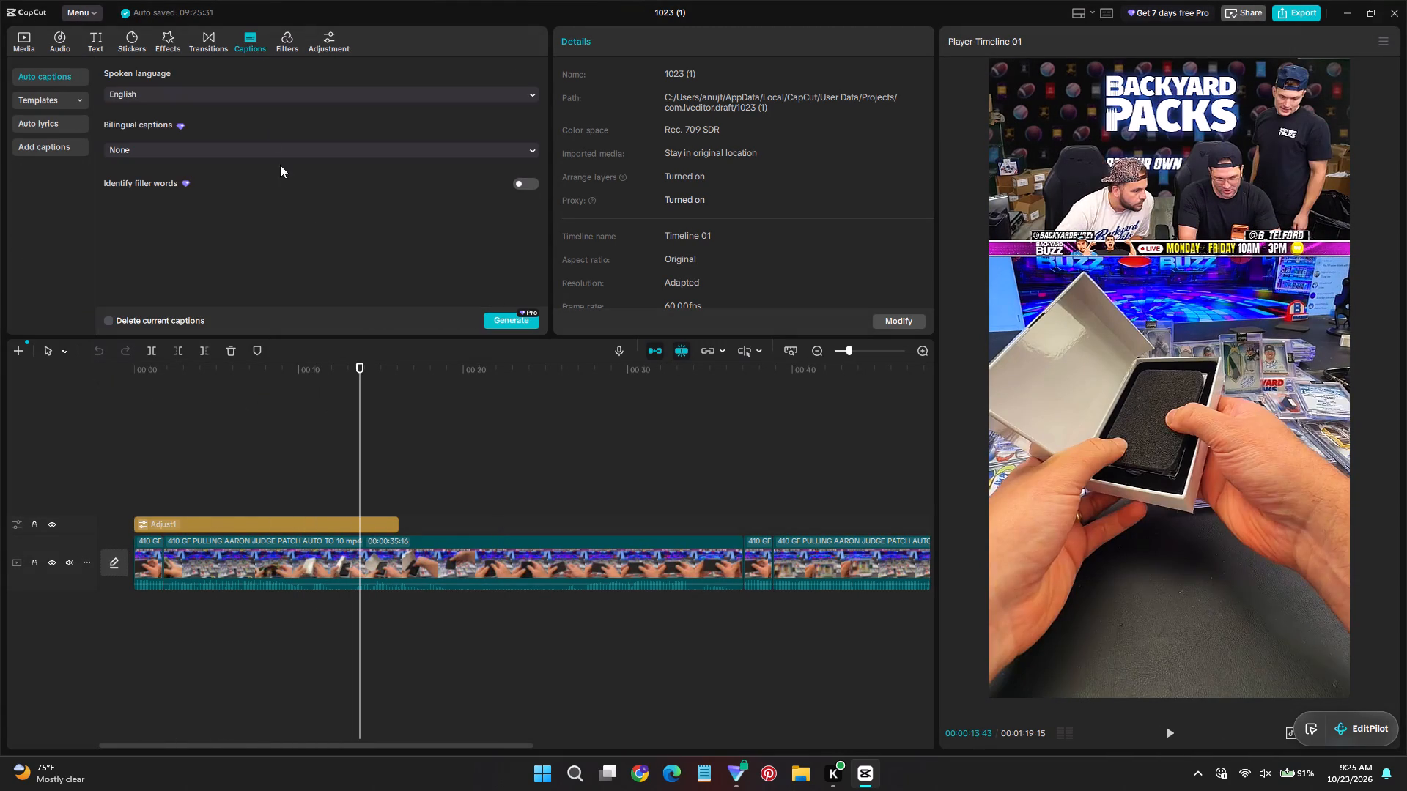
left_click(504, 316)
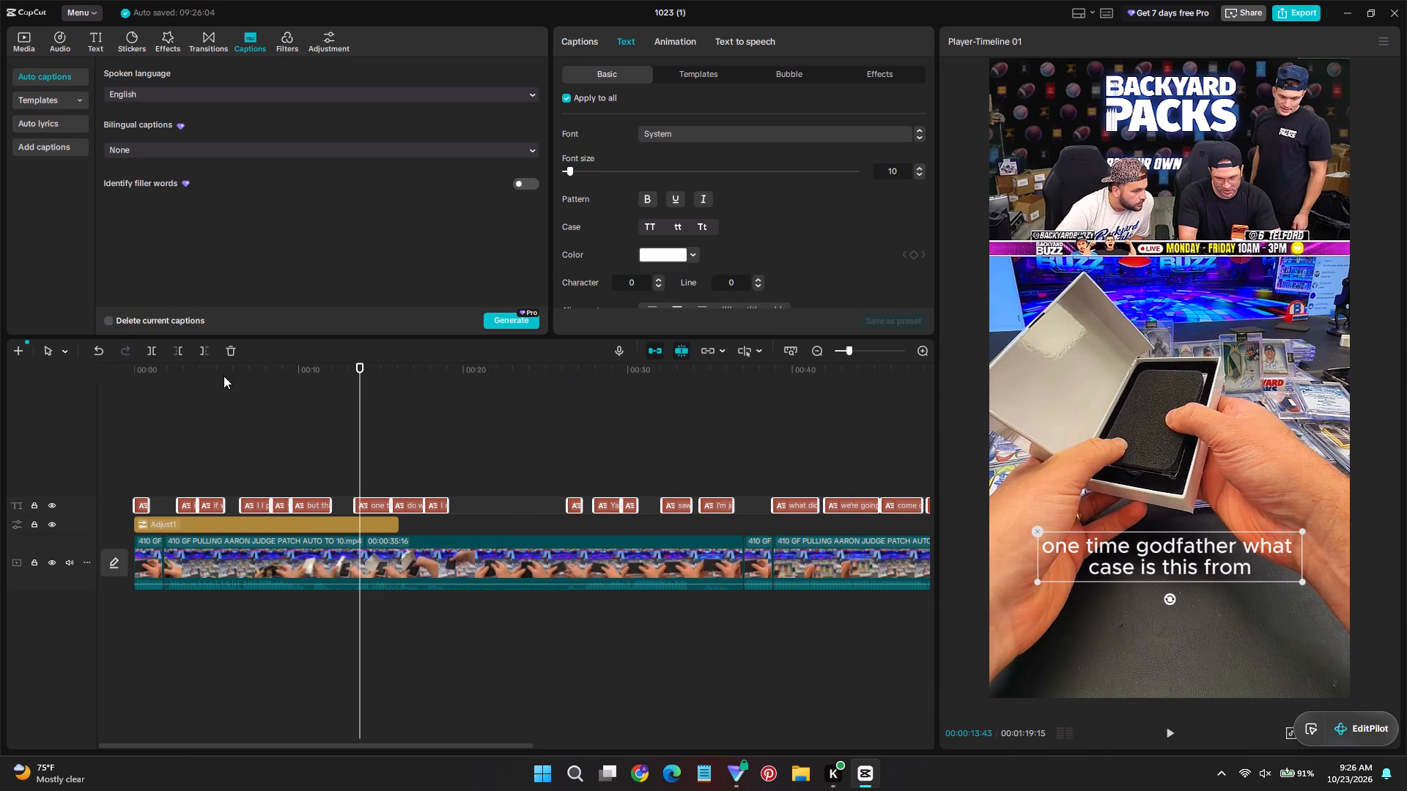
Play and scrub the opening section from the start to check the generated captions' timing, wording and placement over the footage.
scroll(298, 530, "down", 3, "ctrl")
scroll(158, 437, "down", 1, "ctrl")
scroll(157, 437, "up", 7, "ctrl")
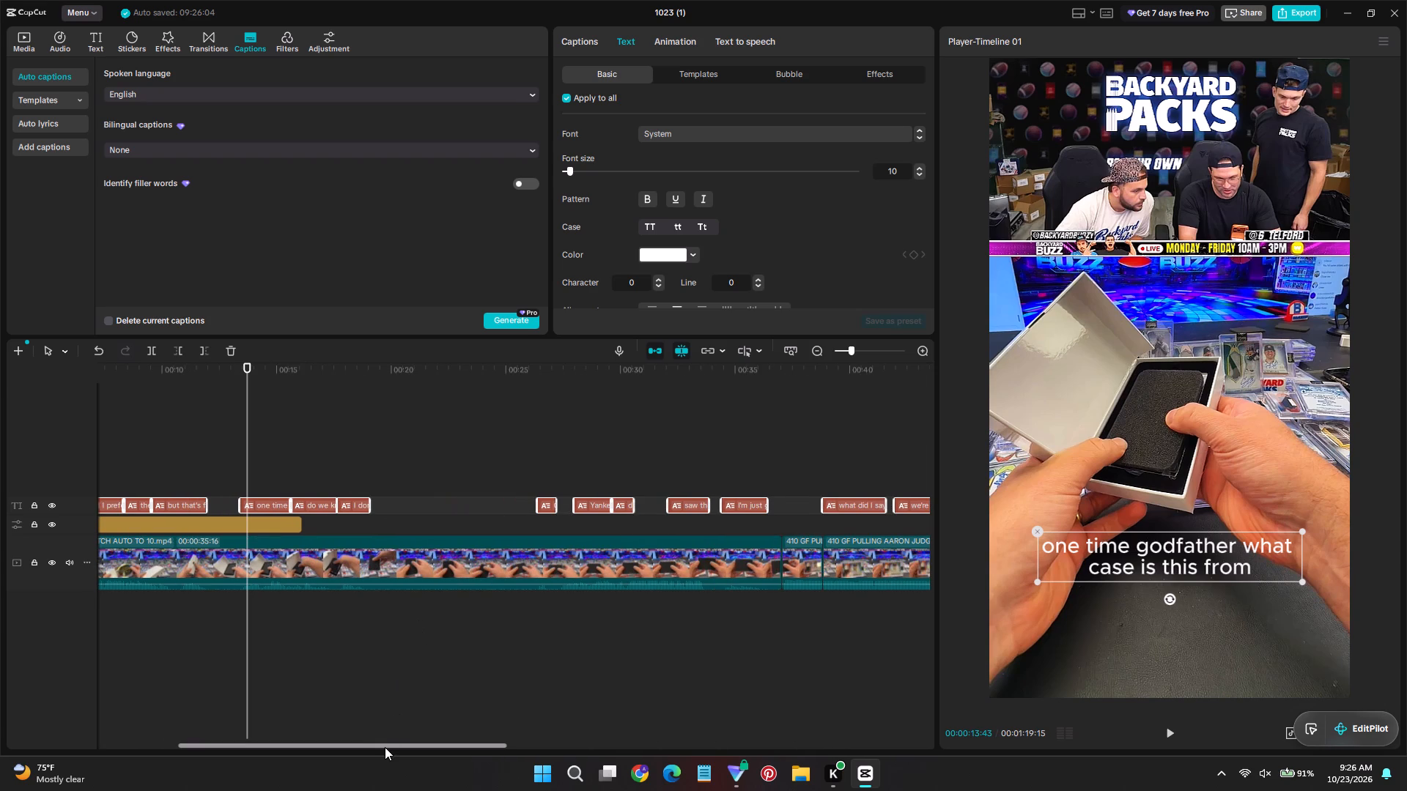
left_click_drag(383, 745, 78, 715)
left_click_drag(141, 382, 119, 378)
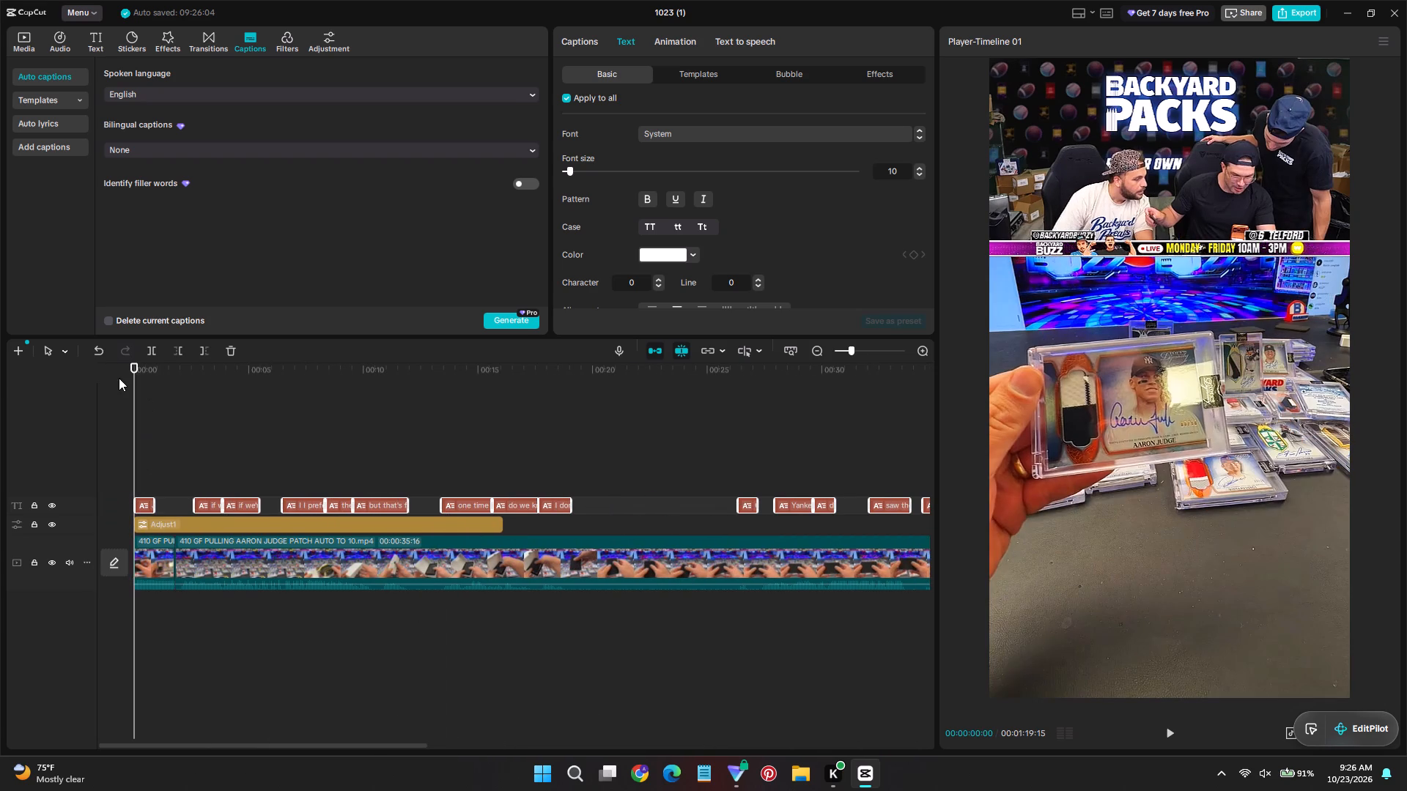
key("space")
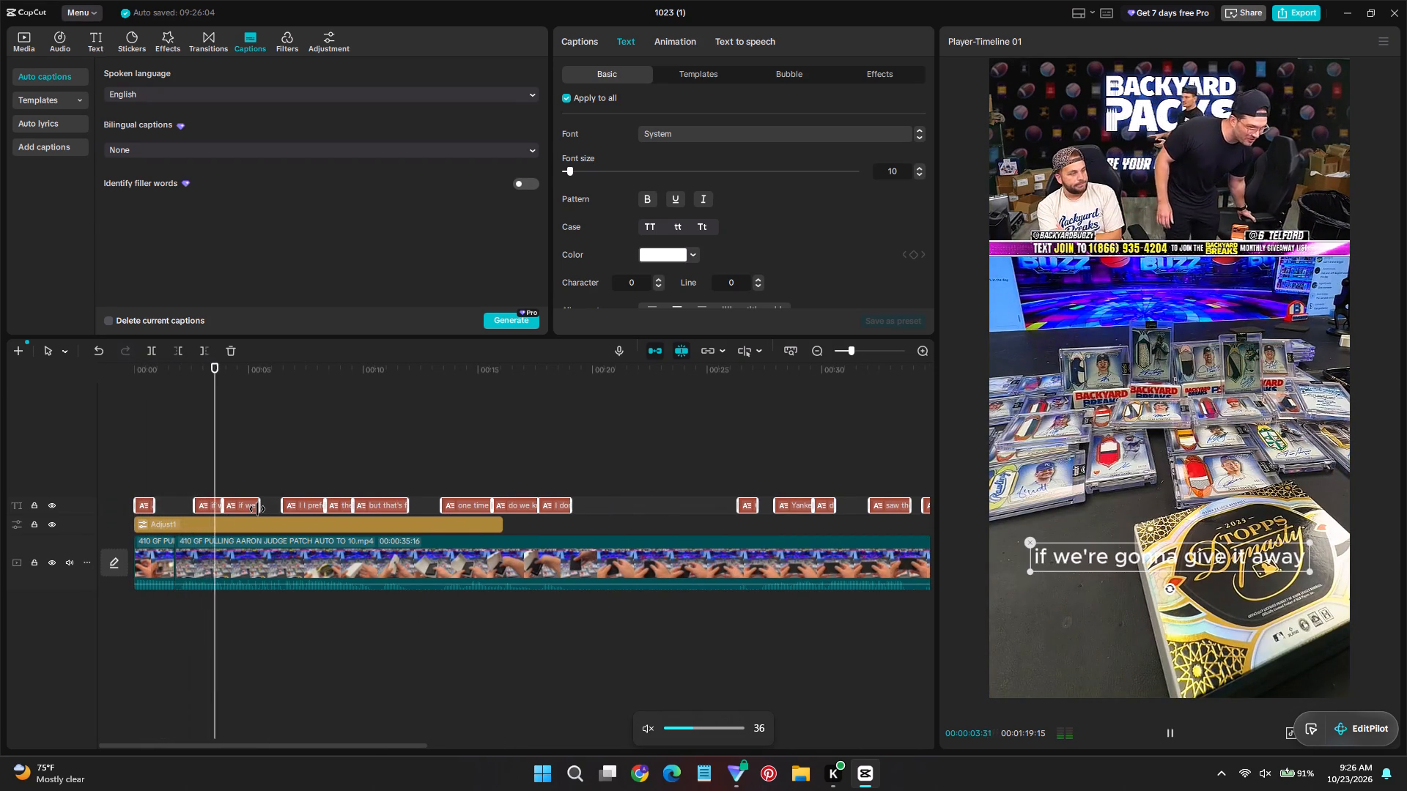
left_click(213, 463)
key("space")
key("space")
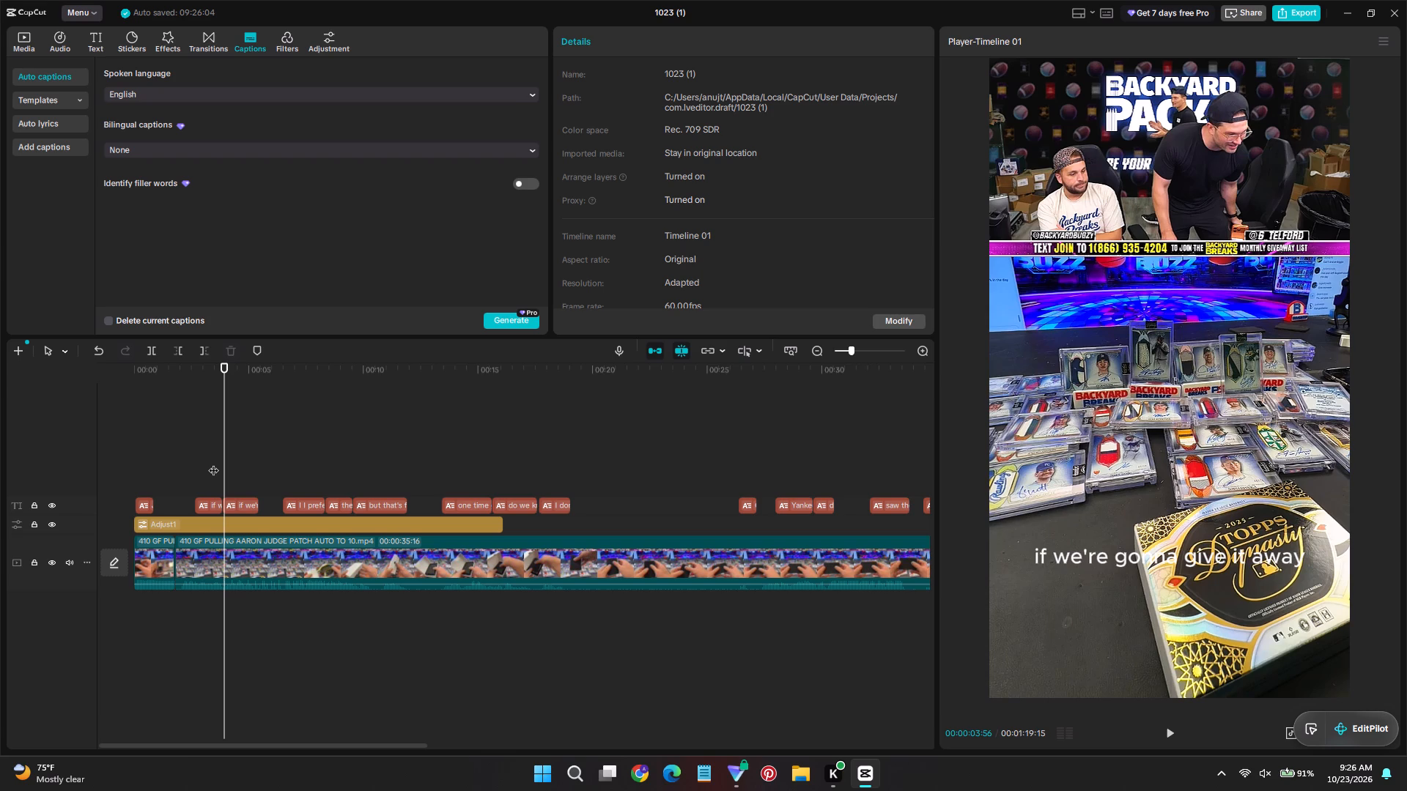
left_click(189, 474)
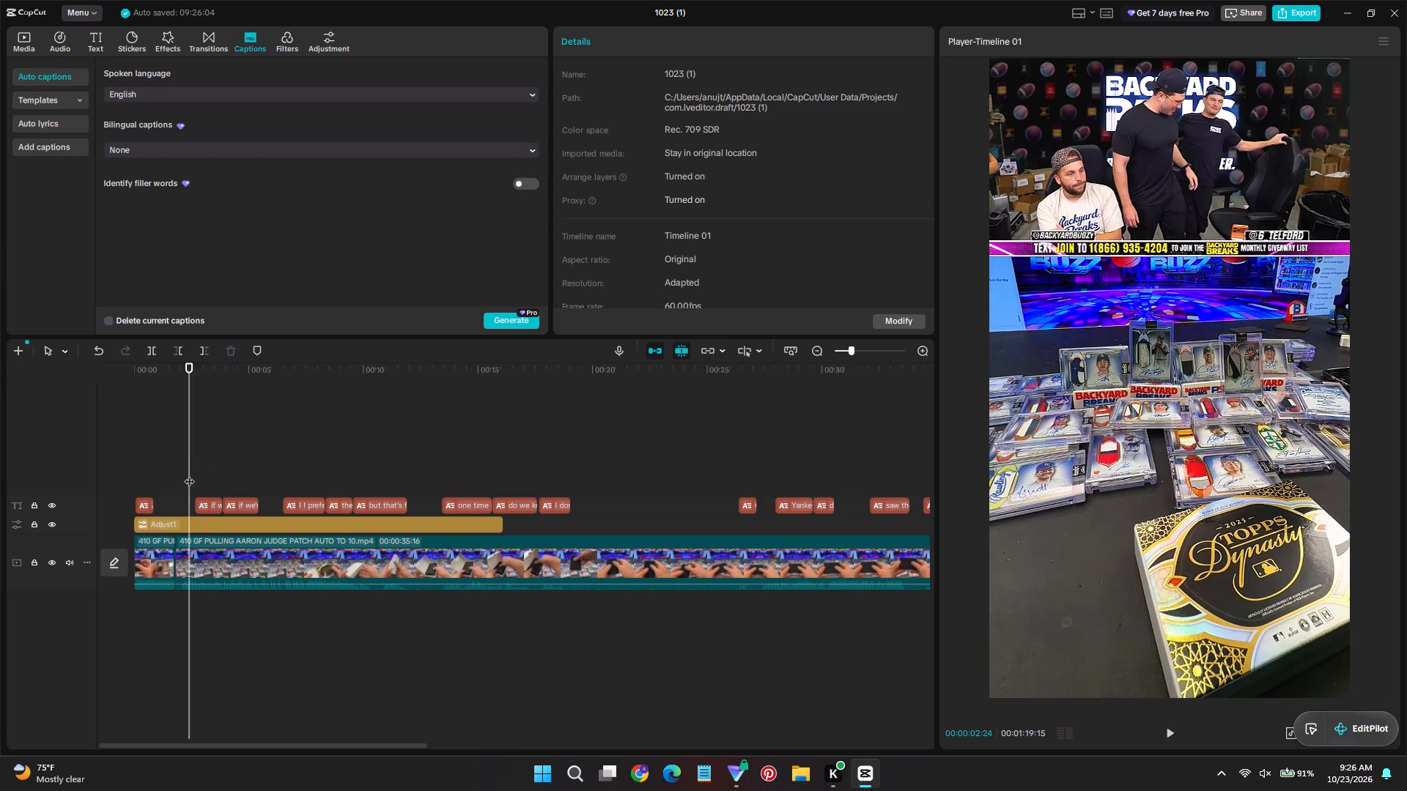
left_click_drag(189, 474, 585, 511)
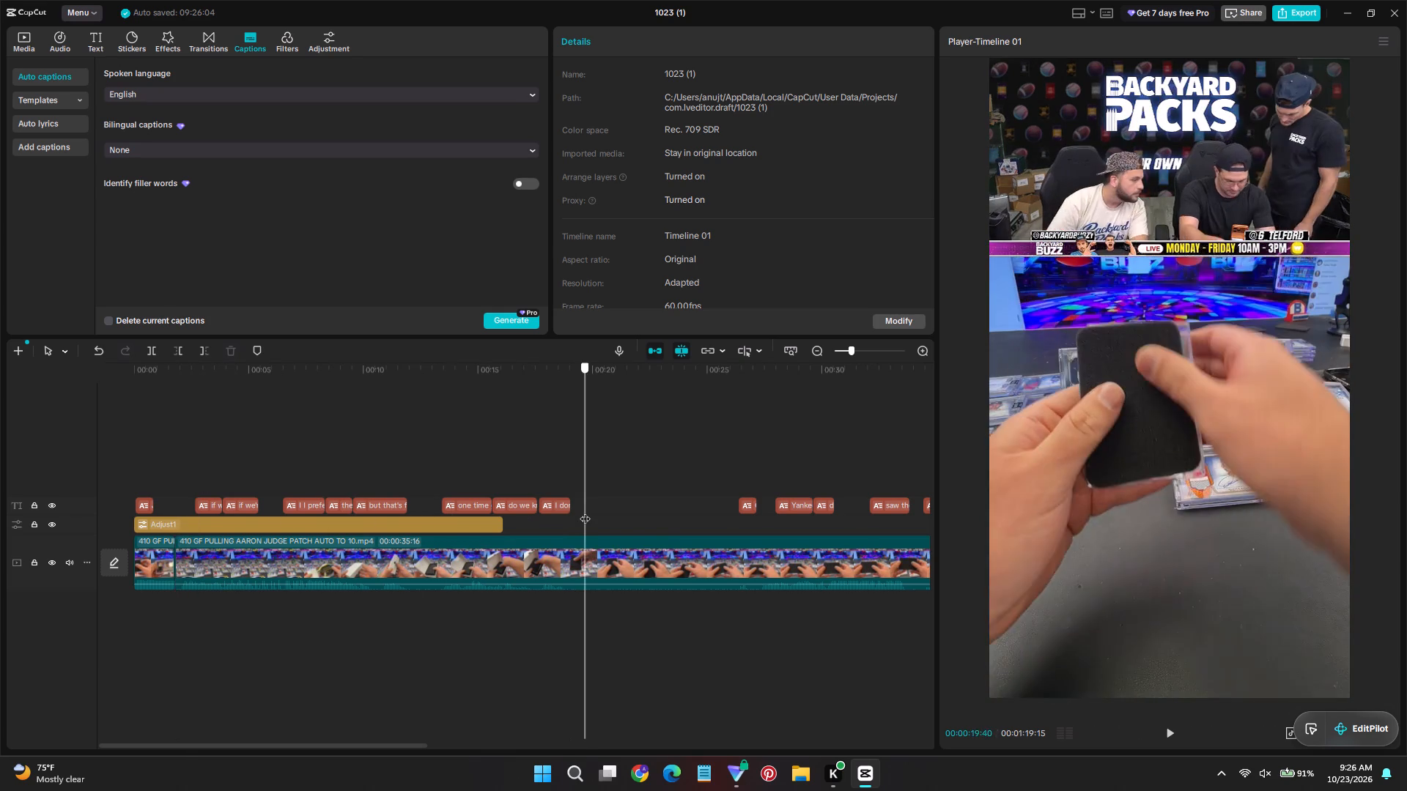
left_click_drag(585, 511, 47, 557)
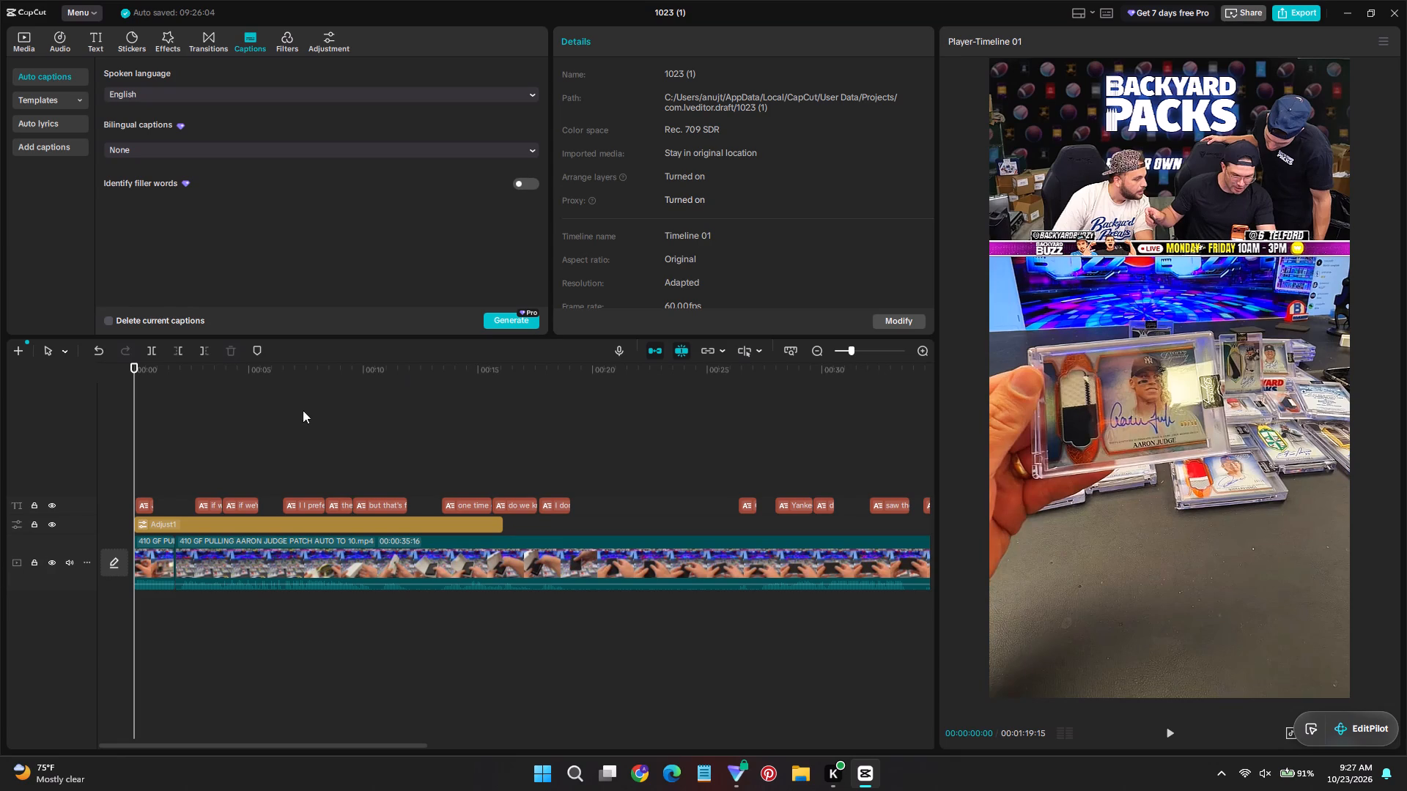
scroll(323, 587, "down", 7, "ctrl")
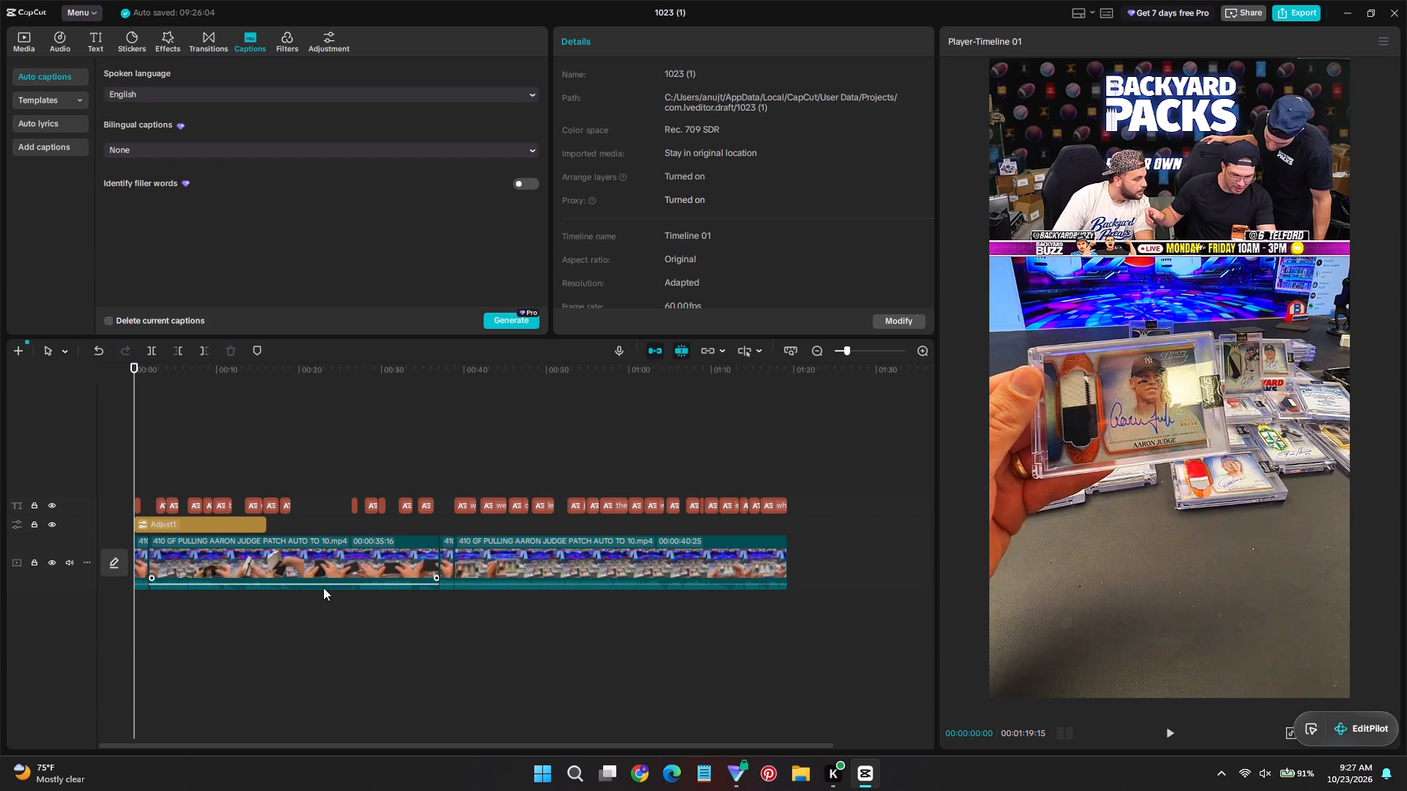
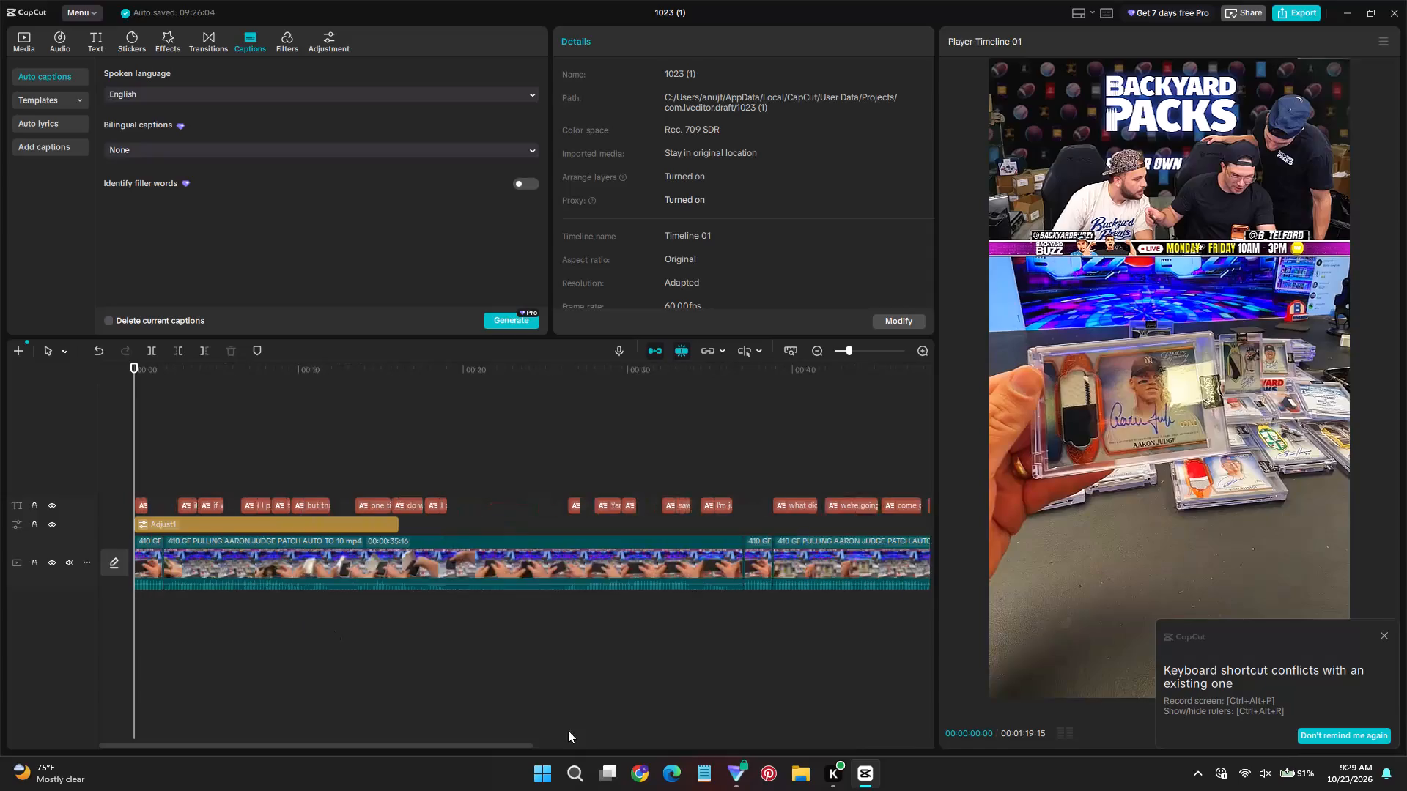
Turn off the main track magnet and dismiss the keyboard shortcut conflict notice.
left_click(659, 358)
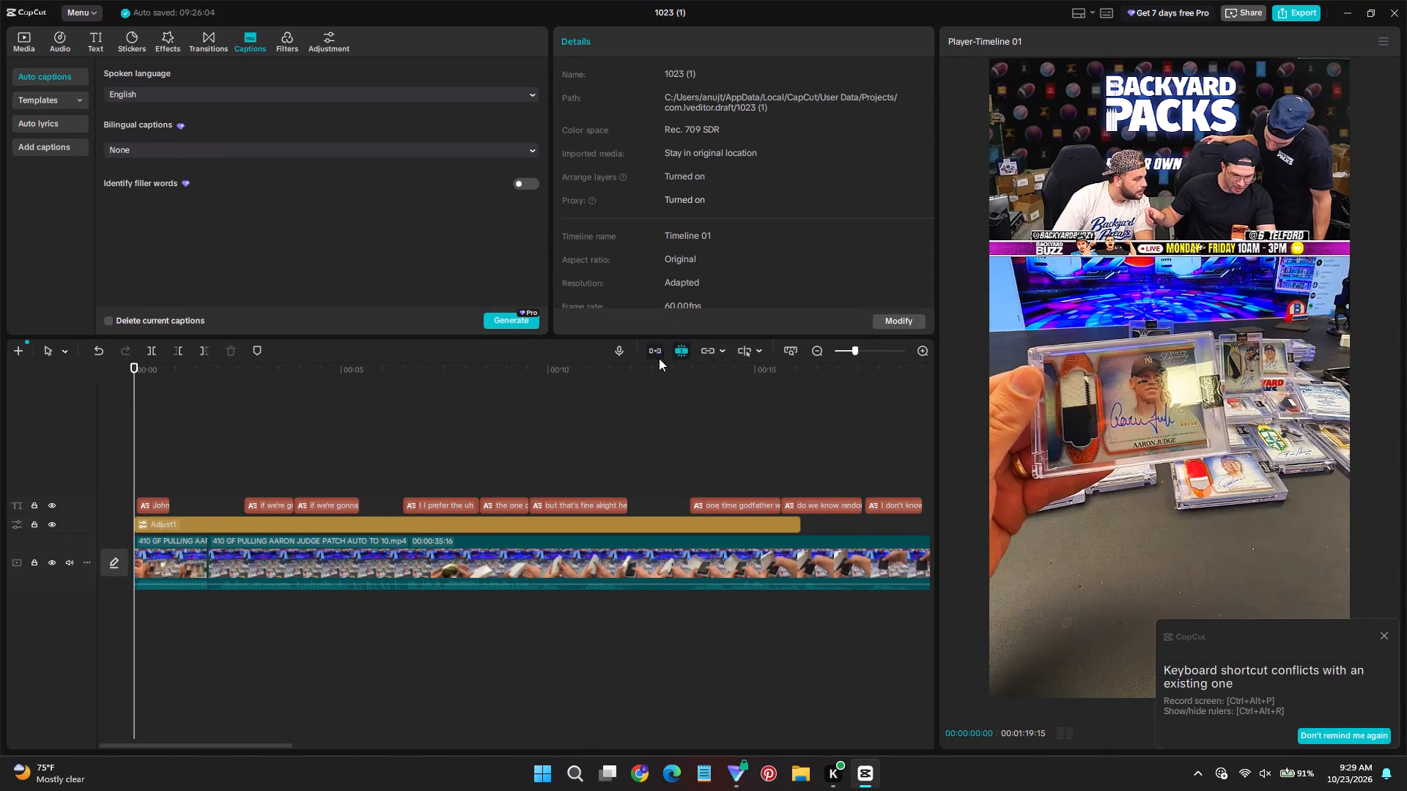
left_click(1382, 636)
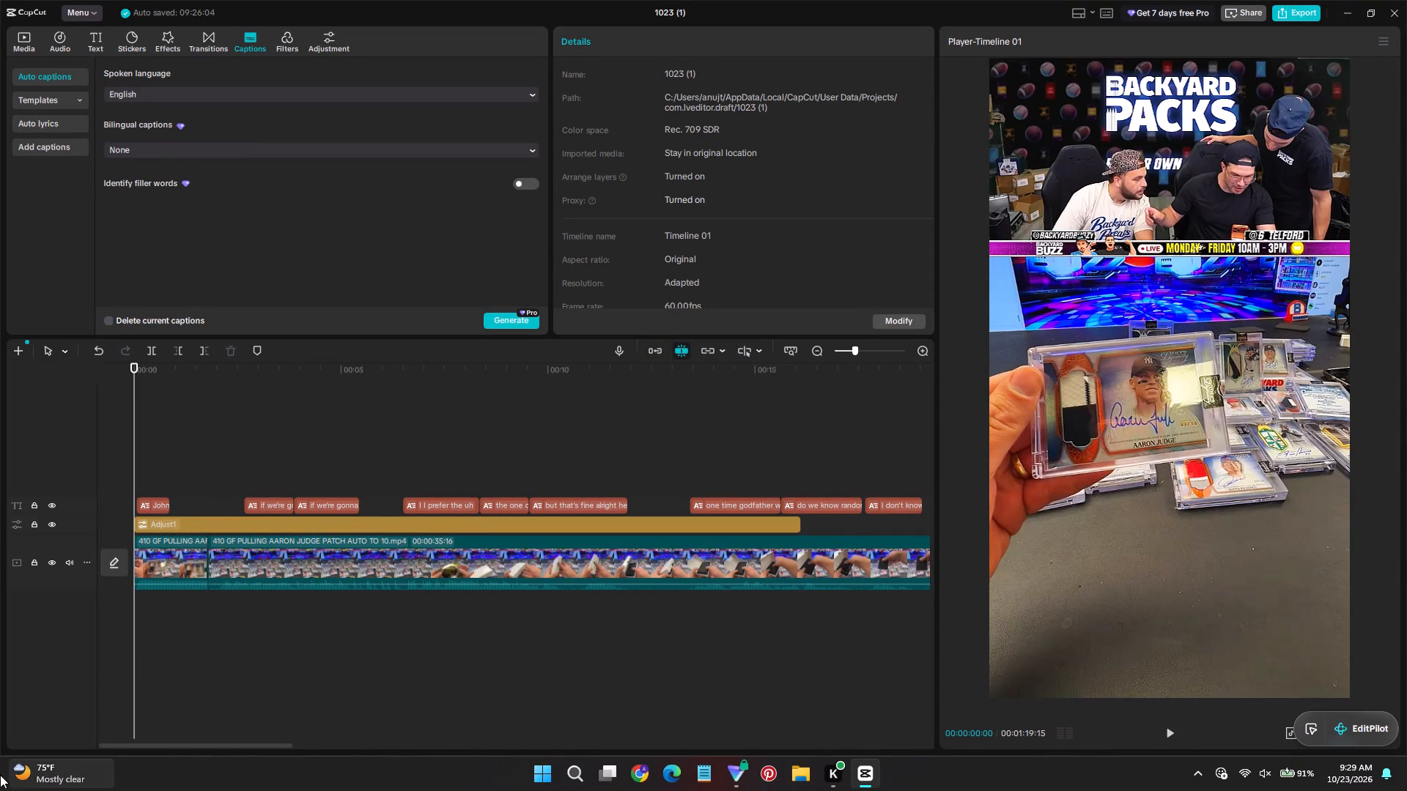
Play the opening section again, checking the first captions against the teaser and the start of the main footage.
scroll(117, 681, "down", 13, "ctrl")
scroll(210, 674, "down", 8)
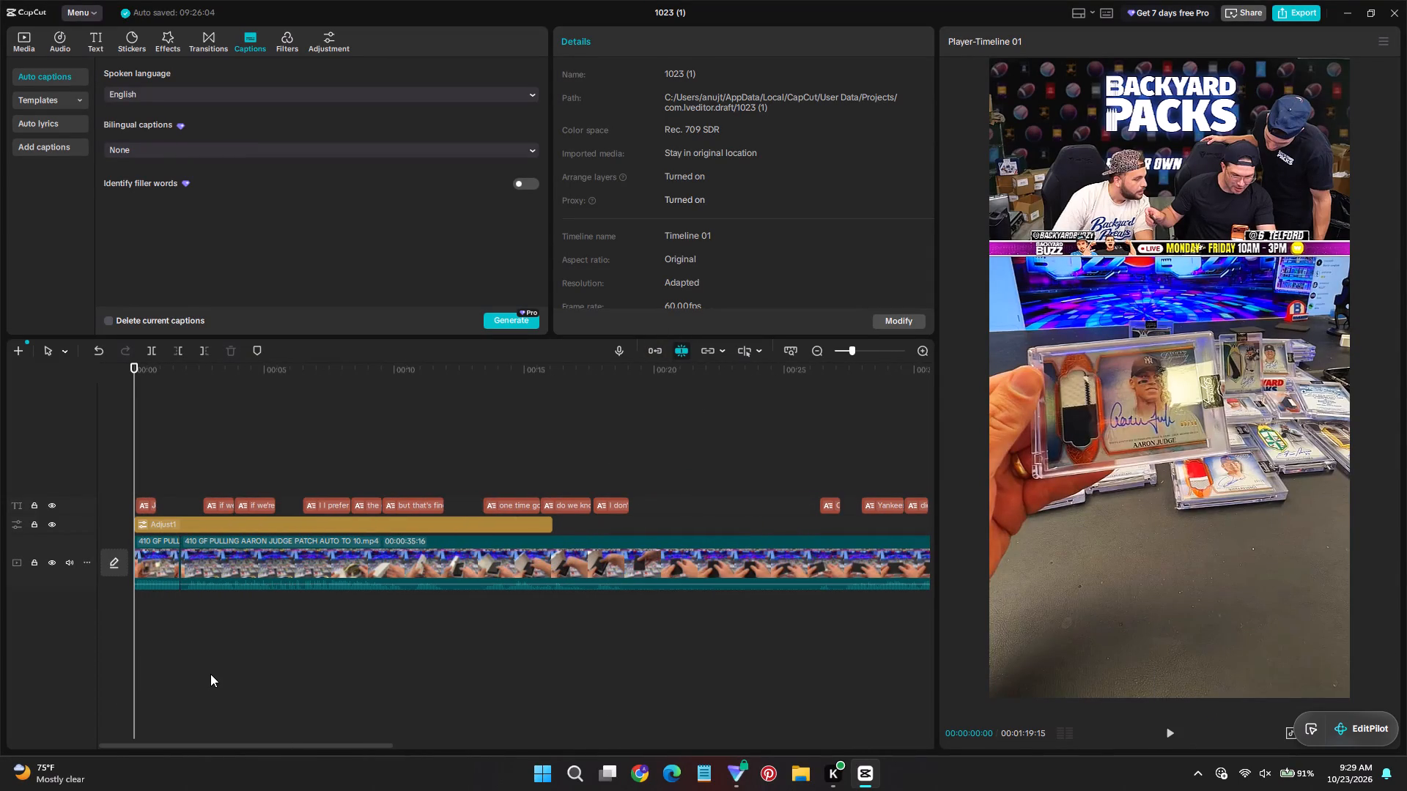
scroll(211, 674, "down", 8, "ctrl")
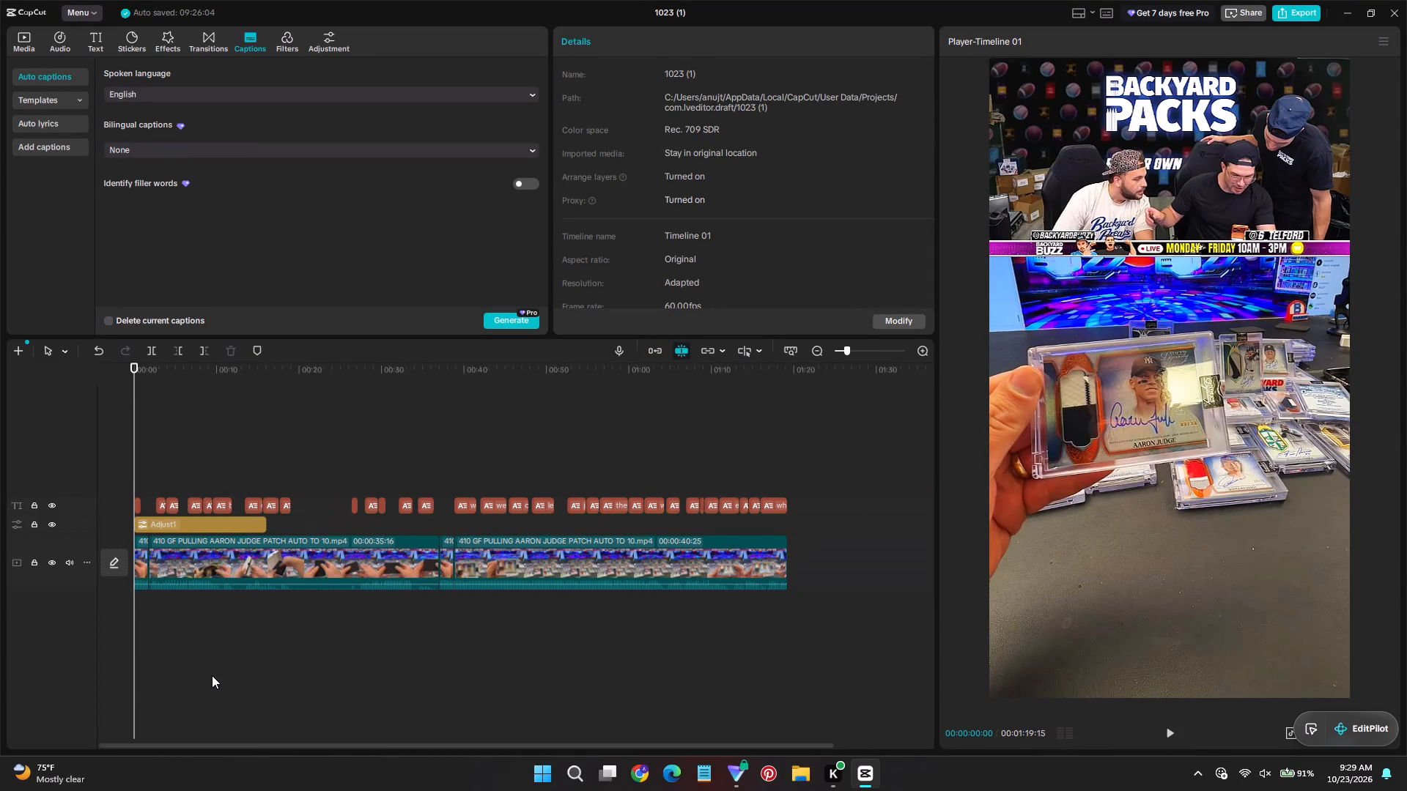
scroll(226, 619, "up", 13, "ctrl")
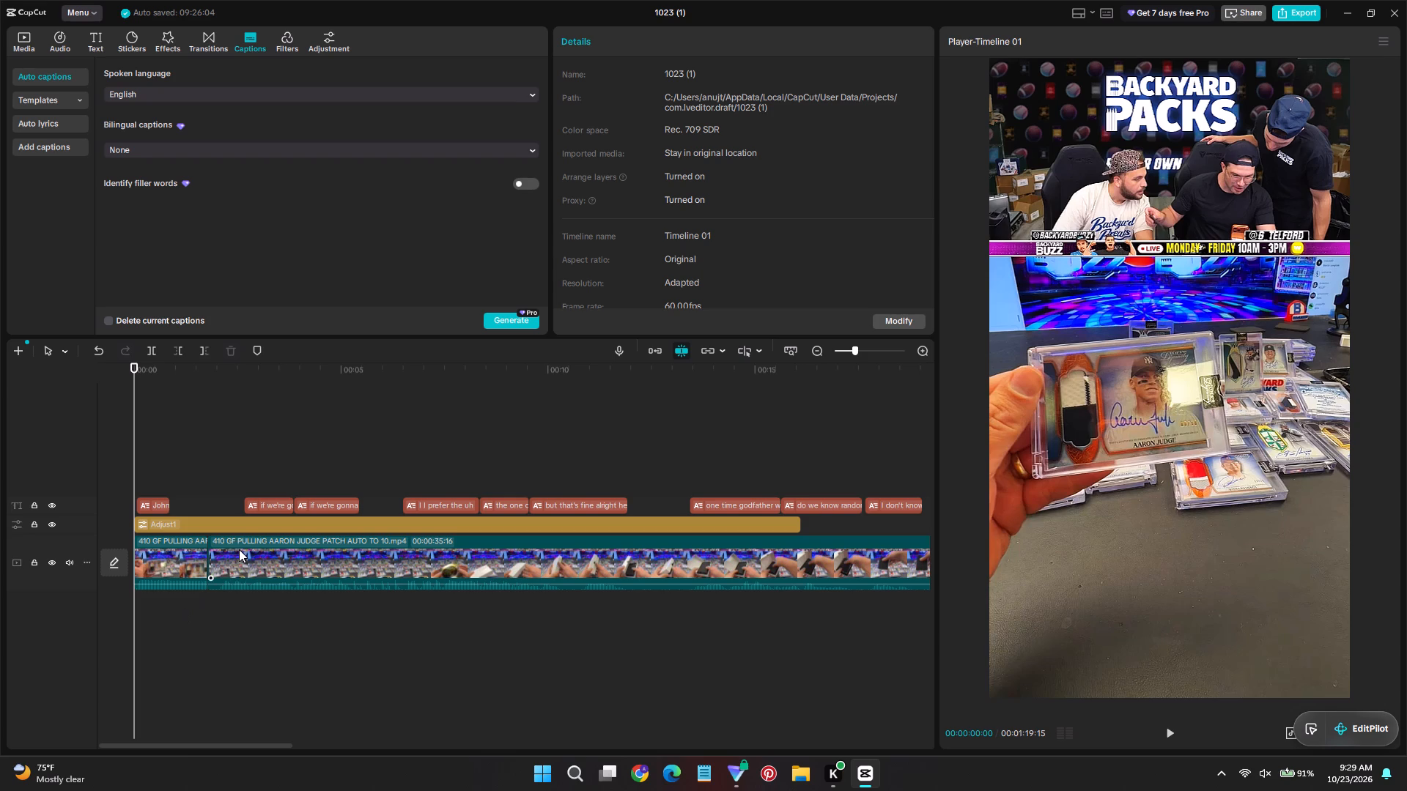
scroll(417, 666, "down", 9, "ctrl")
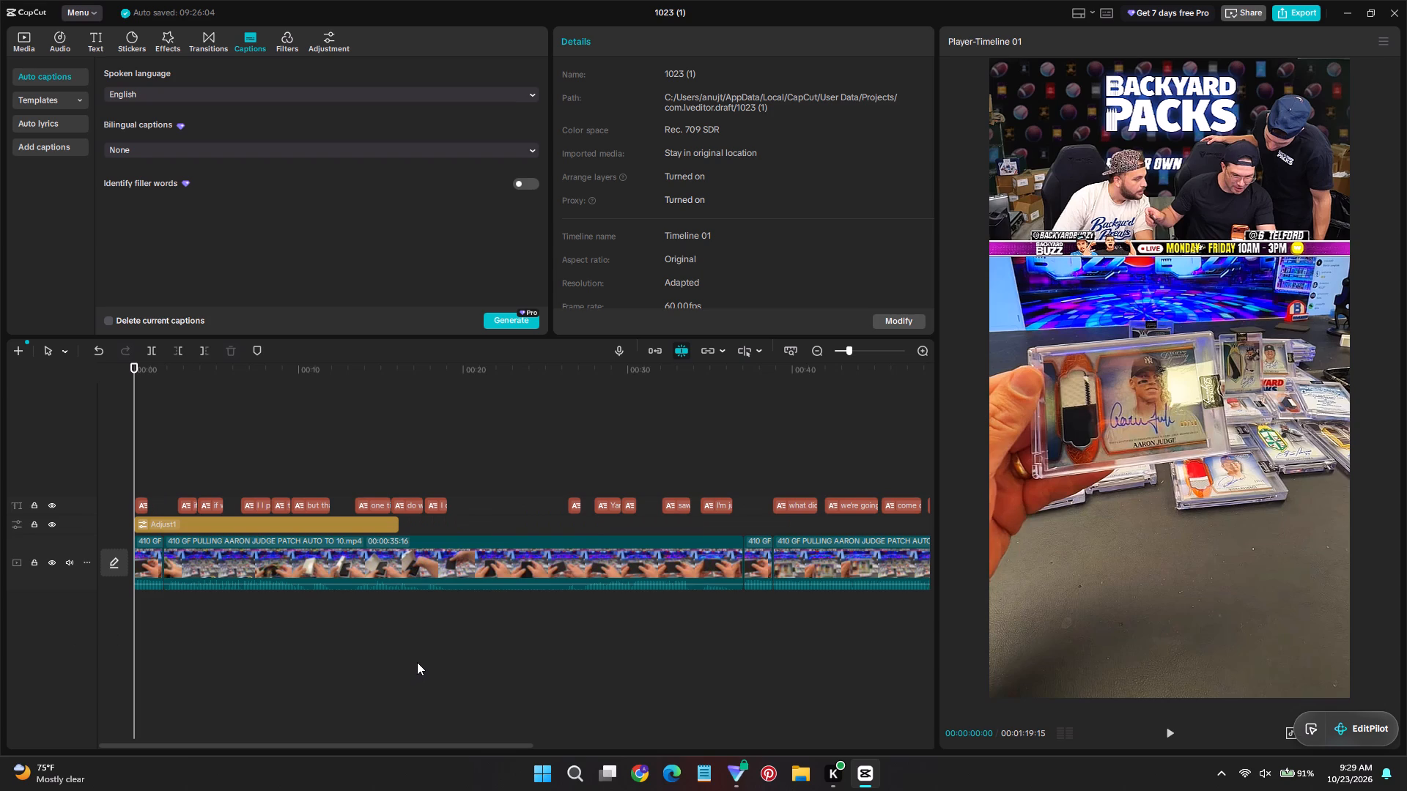
scroll(464, 495, "down", 5, "ctrl")
scroll(307, 485, "up", 10, "ctrl")
key("space")
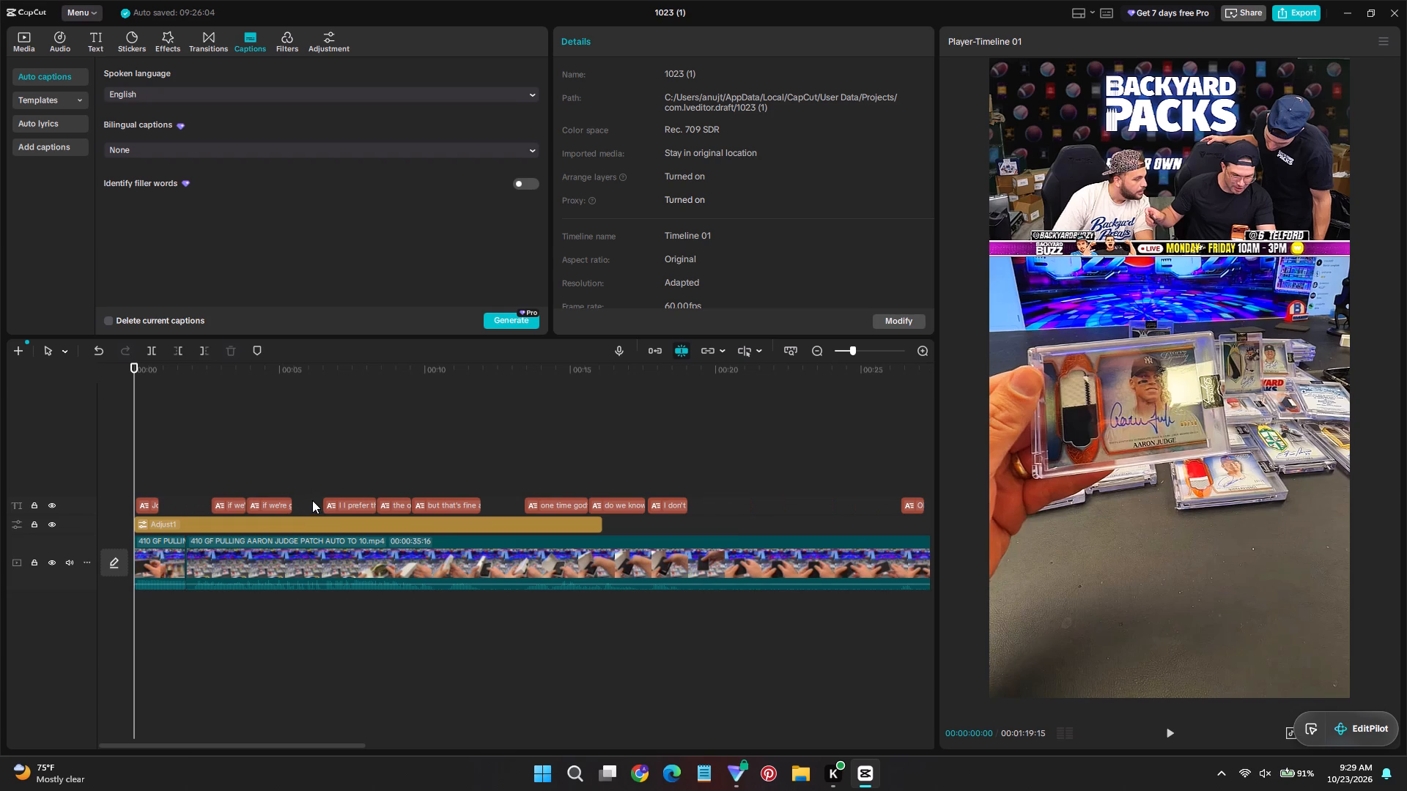
key("space")
key("space")
left_click(136, 464)
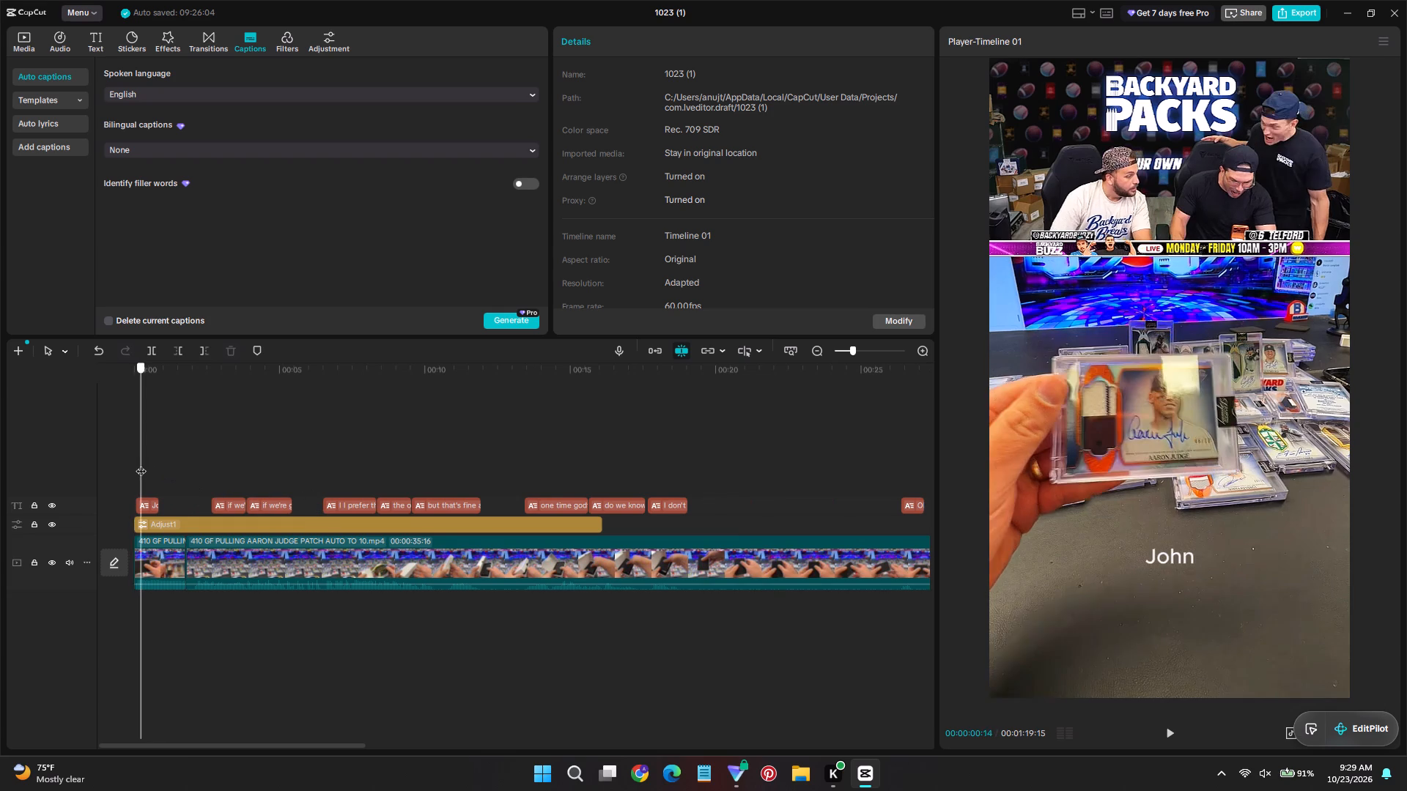
key("space")
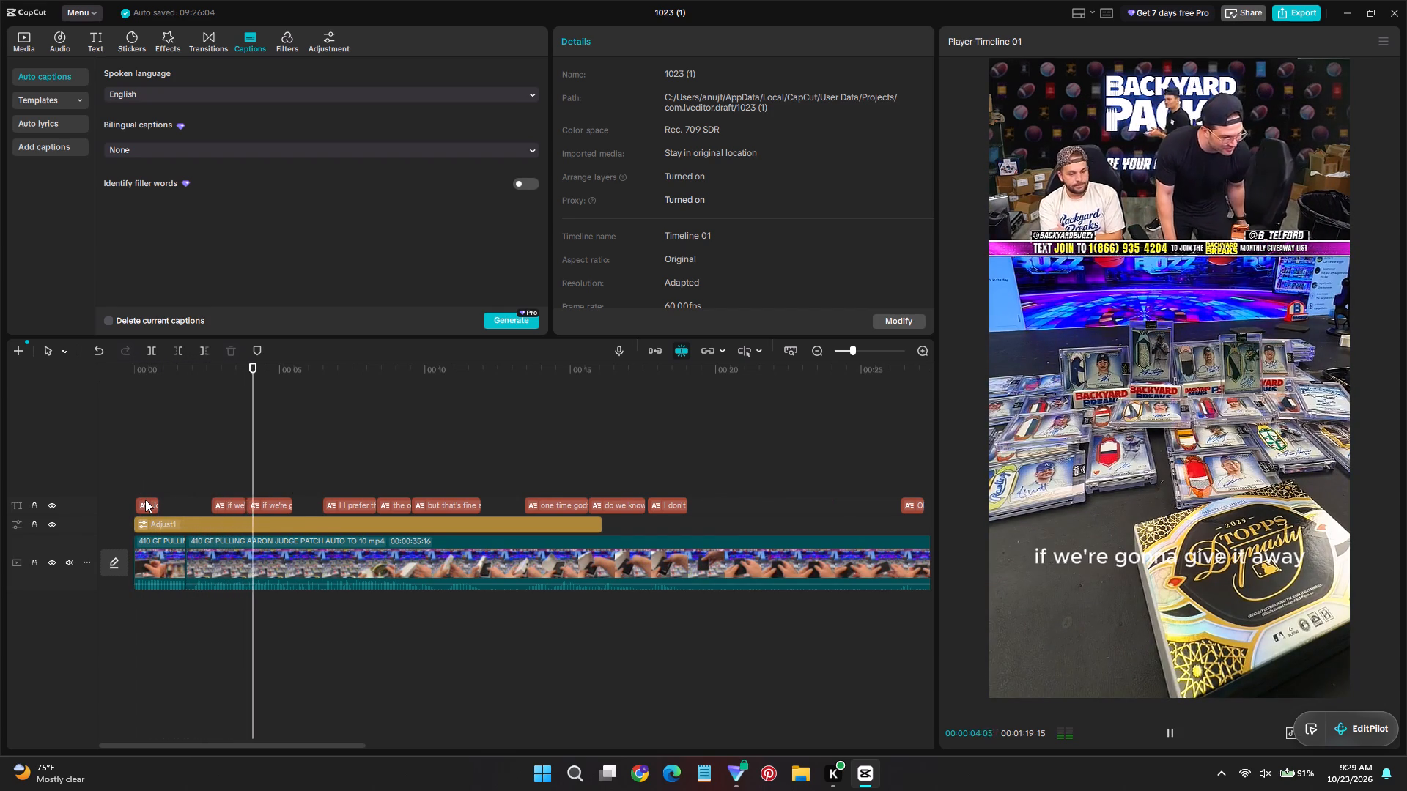
scroll(194, 473, "up", 1)
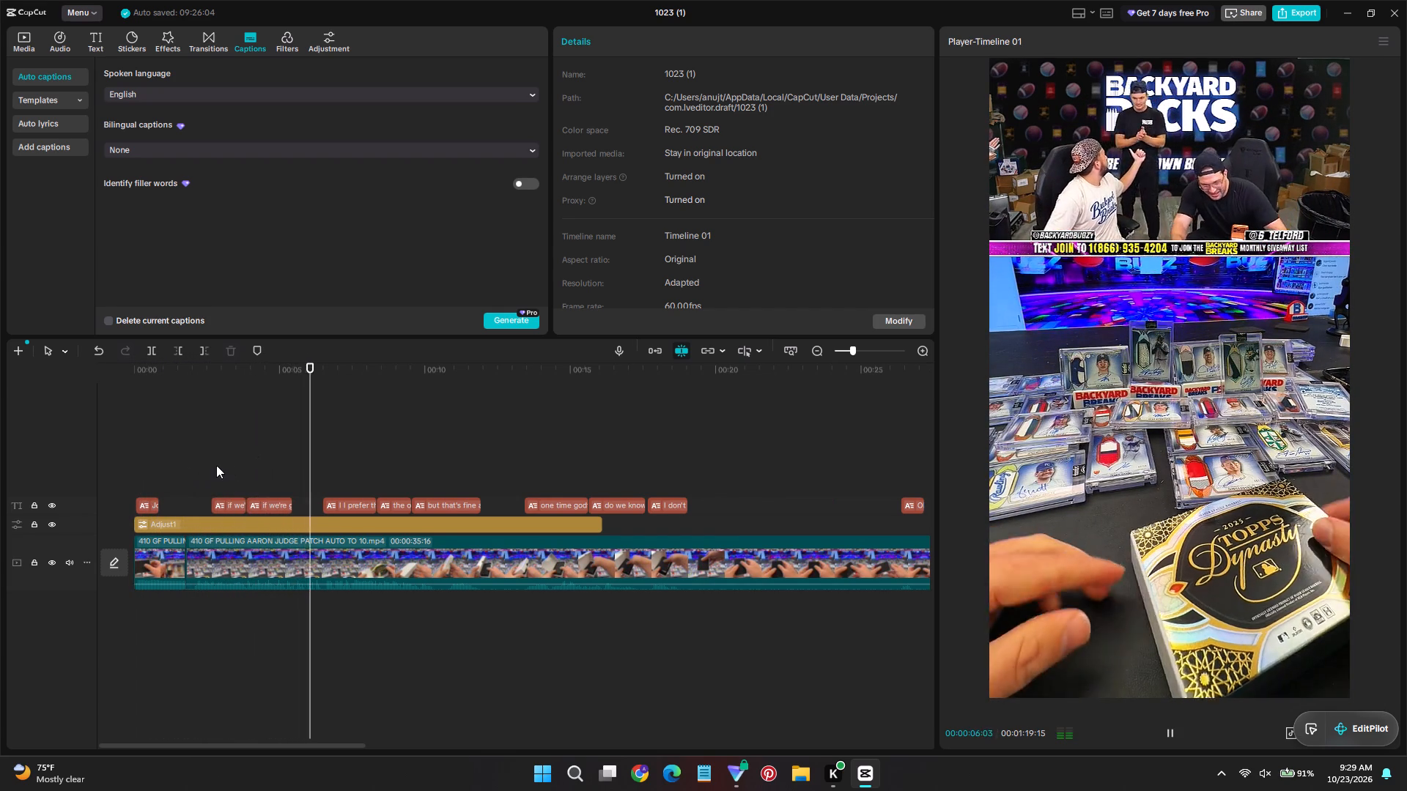
left_click(214, 465)
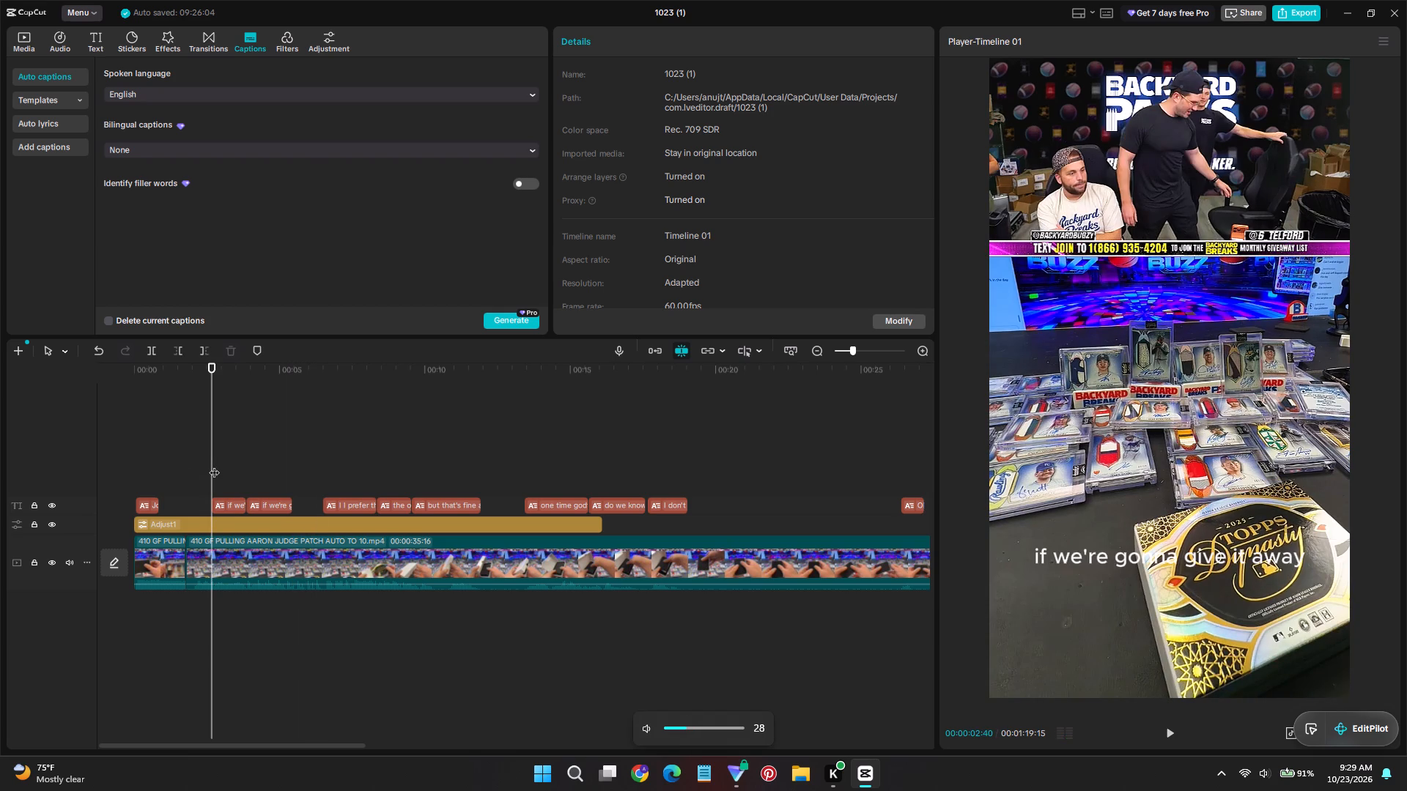
key("space")
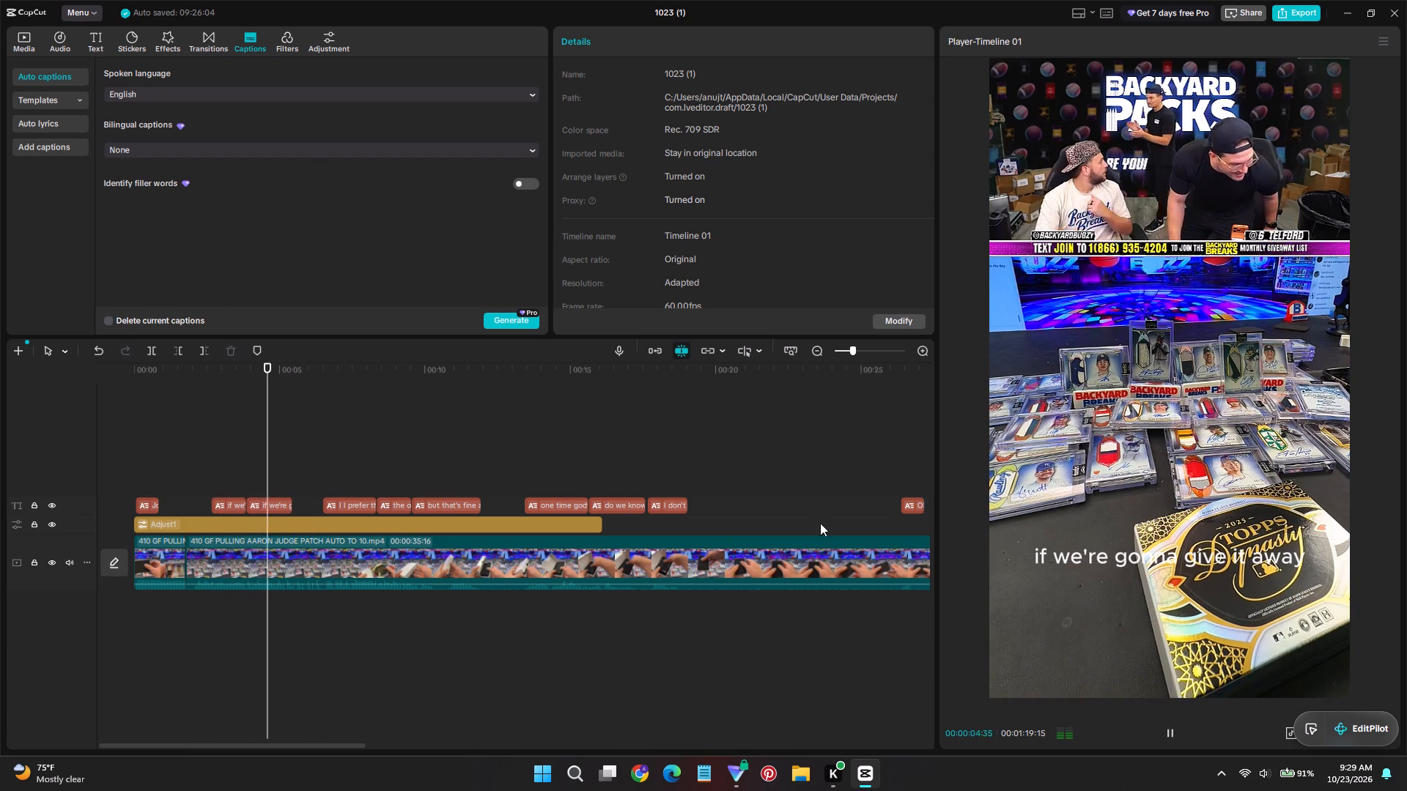
key("space")
left_click_drag(224, 469, 277, 480)
Style all main captions in bold Poppins-Bd with a black background at 100% opacity.
left_click(267, 500)
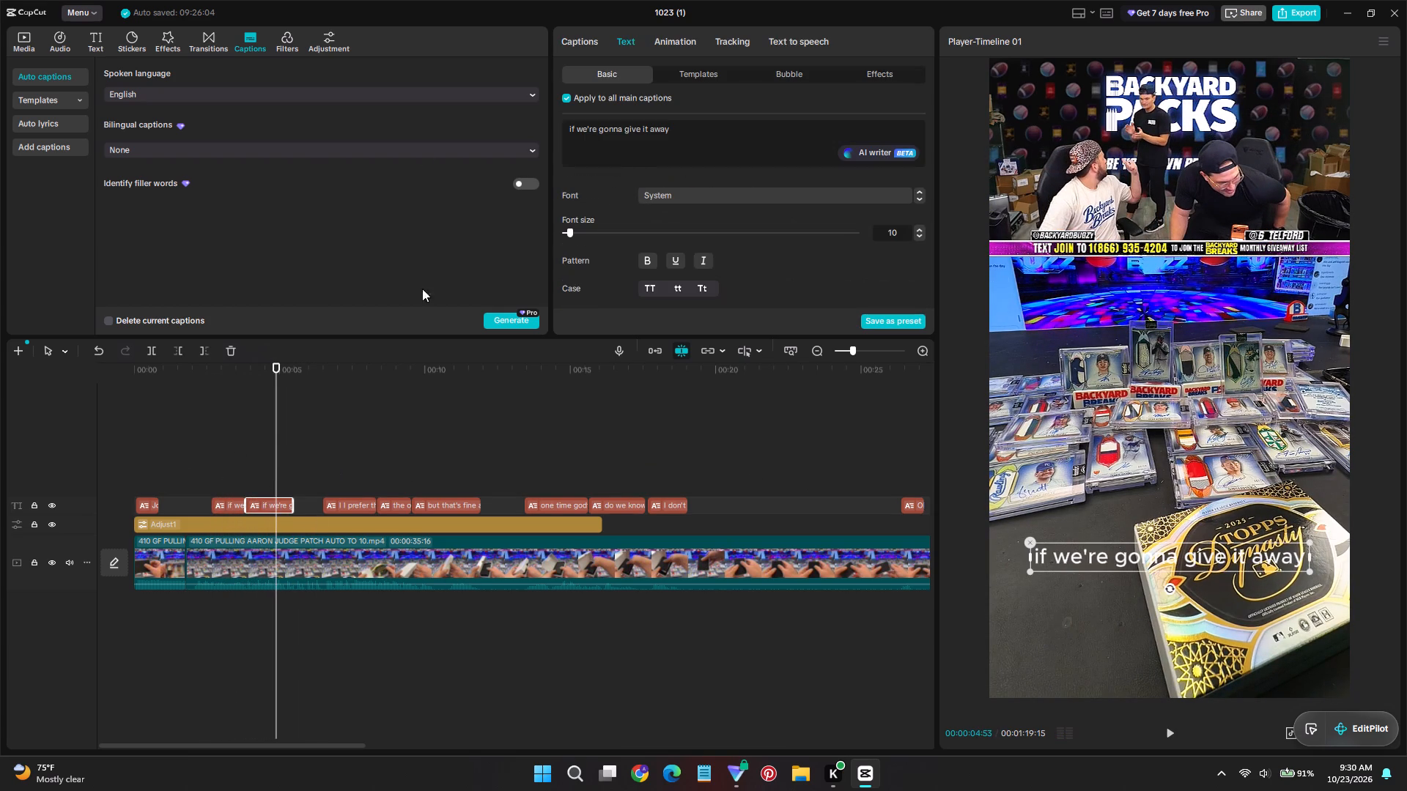
scroll(671, 168, "down", 3)
left_click(647, 265)
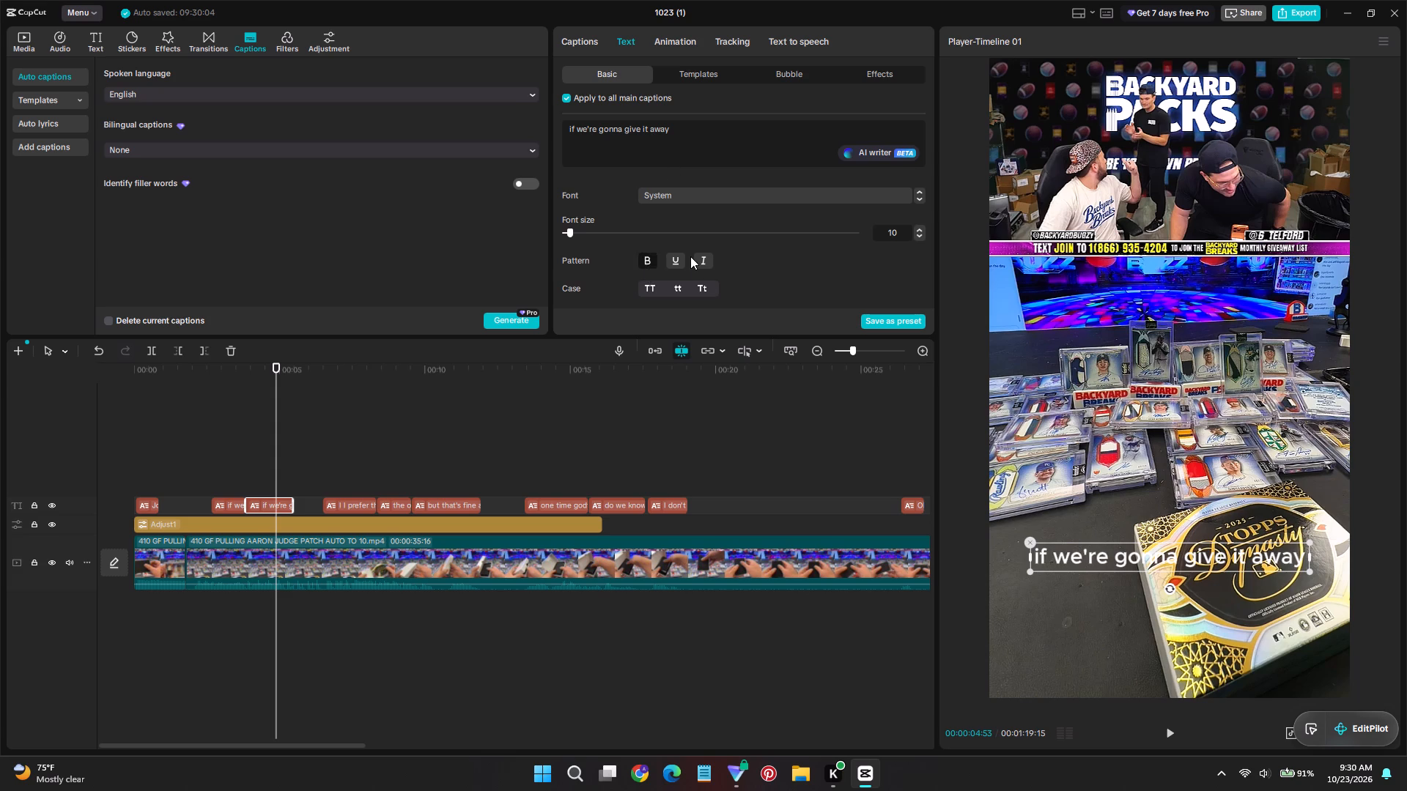
scroll(690, 256, "down", 3)
scroll(690, 253, "up", 3)
left_click(694, 197)
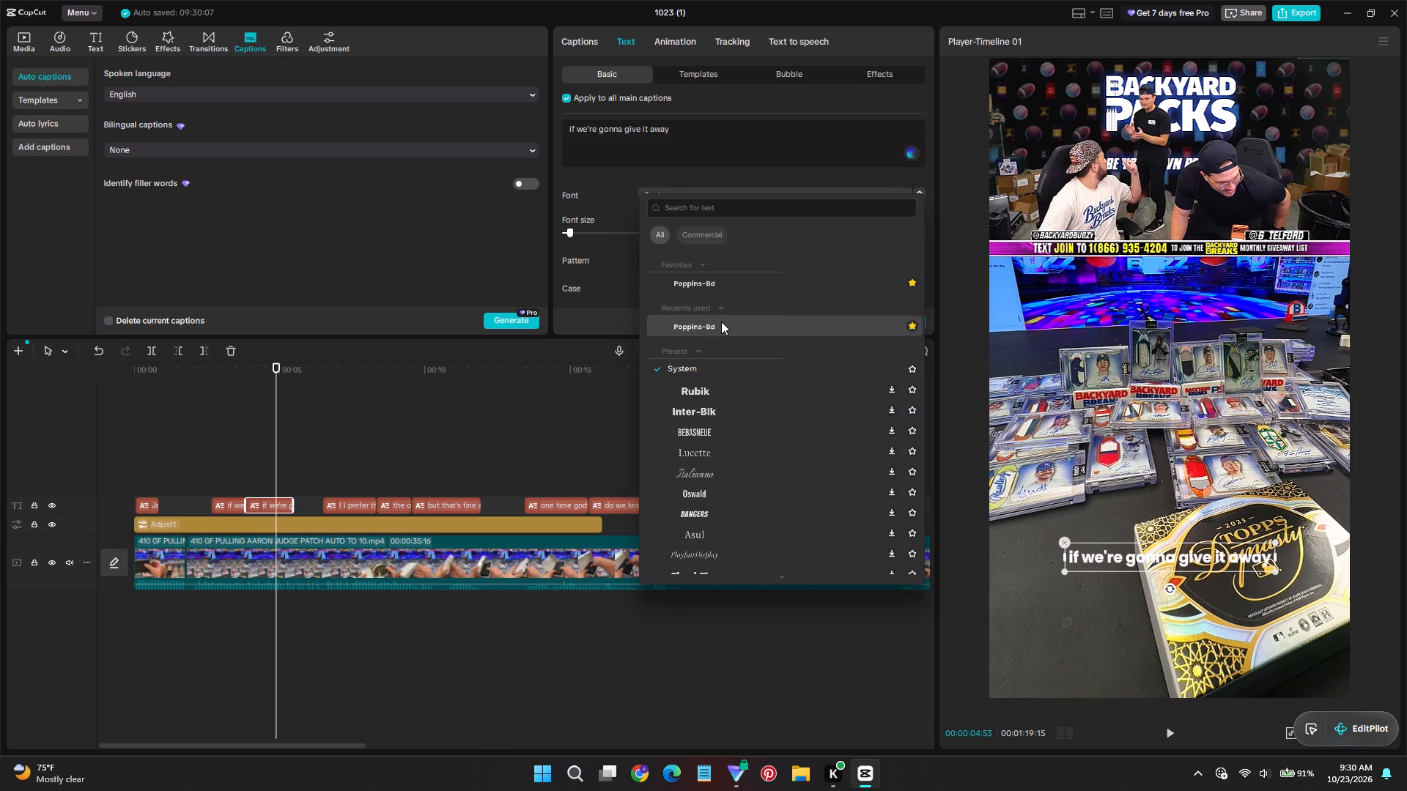
left_click(721, 322)
scroll(693, 279, "down", 3)
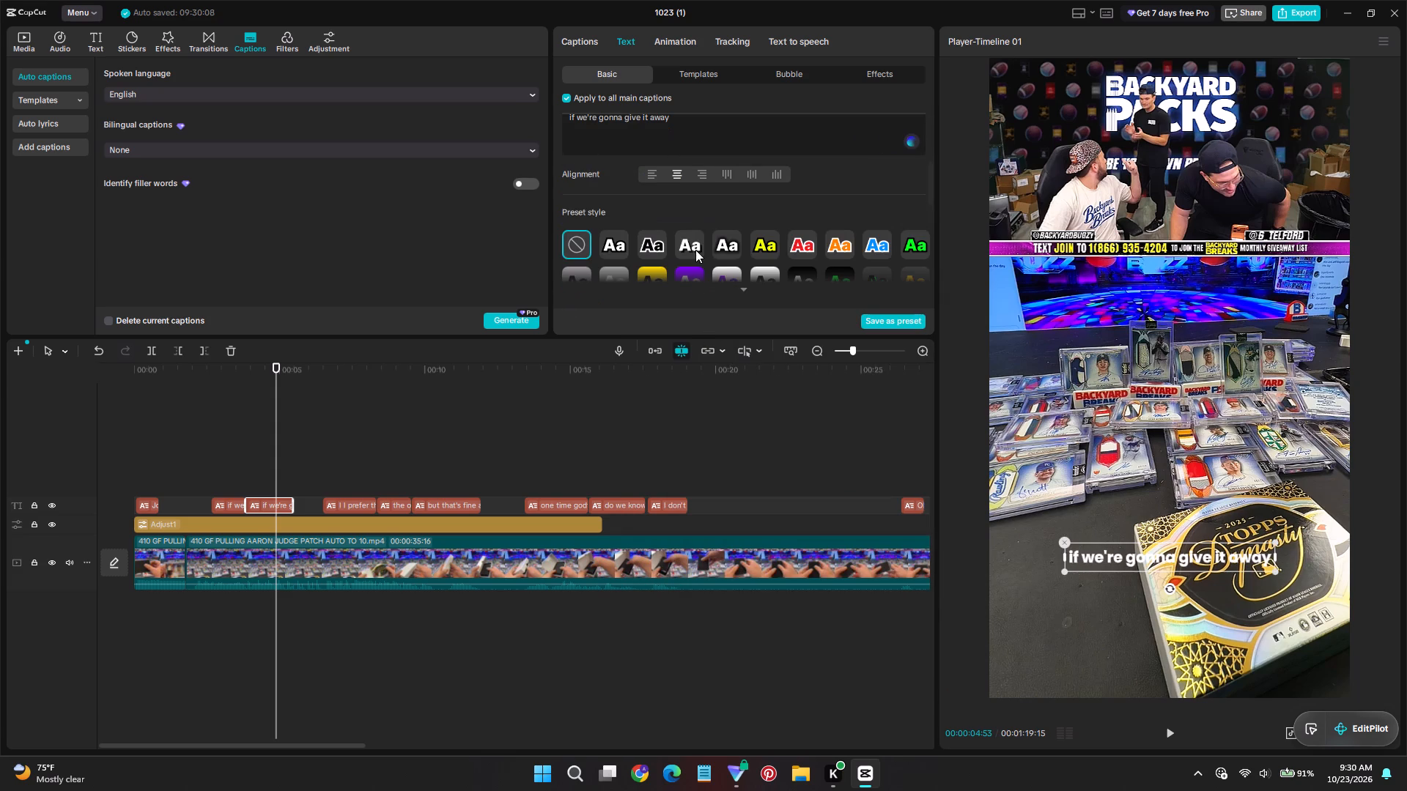
scroll(671, 264, "down", 8)
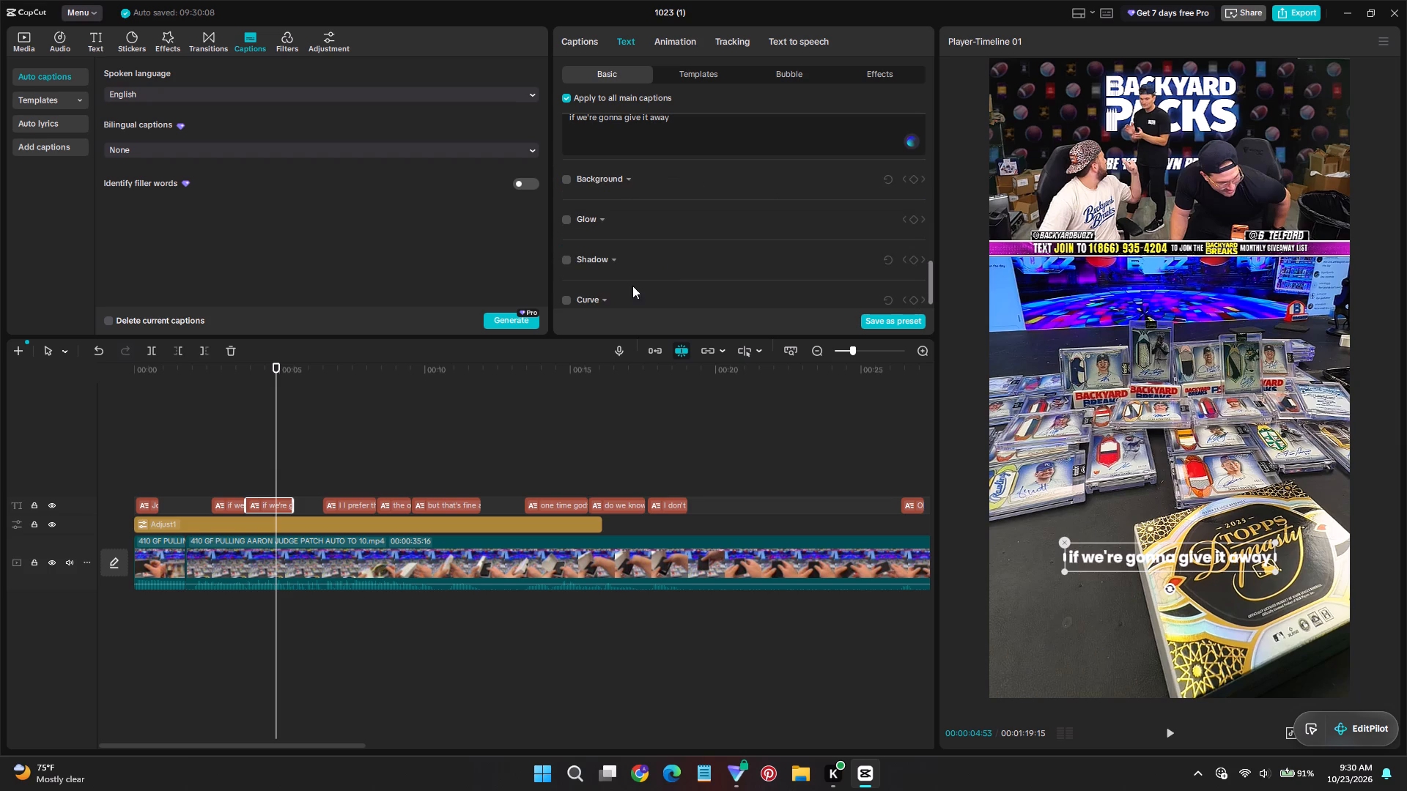
left_click(568, 179)
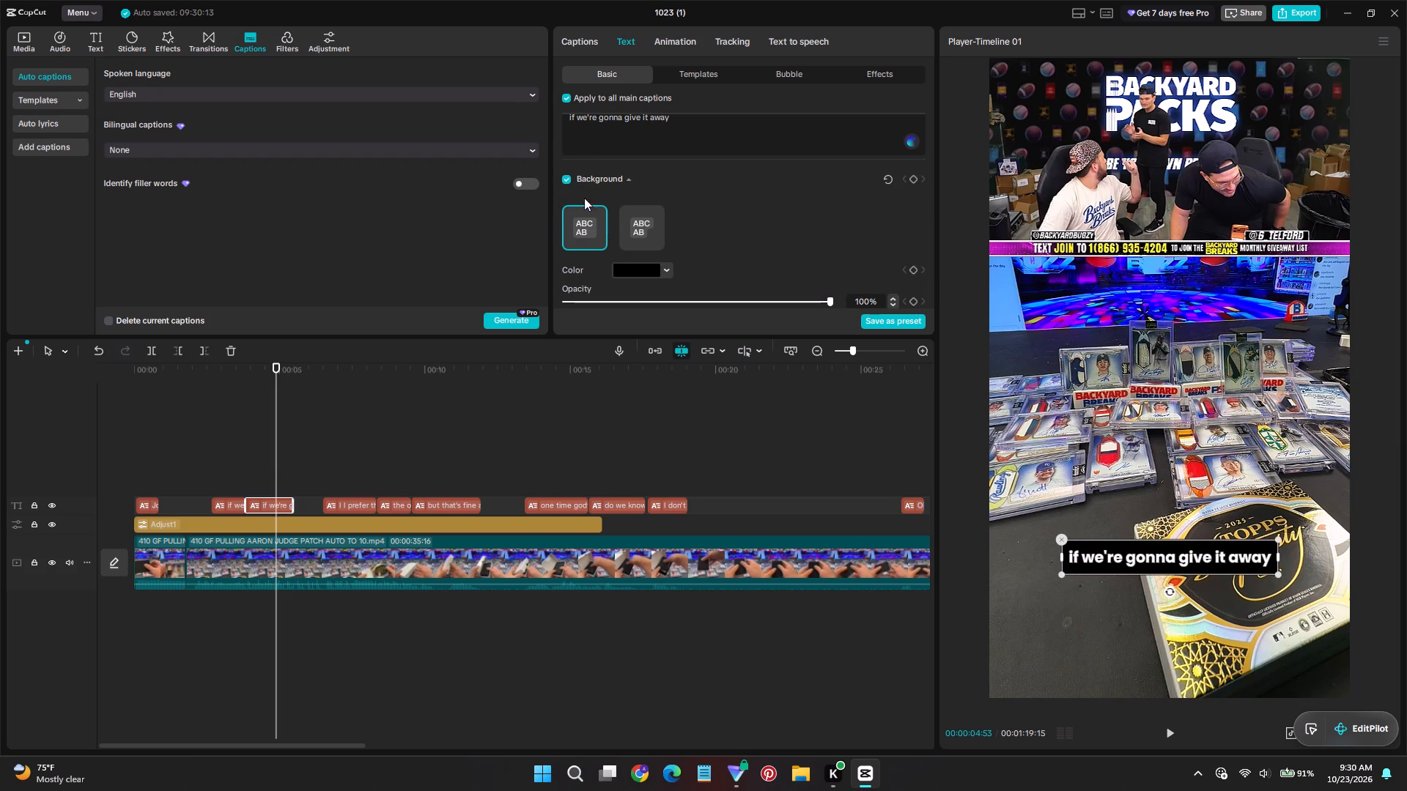
Play through the footage after the teaser to review the restyled captions and find where the dialogue can be cut.
left_click(186, 488)
key("space")
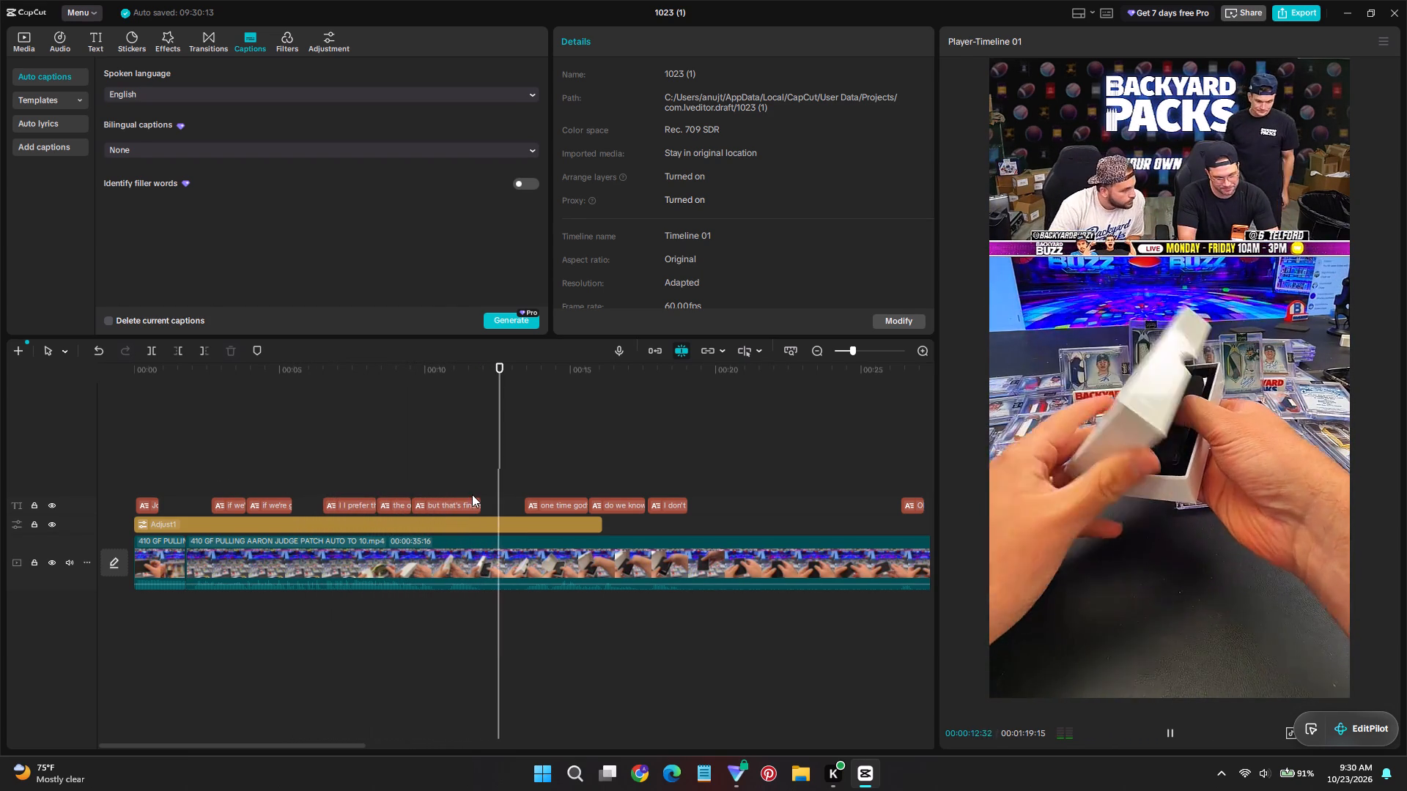
left_click(381, 440)
key("space")
key("space")
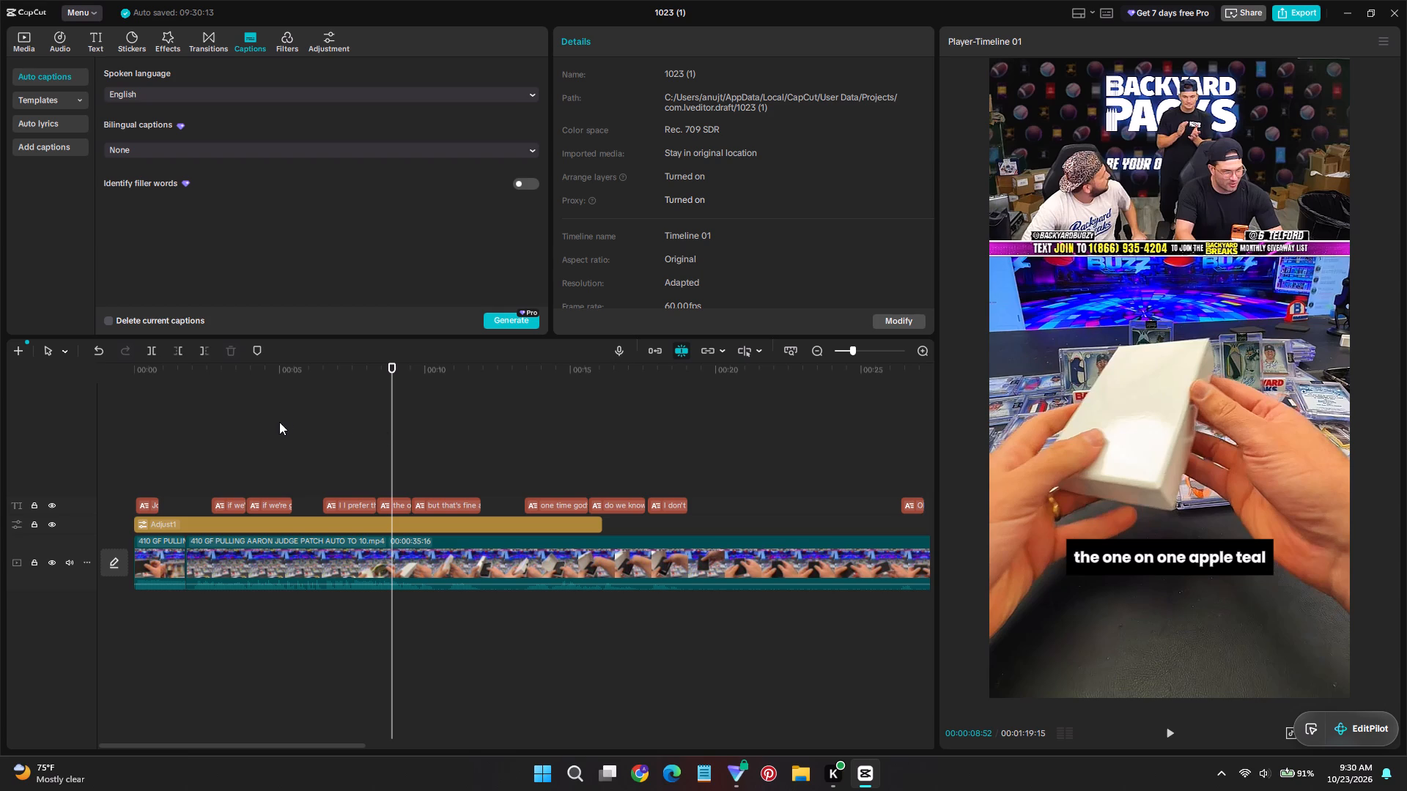
left_click(379, 447)
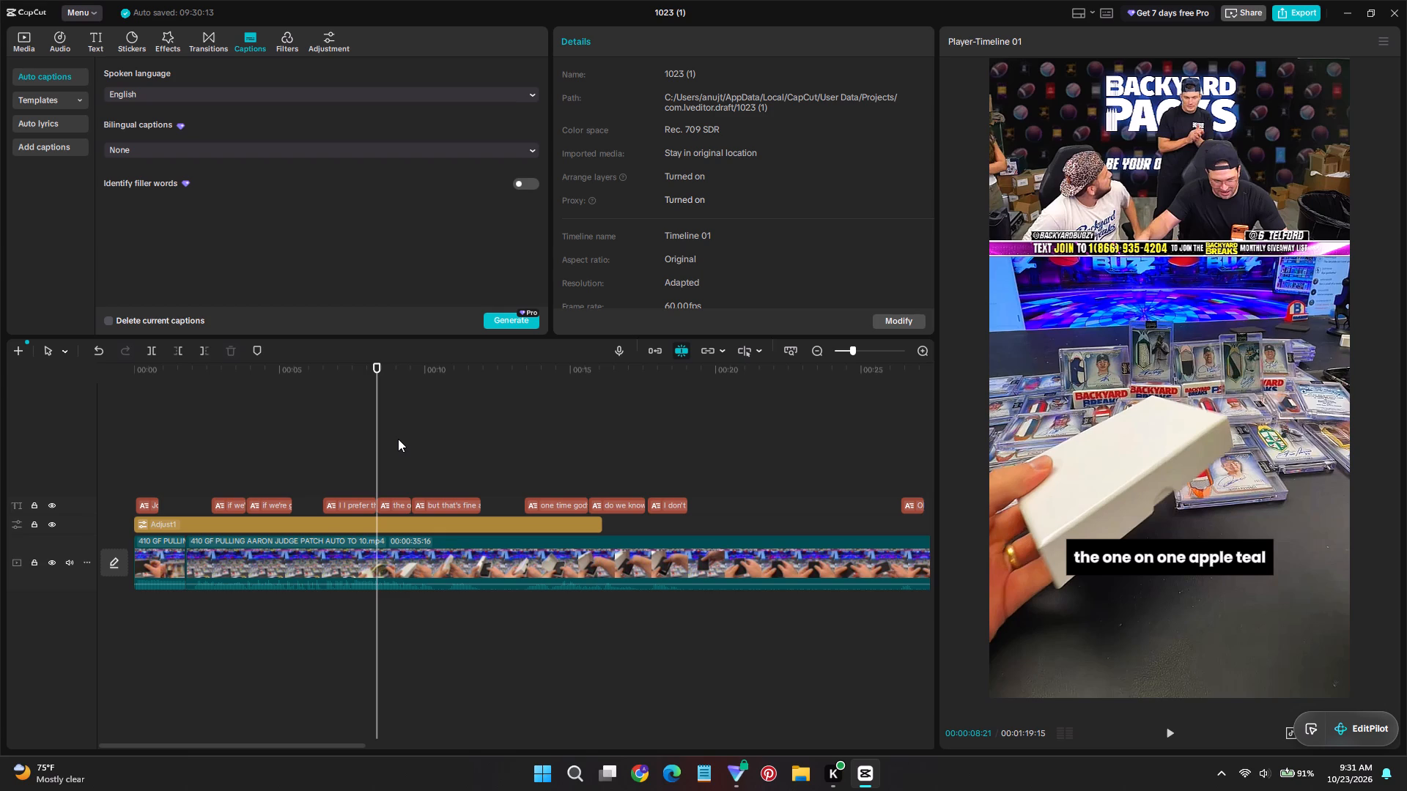
left_click(369, 471)
key("space")
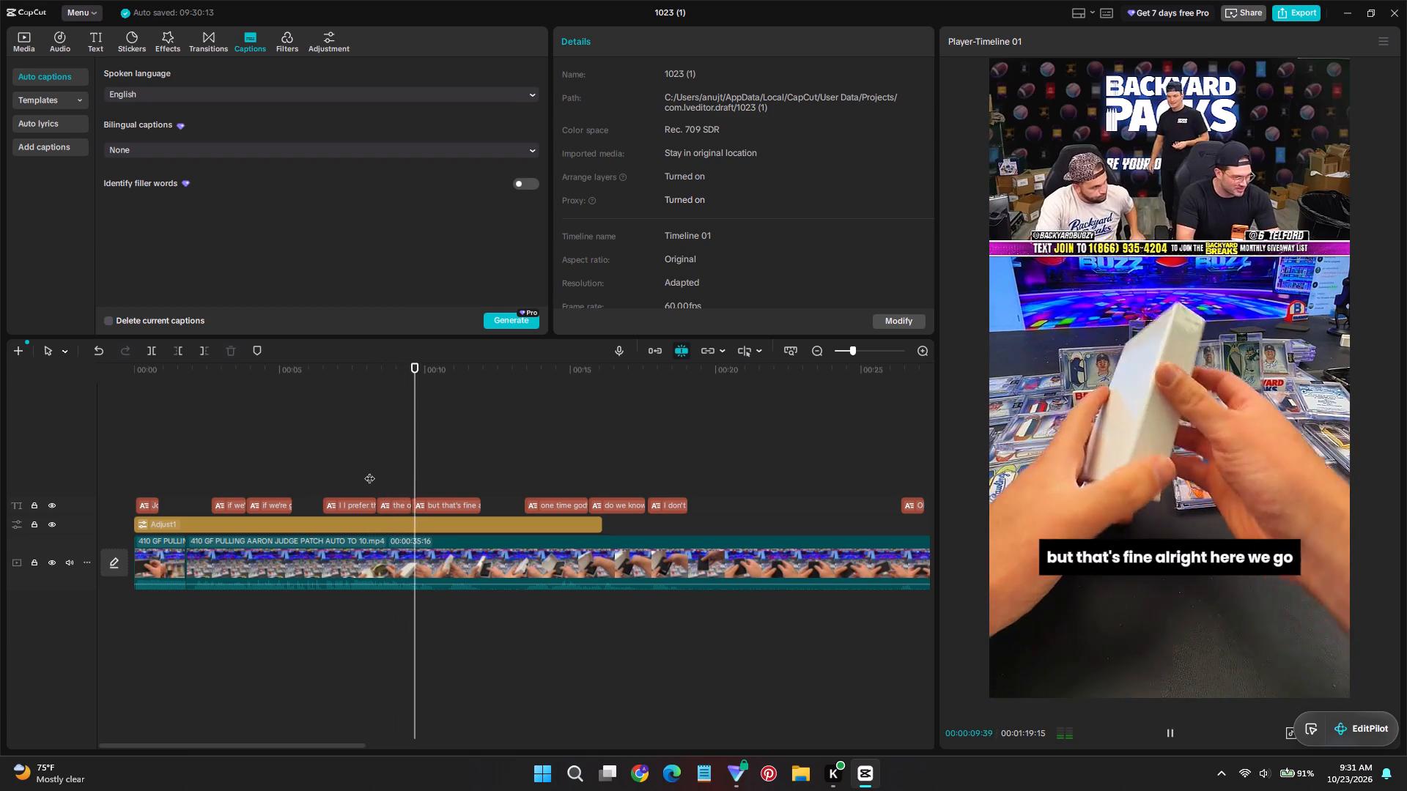
scroll(426, 542, "down", 4, "ctrl")
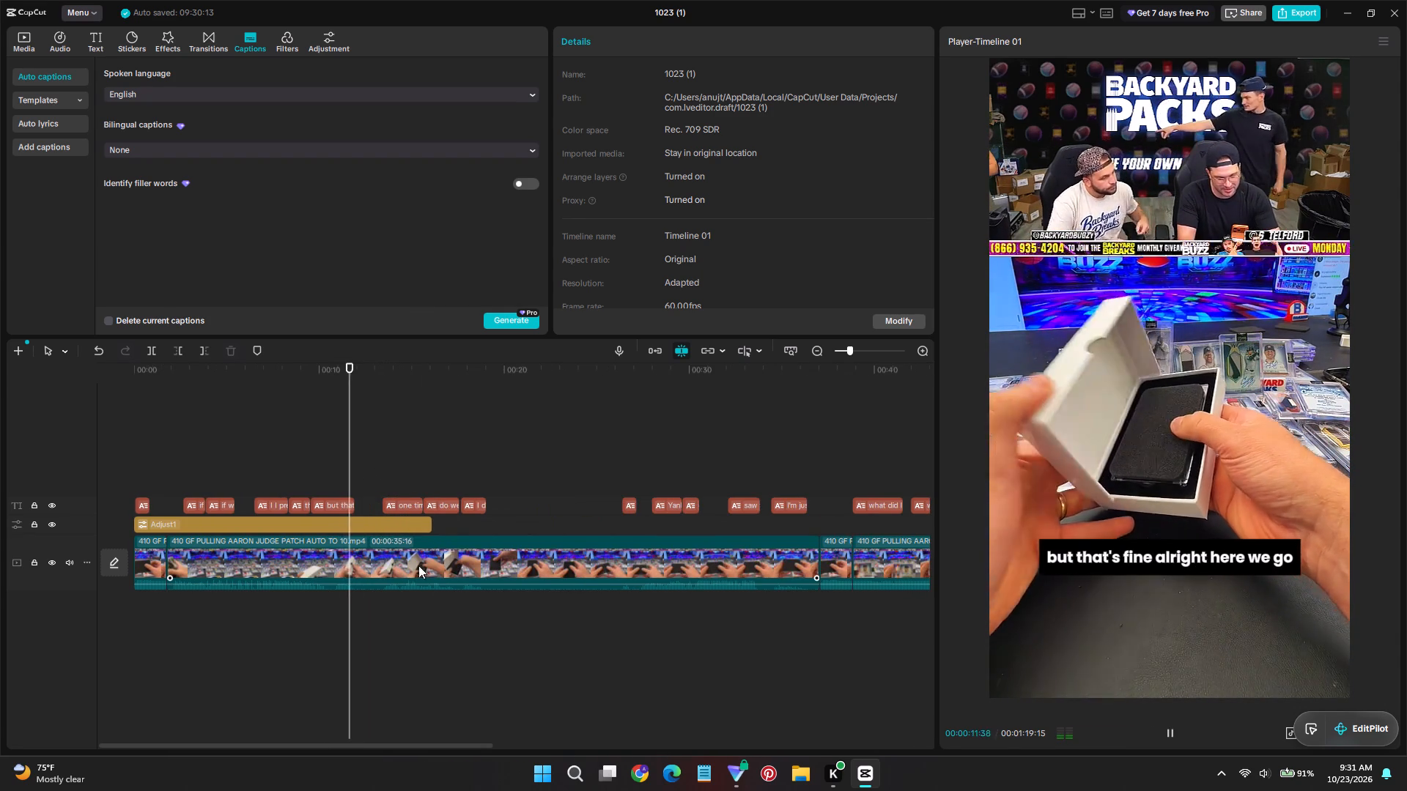
scroll(399, 579, "up", 9, "ctrl")
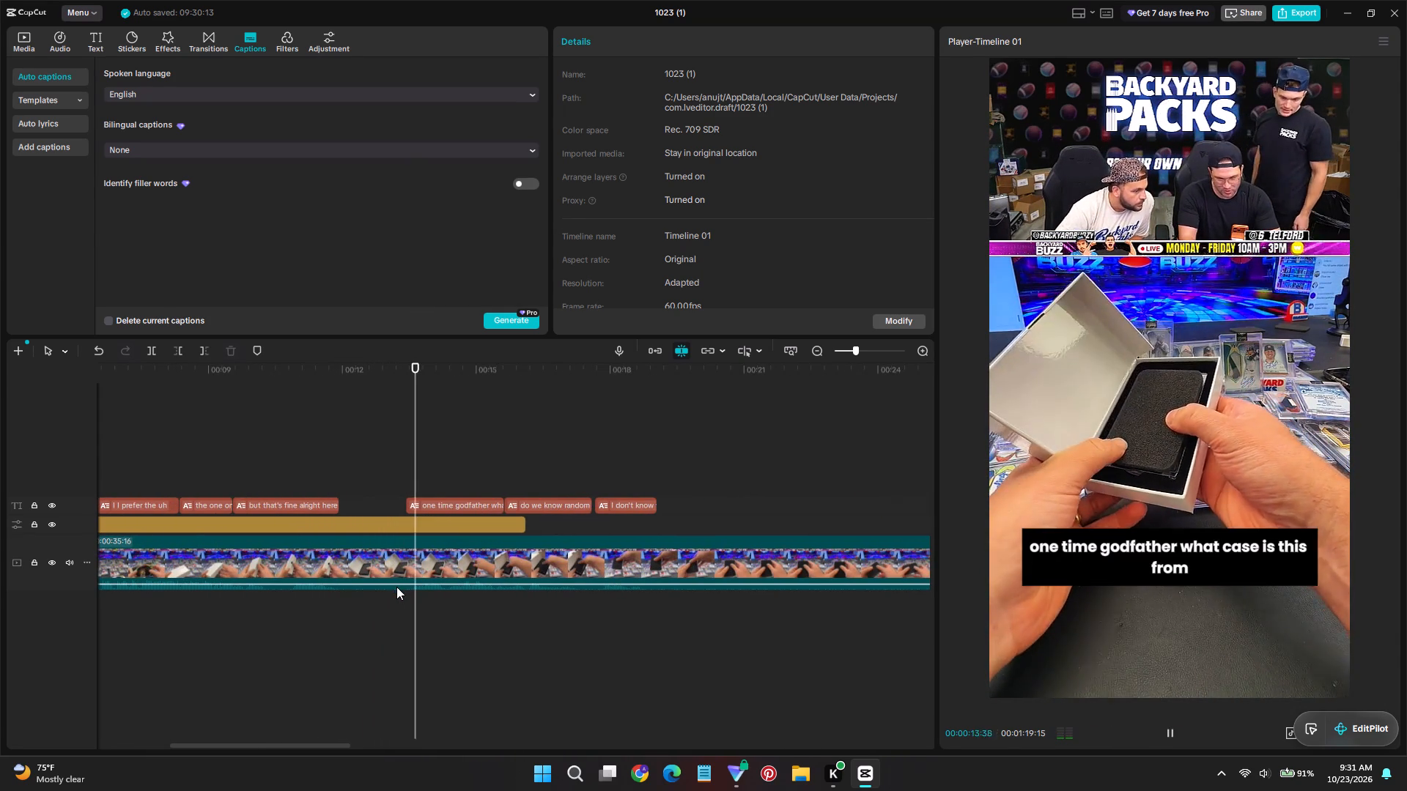
key("space")
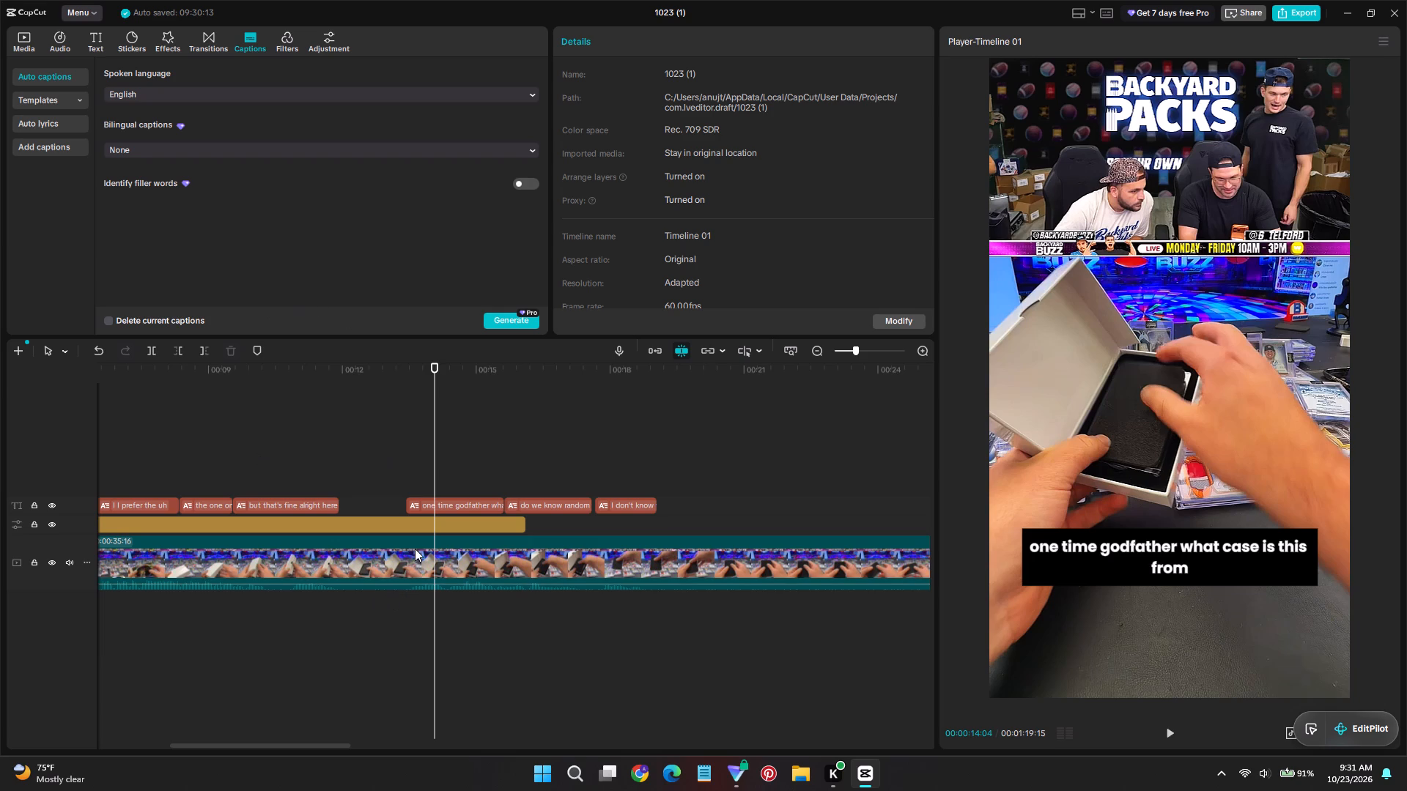
left_click(400, 472)
key("space")
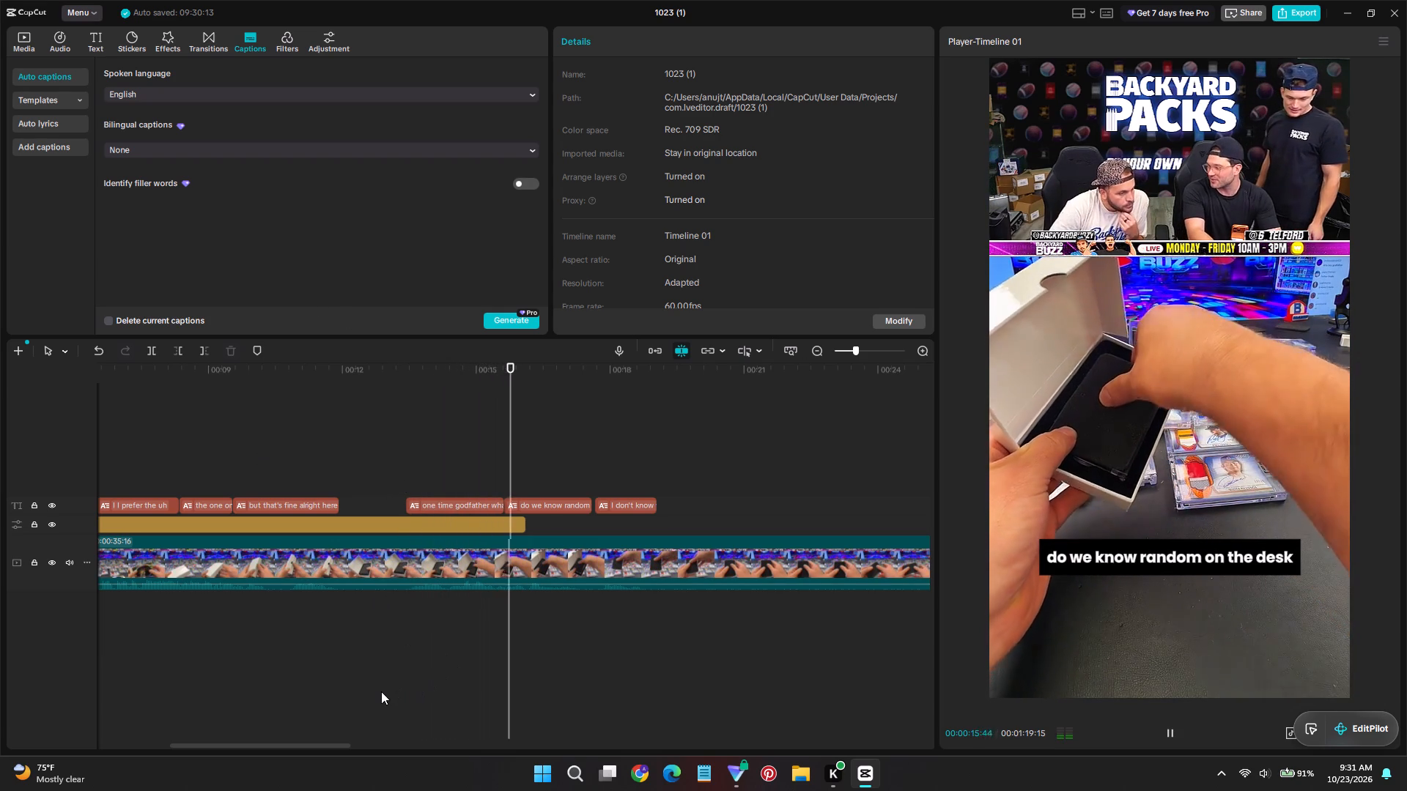
scroll(410, 619, "down", 2, "ctrl")
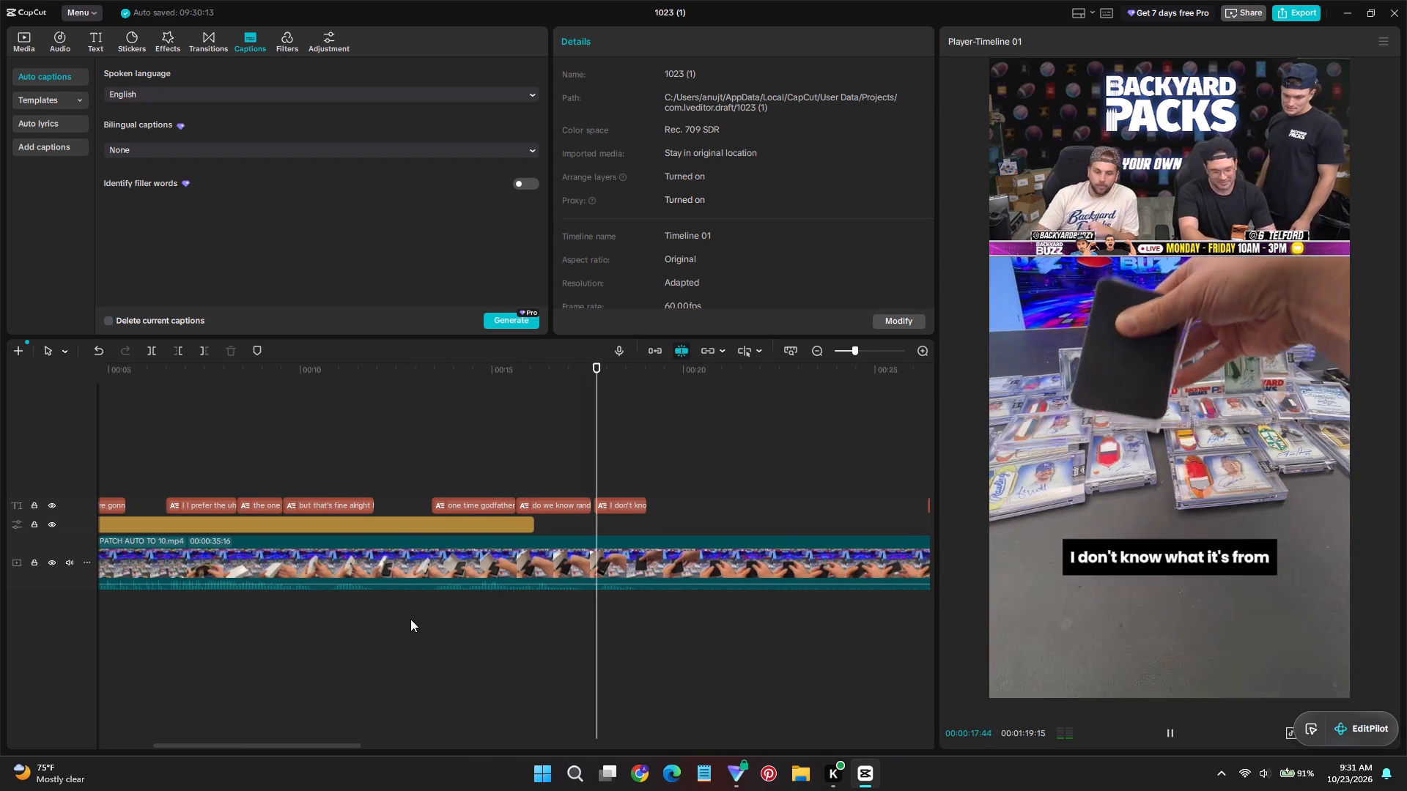
scroll(410, 619, "down", 2, "ctrl")
Split the second main-track clip at 00:00:13:15, just before the "one time godfather what case is this from" caption.
left_click(443, 464)
key("space")
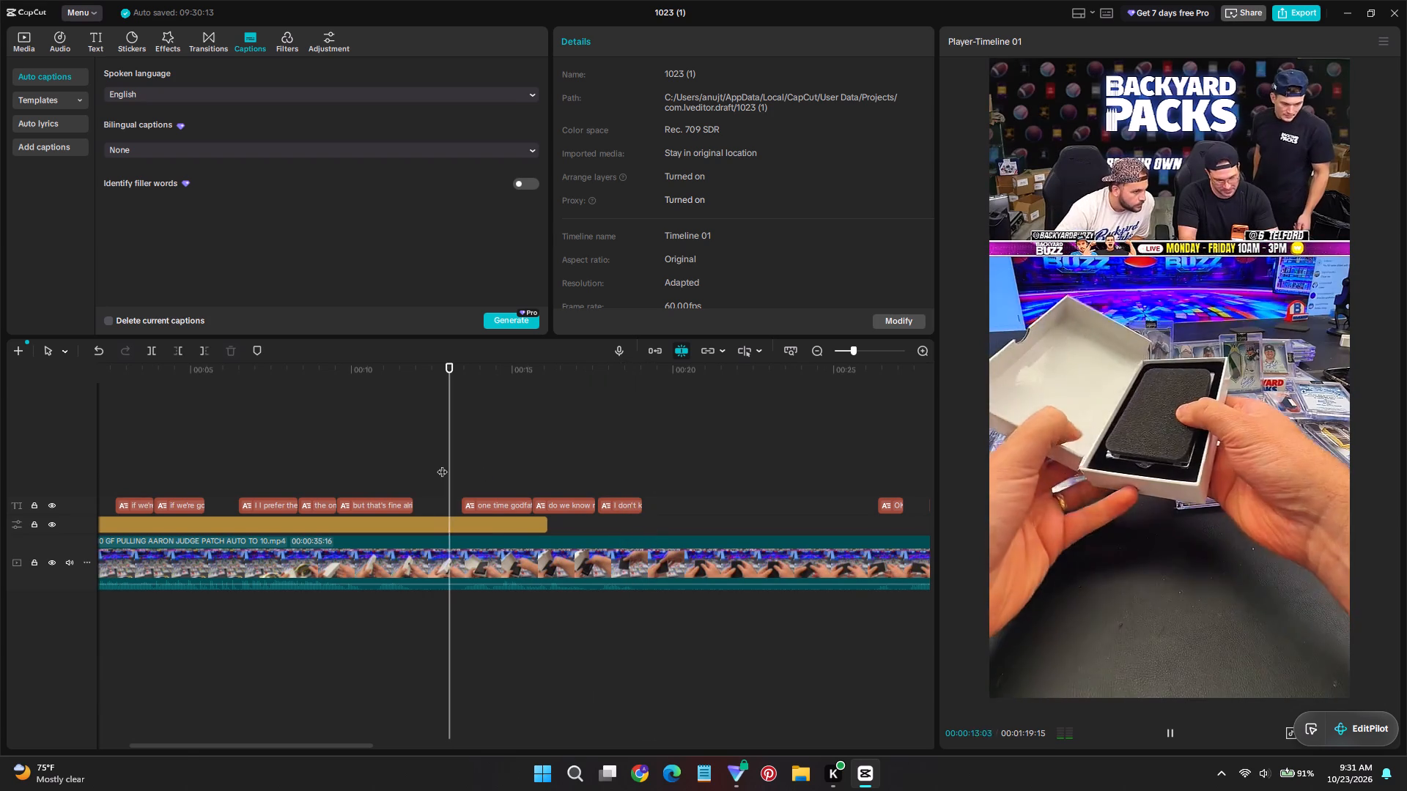
left_click(447, 465)
left_click_drag(448, 464, 456, 465)
left_click(463, 554)
key("ctrl+b")
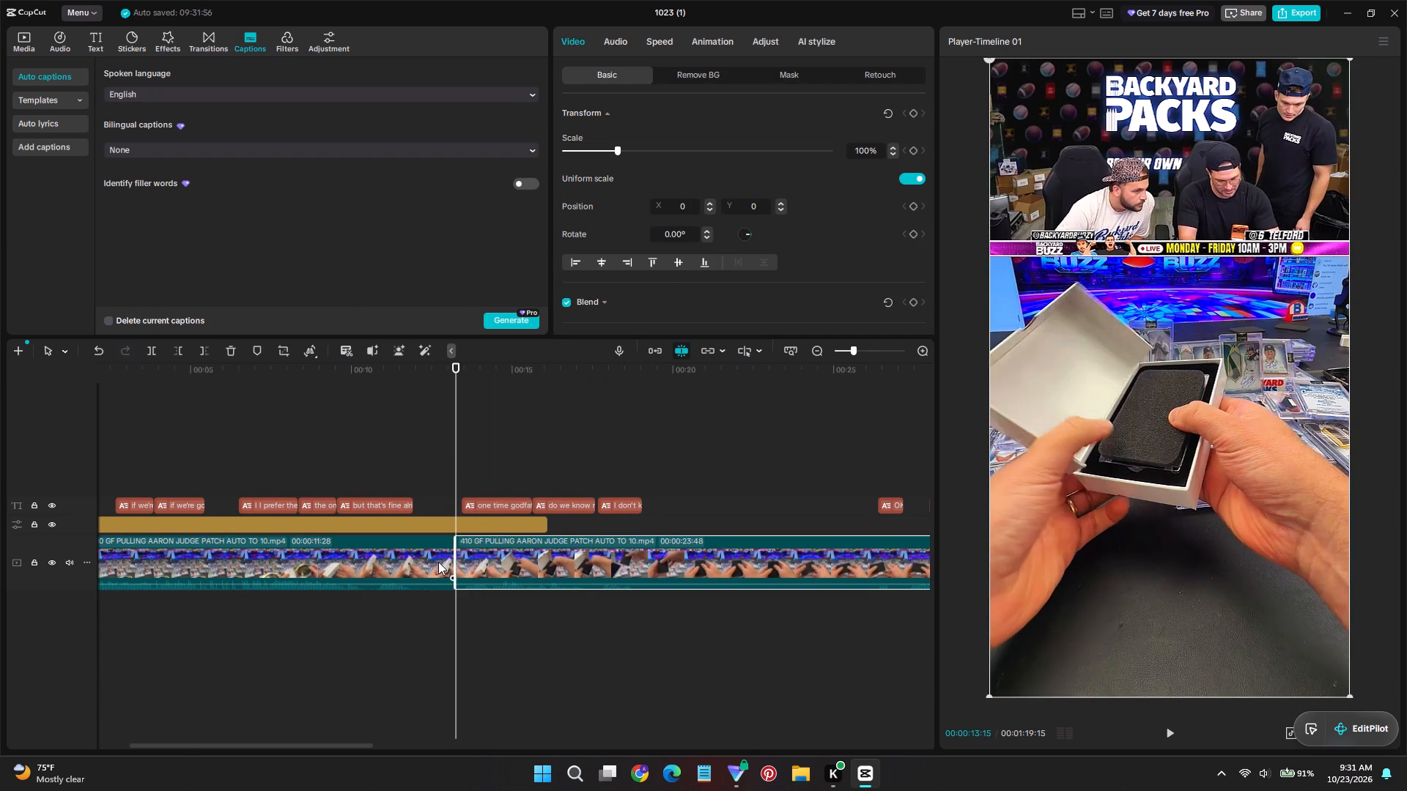
Trim the adjustment layer's end to 00:00:01:47, where the opening teaser clip ends.
scroll(438, 563, "down", 10, "ctrl")
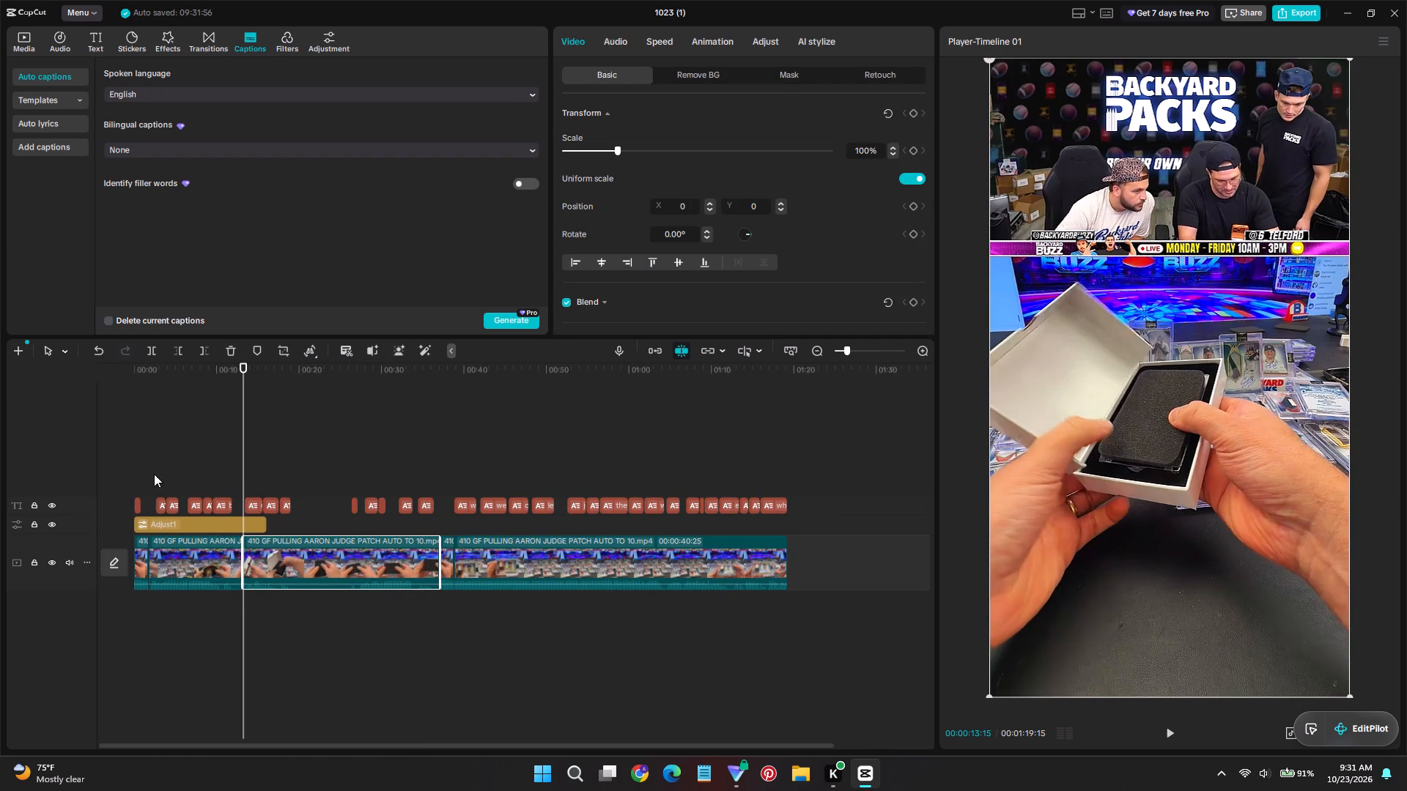
double_click(152, 467)
left_click(158, 532)
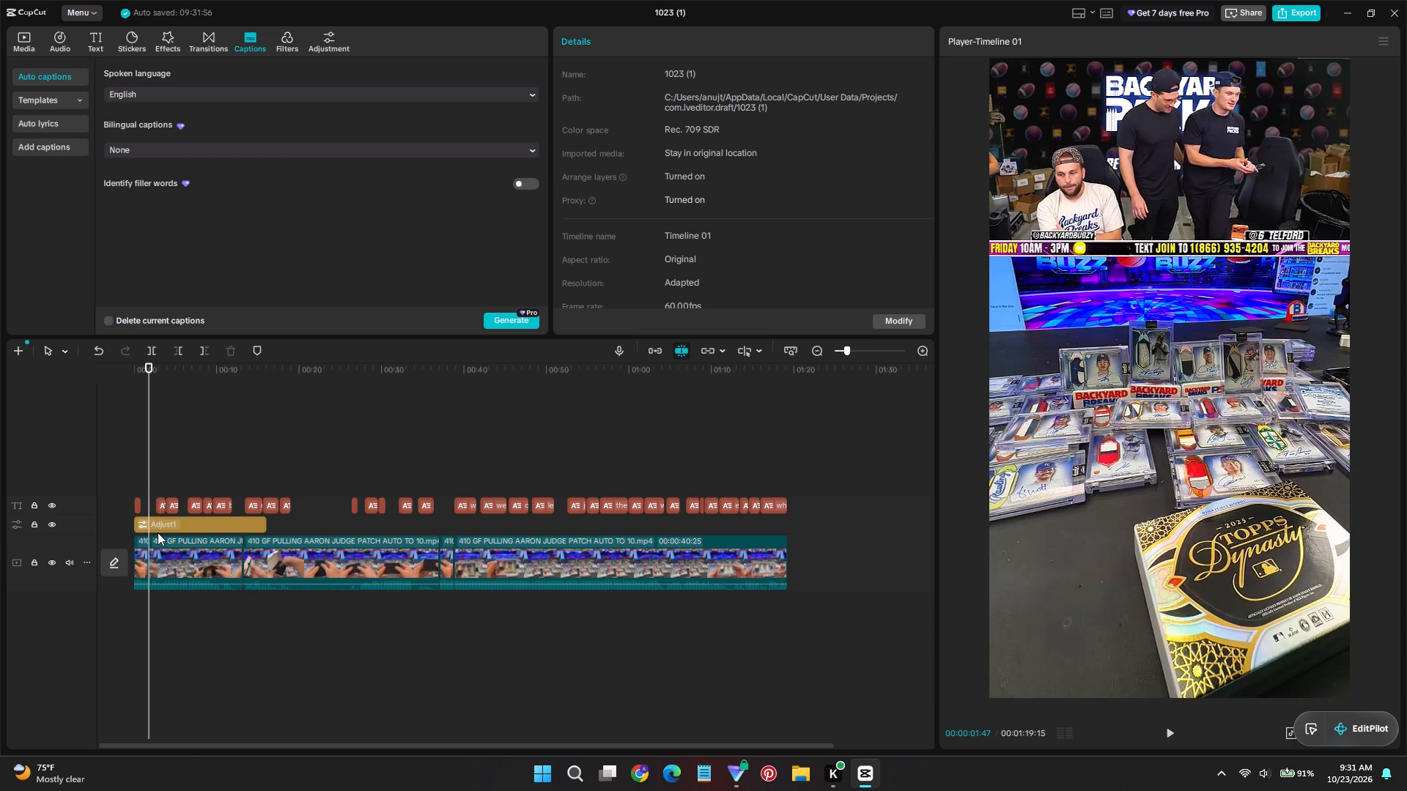
key("w")
Delete the clip segment between 00:00:01:47 and 00:00:13:15 together with the captions above it.
left_click_drag(160, 439, 183, 542)
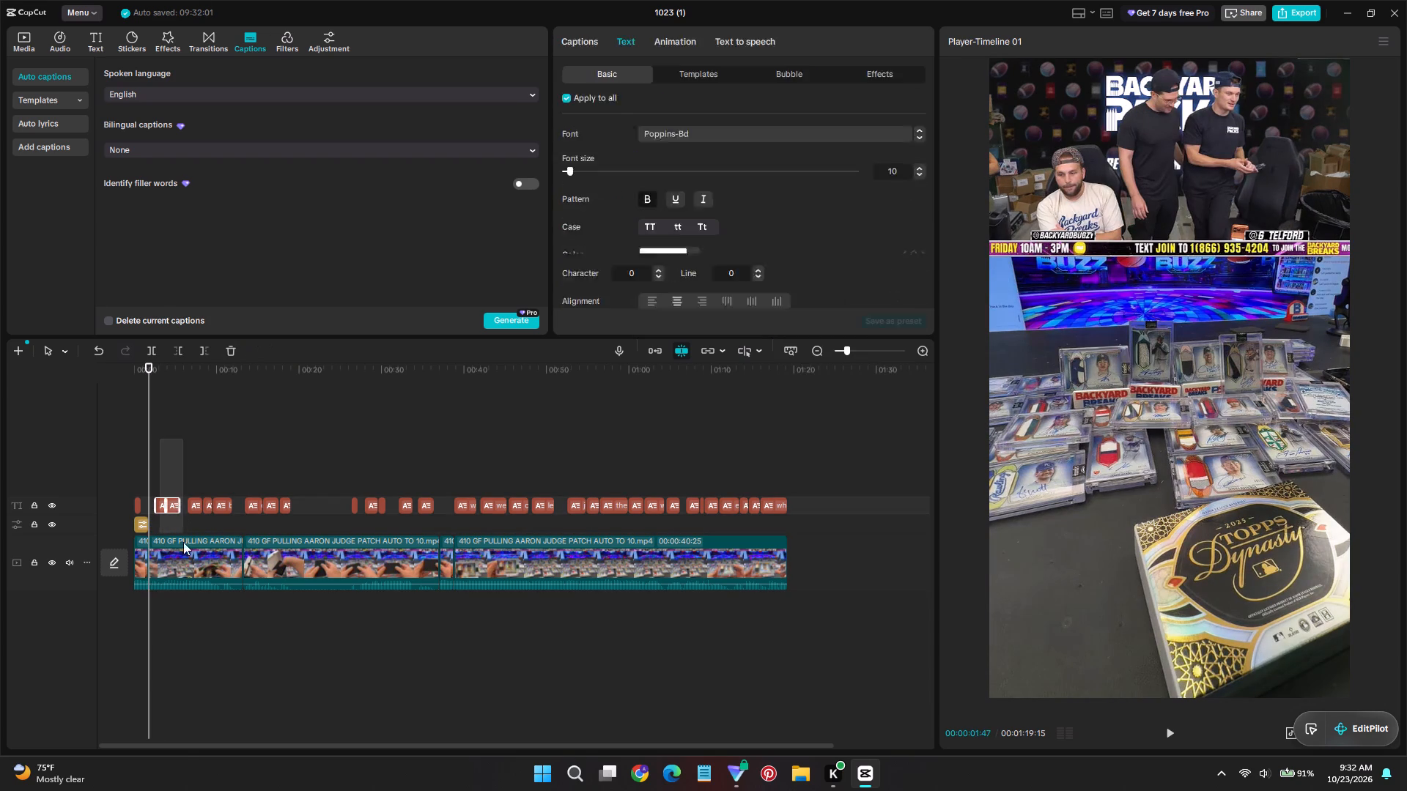
left_click_drag(183, 542, 221, 590)
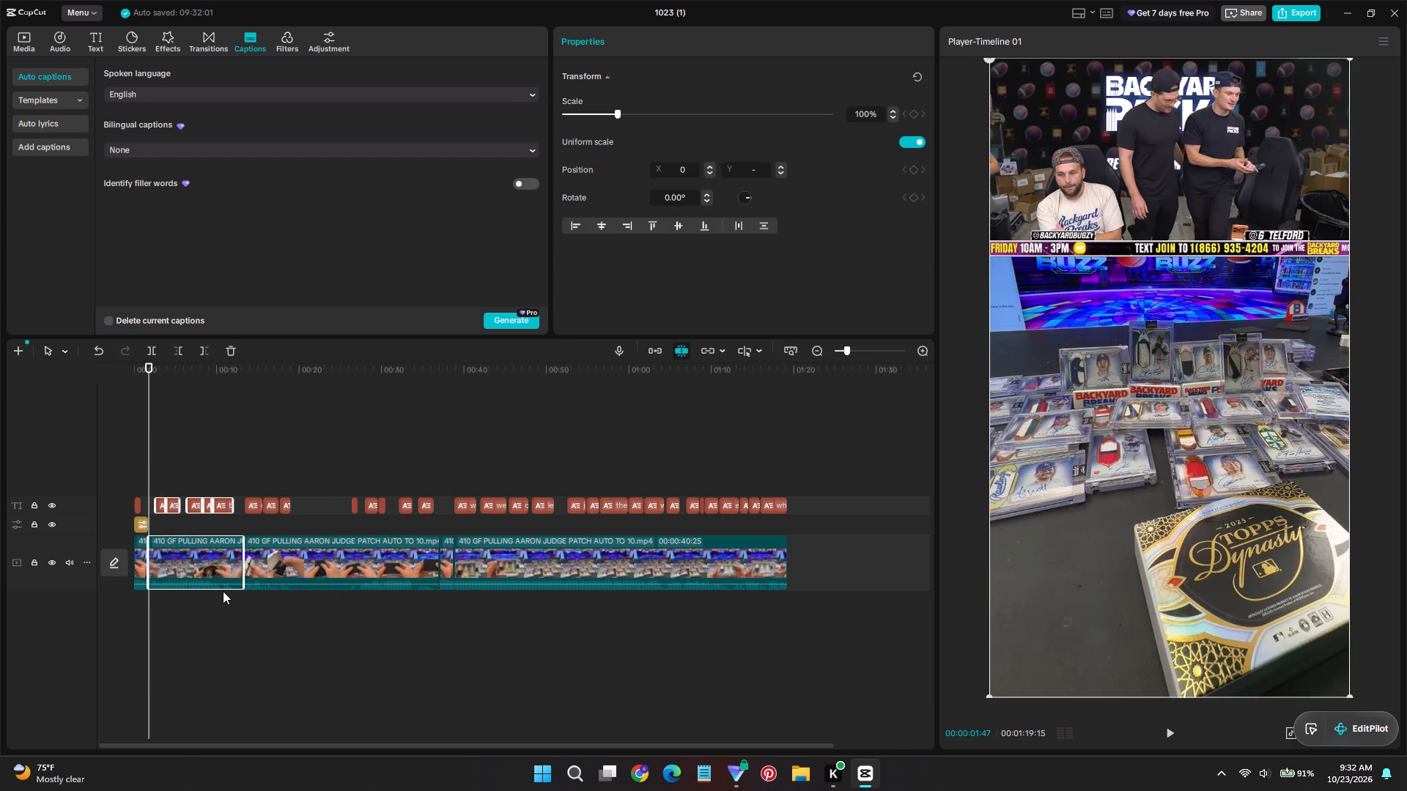
key("Delete")
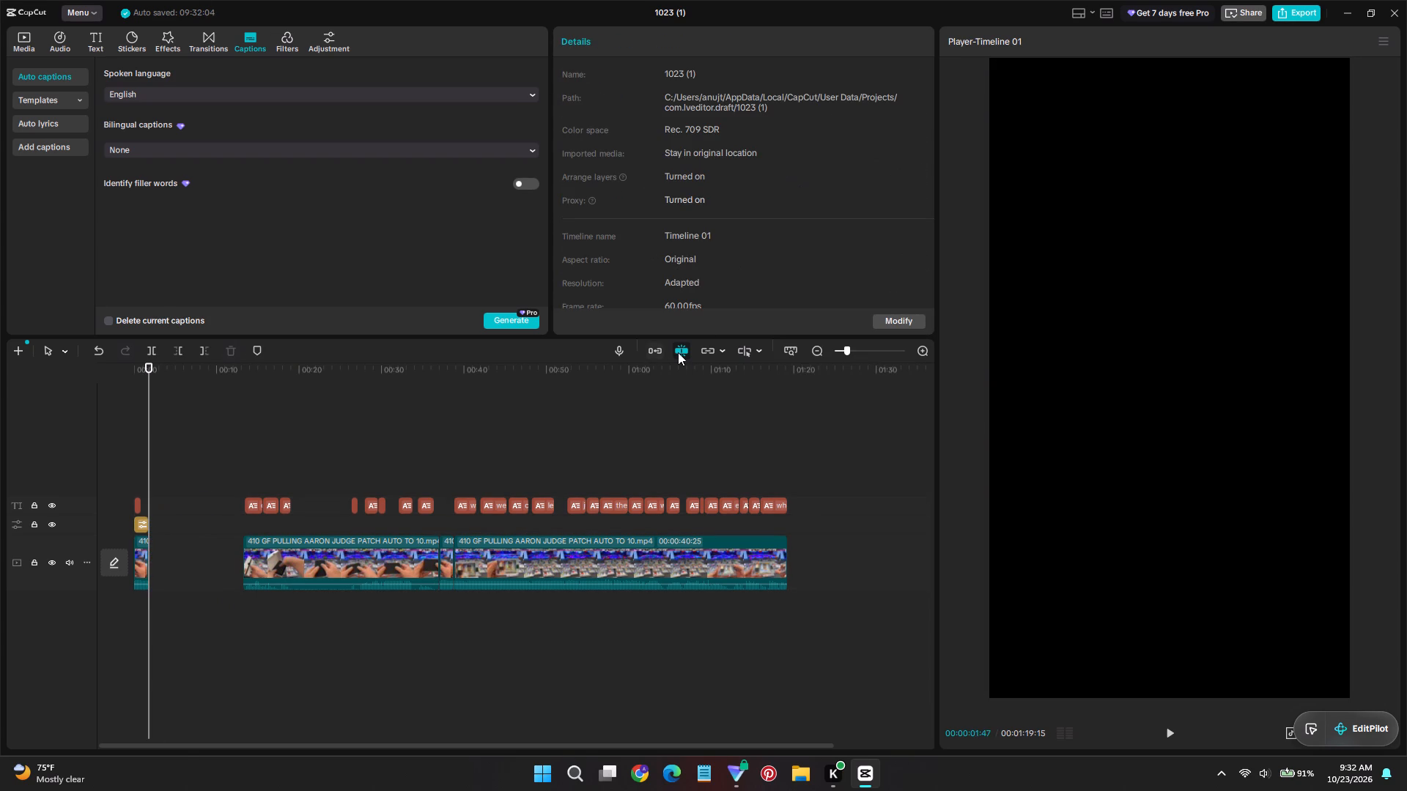
Turn on linkage and the main track magnet so the remaining clips and their captions close the gap after the teaser.
left_click(714, 355)
left_click(653, 353)
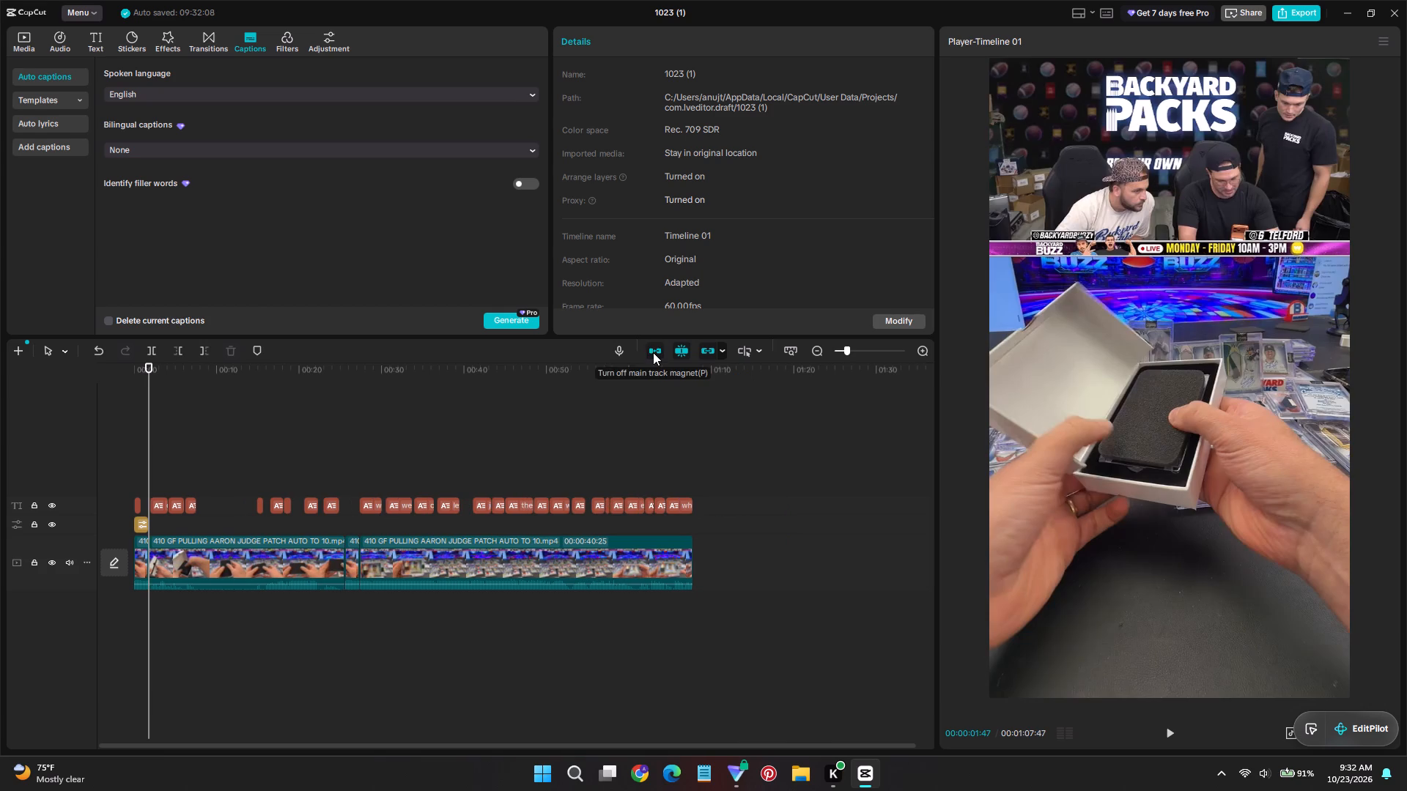
Turn off the main track magnet.
left_click(653, 352)
Scrub through the footage just after the teaser, comparing it with the "one time godfather" and "do we know random on the desk" captions.
scroll(325, 530, "up", 9, "ctrl")
scroll(327, 528, "down", 1, "ctrl")
scroll(300, 523, "up", 3, "ctrl")
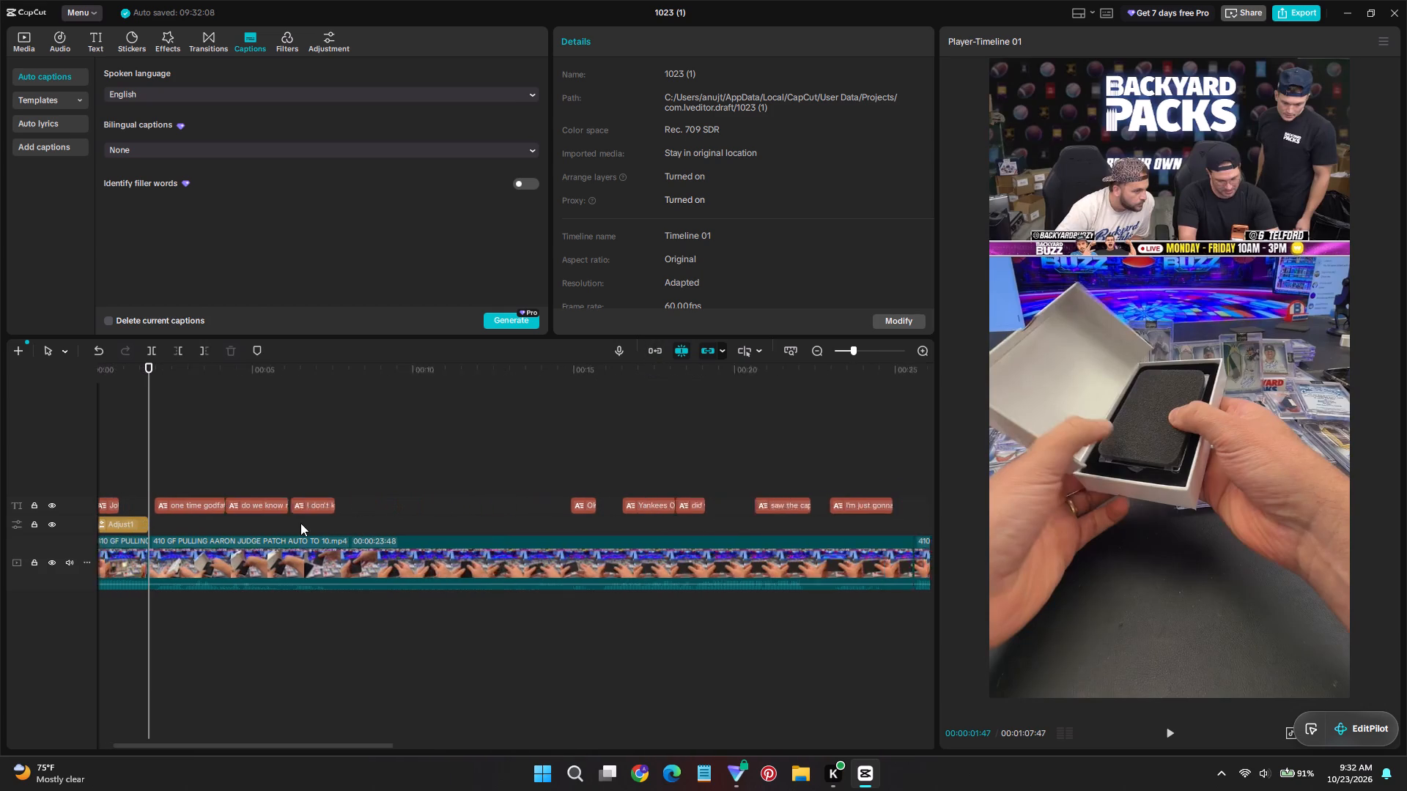
scroll(300, 523, "up", 1, "ctrl")
left_click_drag(151, 464, 169, 465)
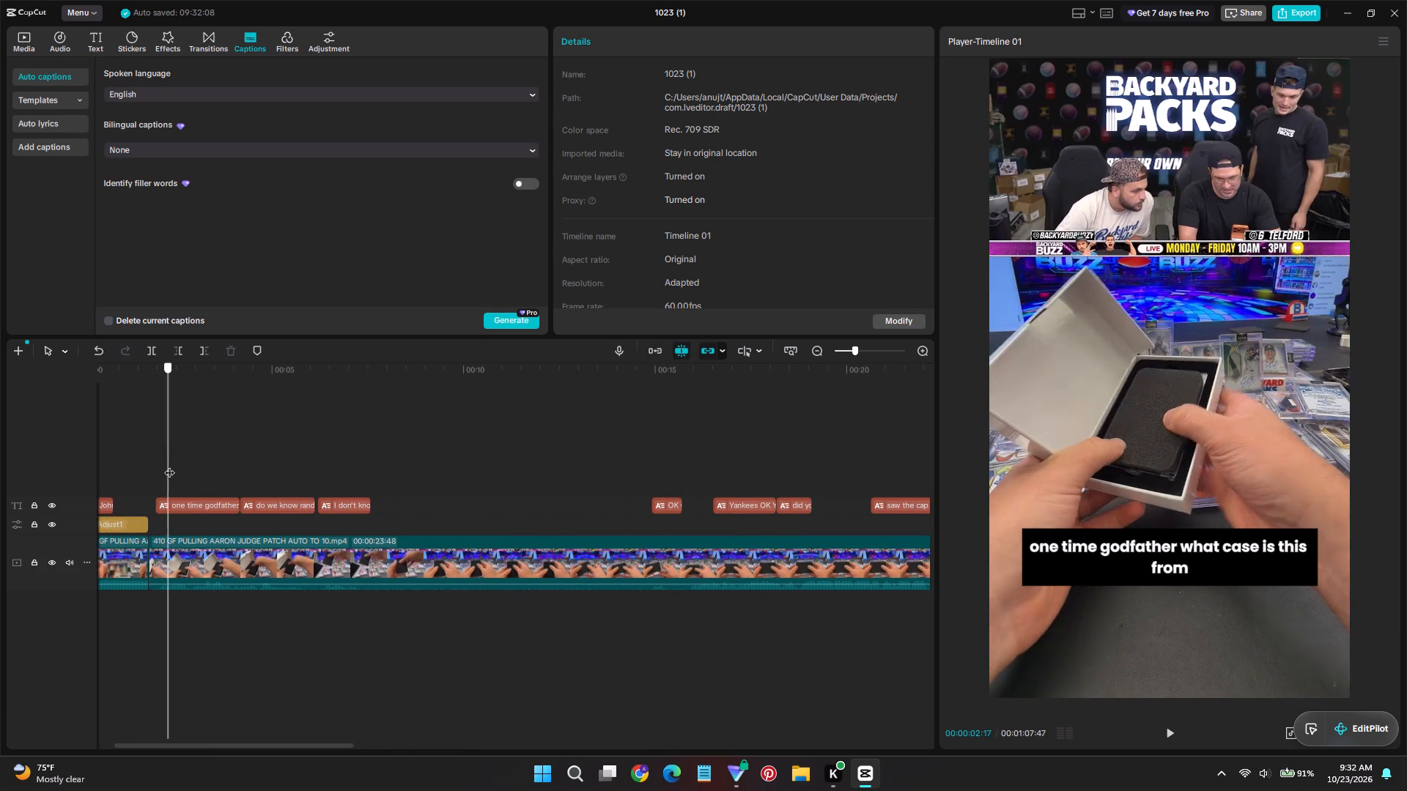
left_click_drag(169, 465, 284, 475)
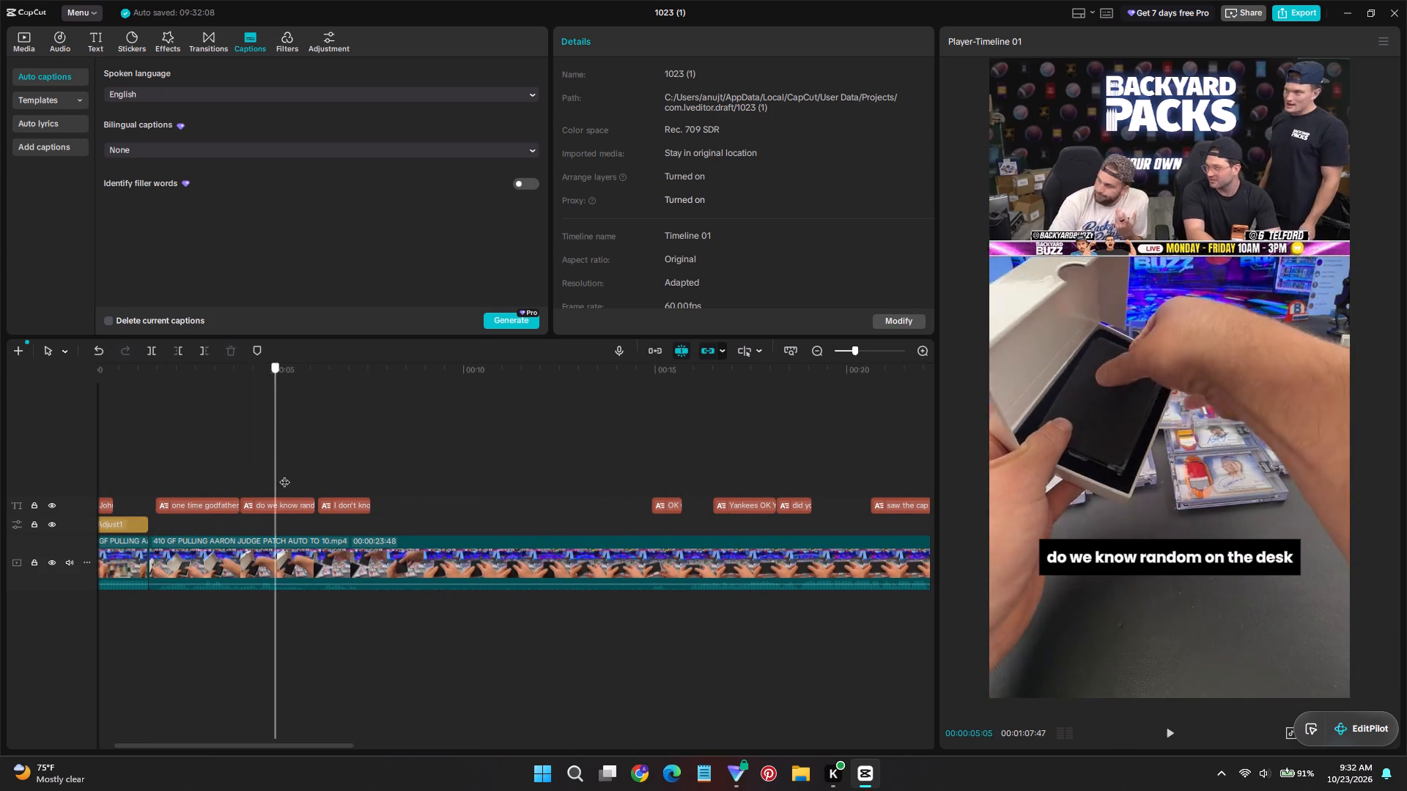
left_click_drag(284, 475, 193, 483)
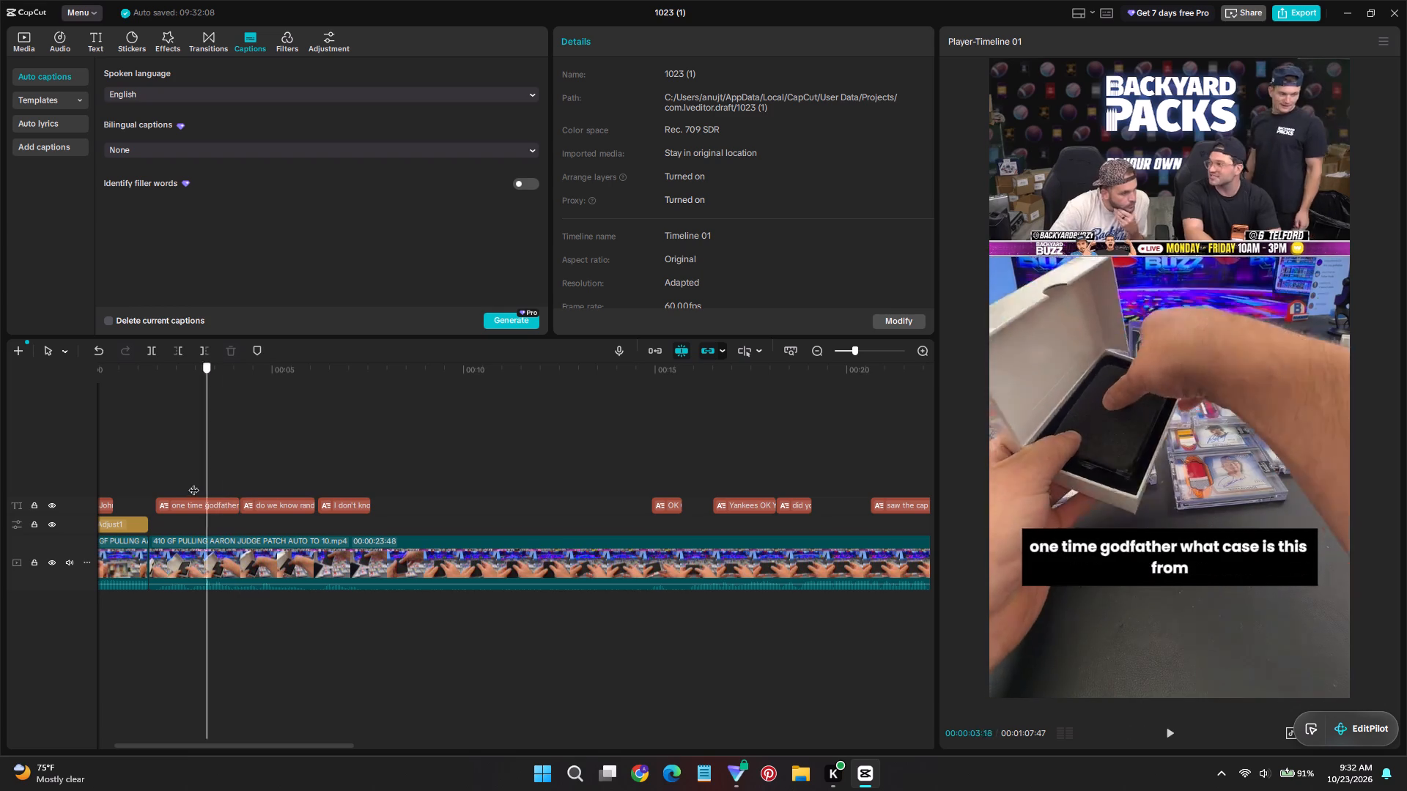
left_click_drag(193, 483, 207, 480)
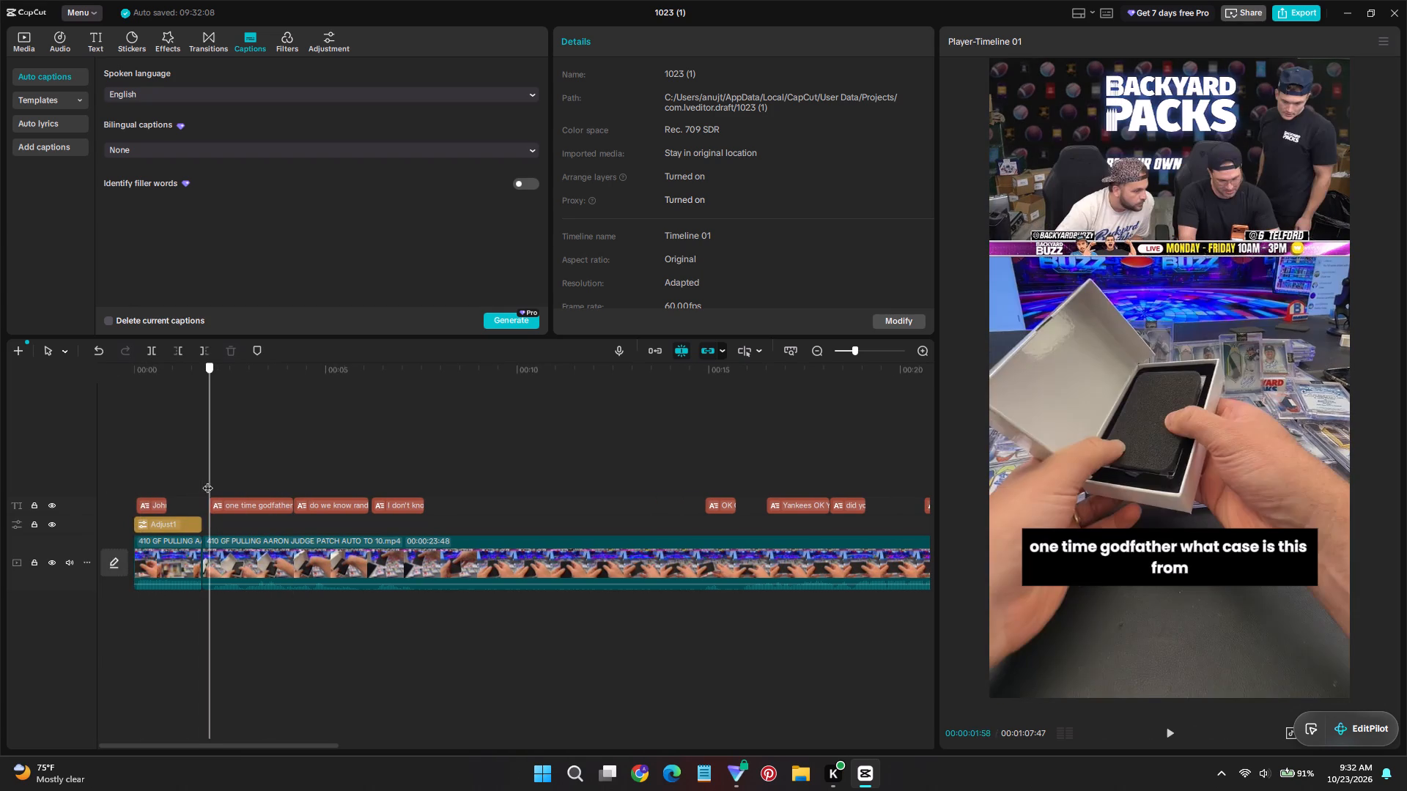
left_click_drag(207, 480, 259, 483)
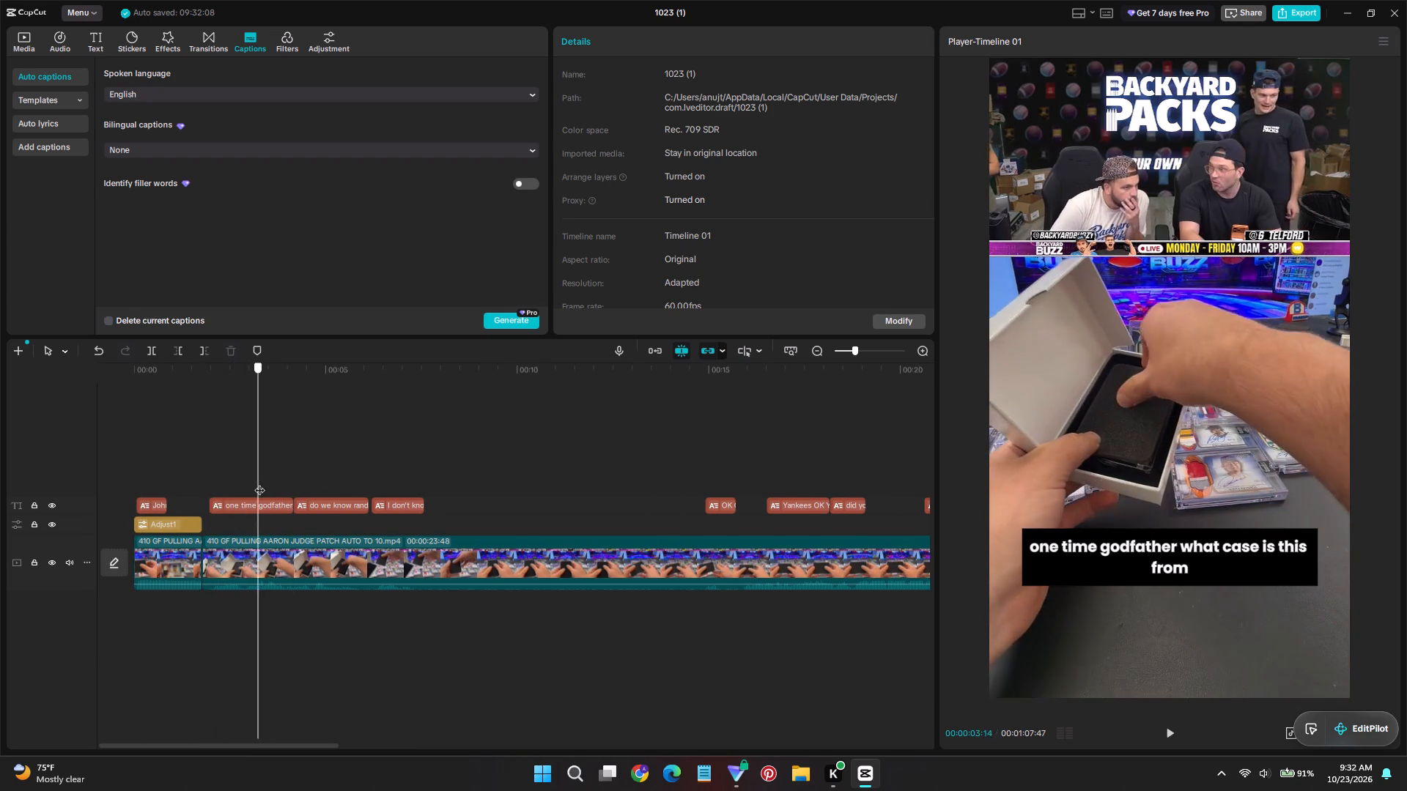
left_click_drag(259, 483, 303, 493)
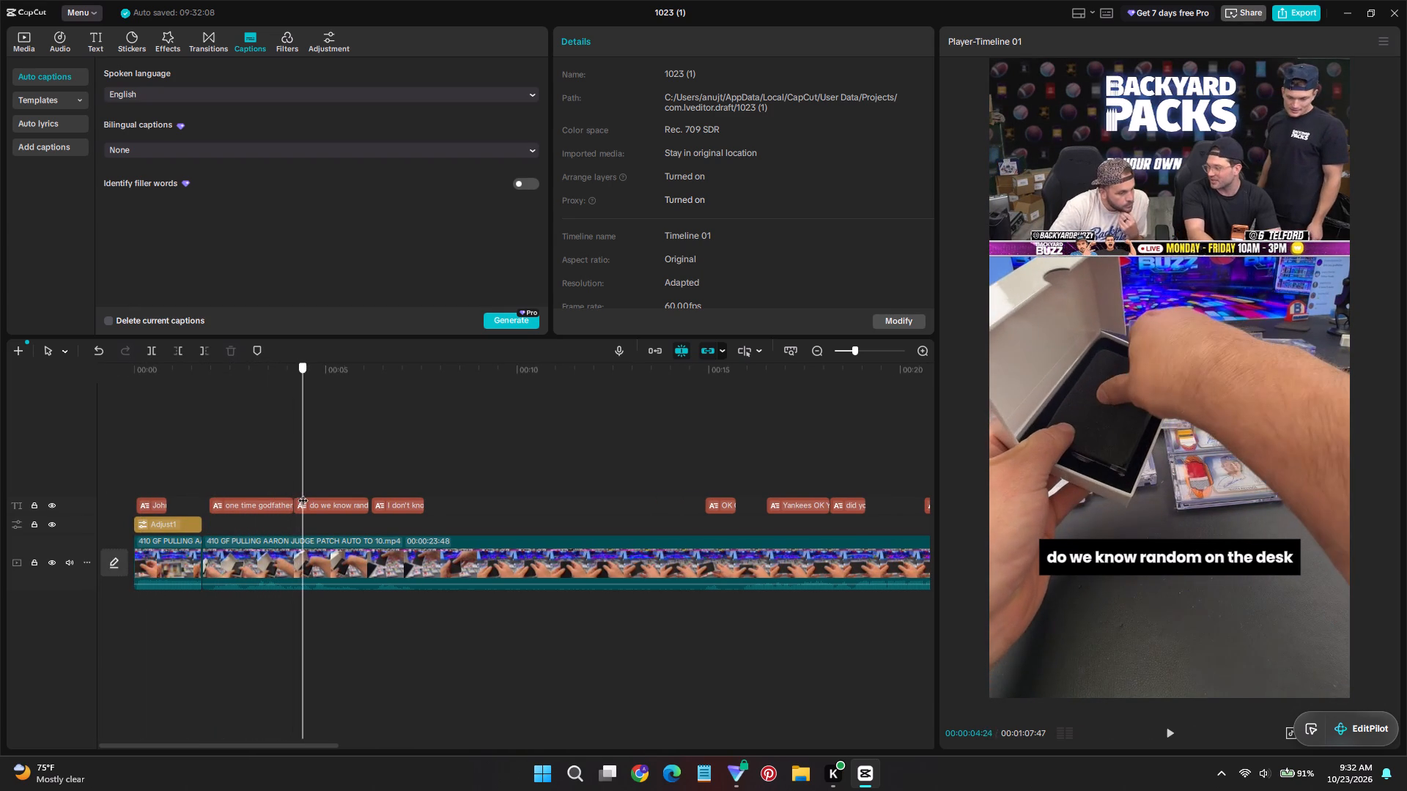
left_click_drag(303, 493, 290, 527)
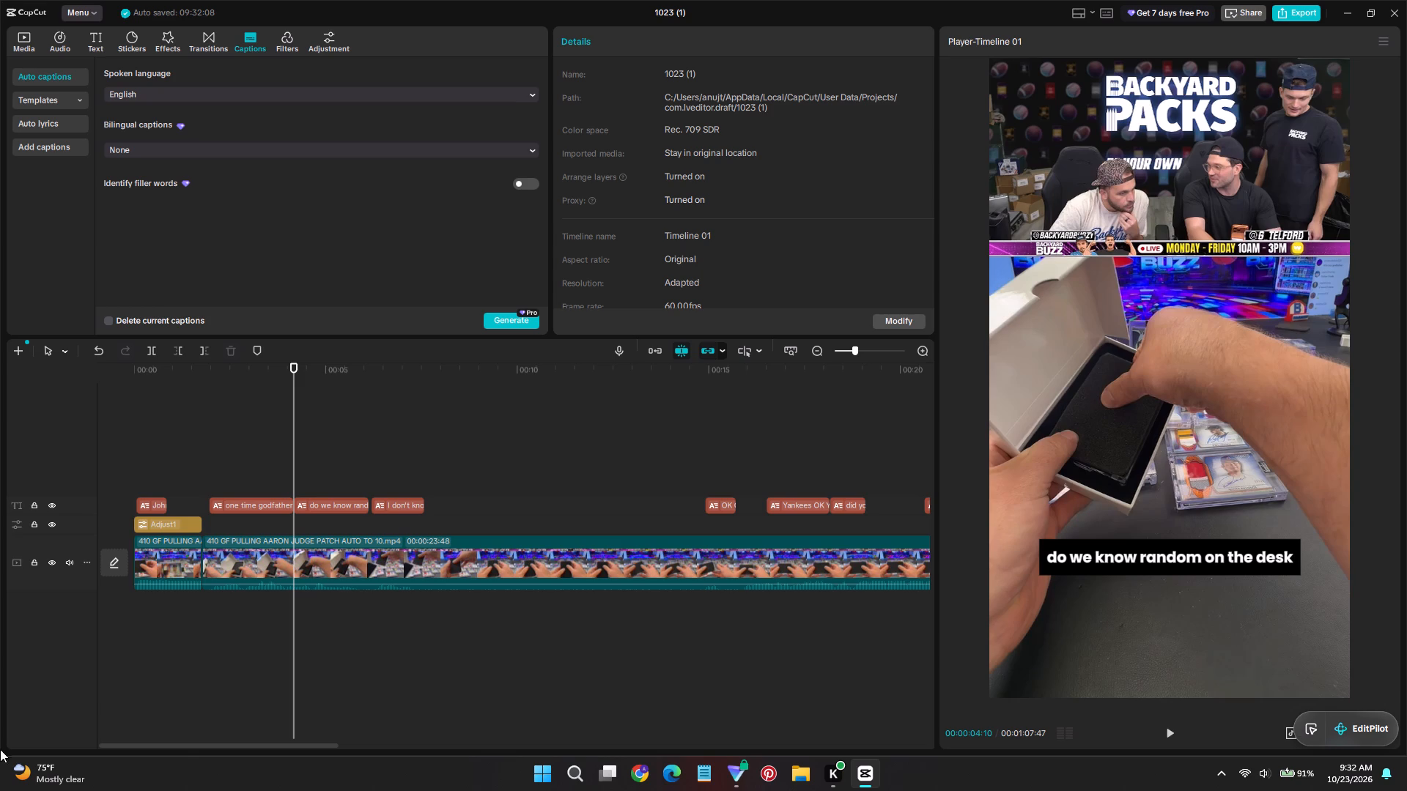
left_click_drag(295, 461, 300, 461)
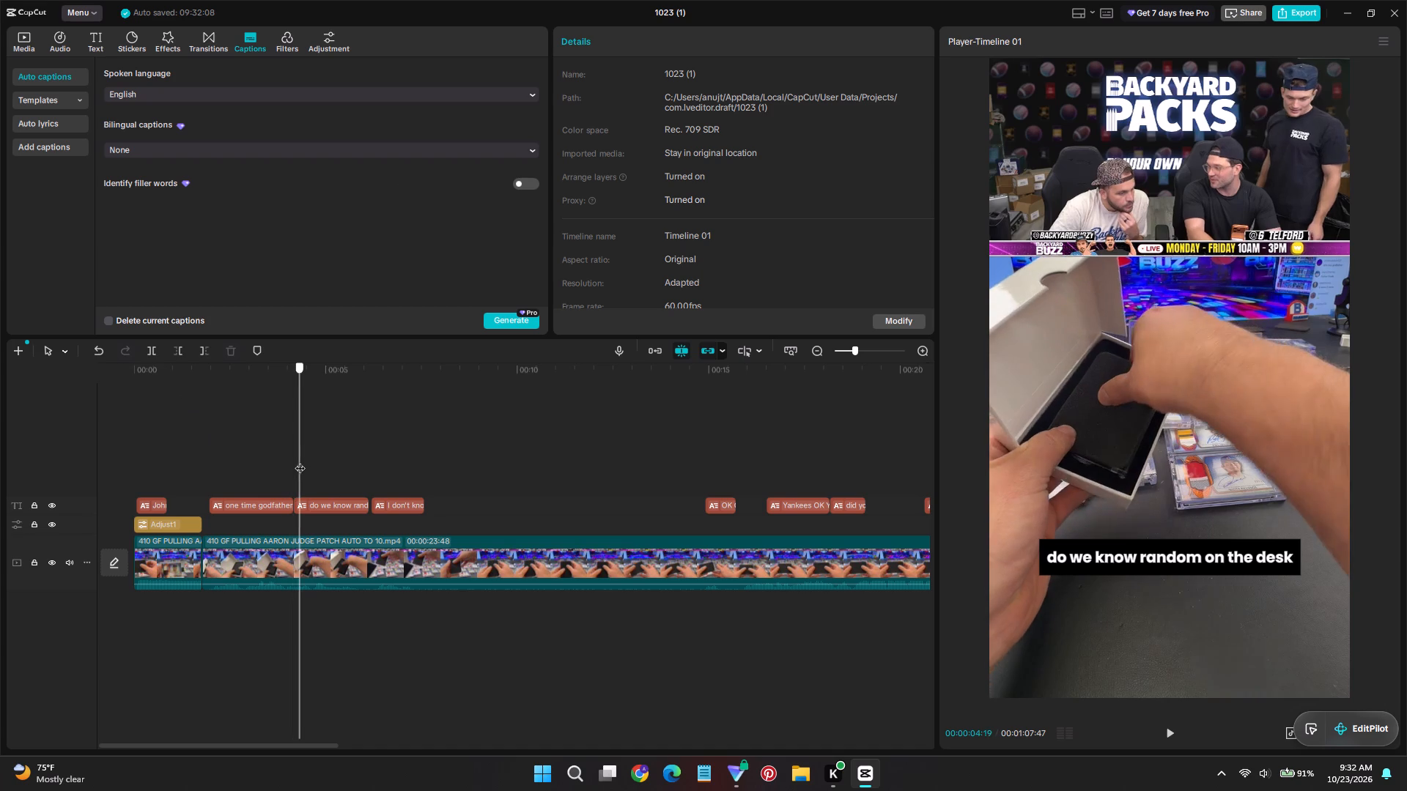
left_click_drag(300, 461, 226, 458)
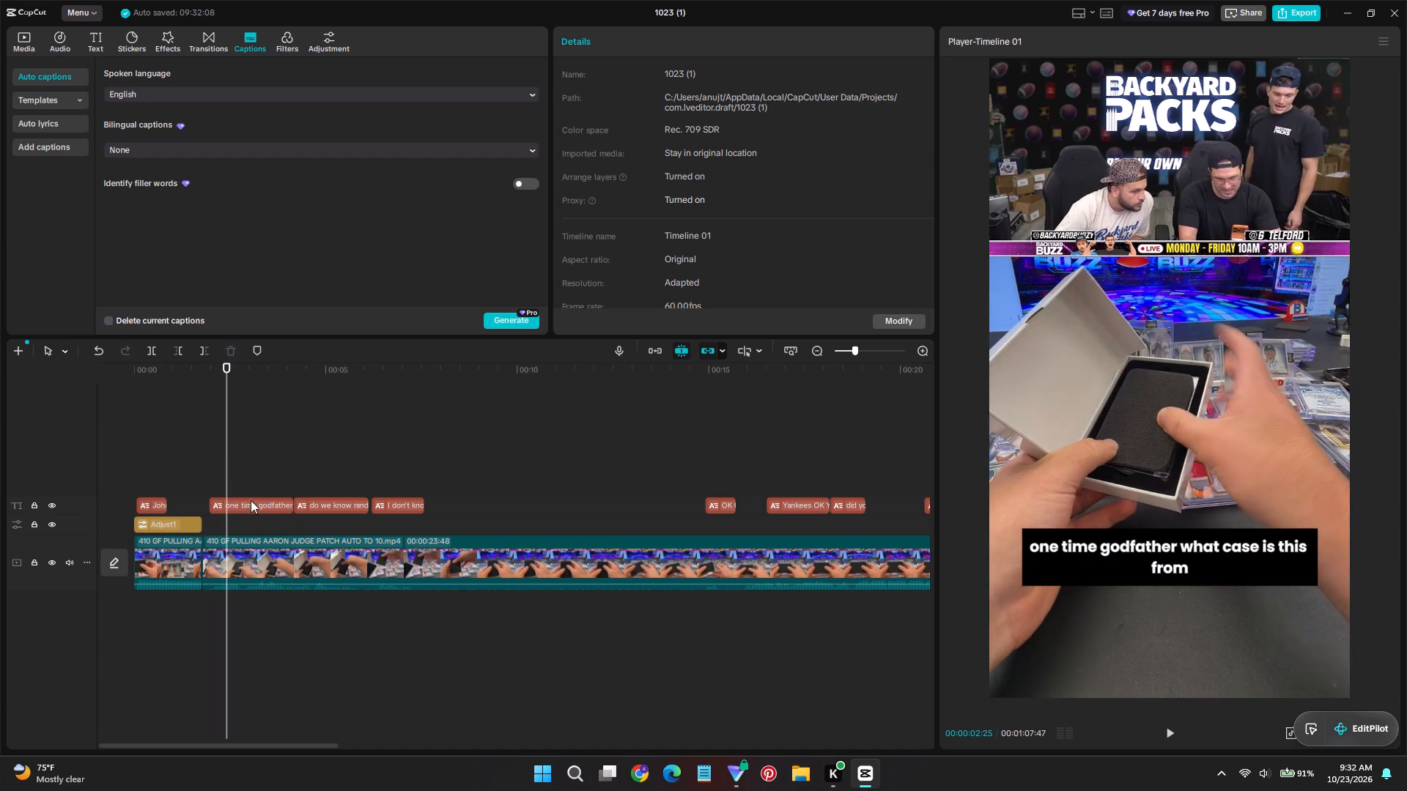
scroll(308, 535, "up", 9, "ctrl")
scroll(309, 533, "down", 12, "ctrl")
left_click(202, 469)
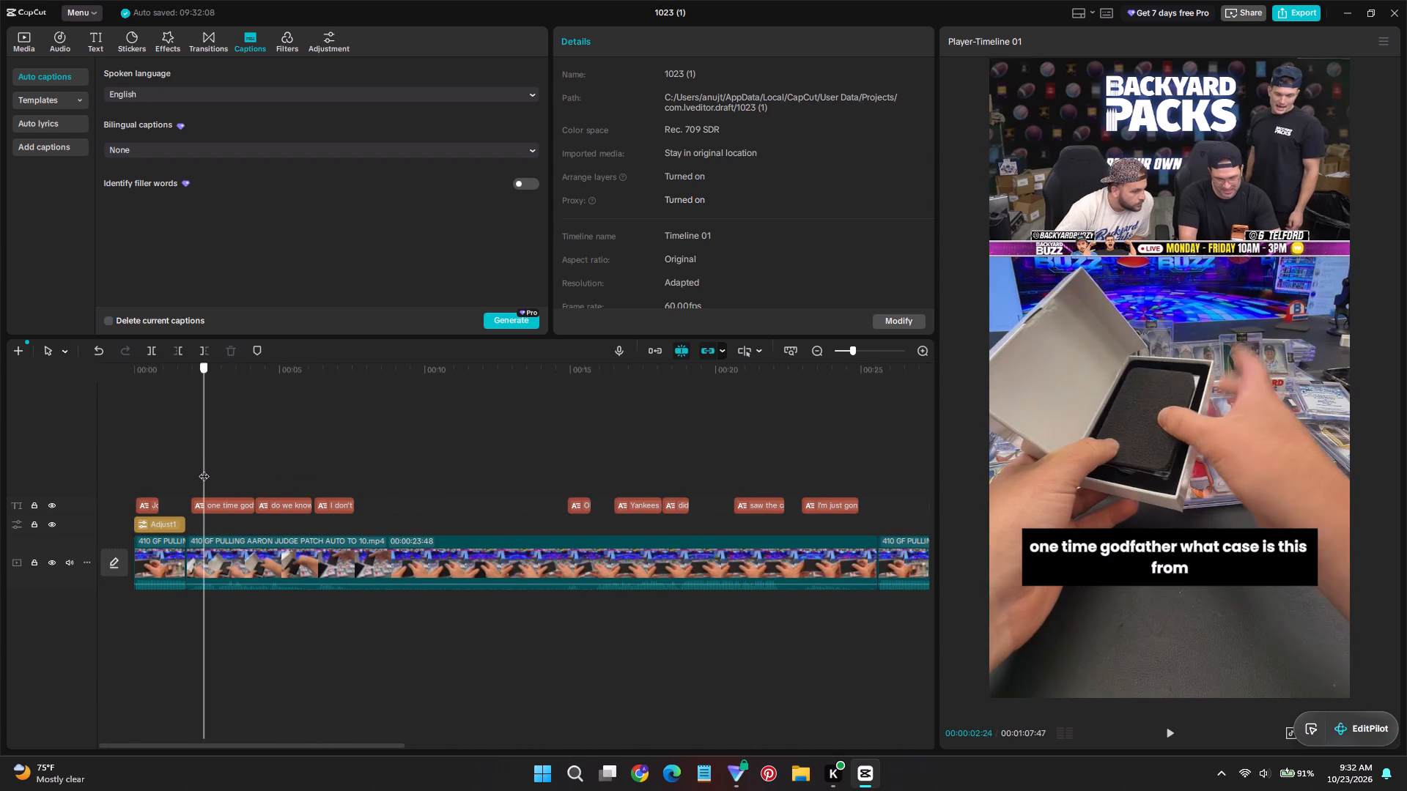
key("space")
key("space")
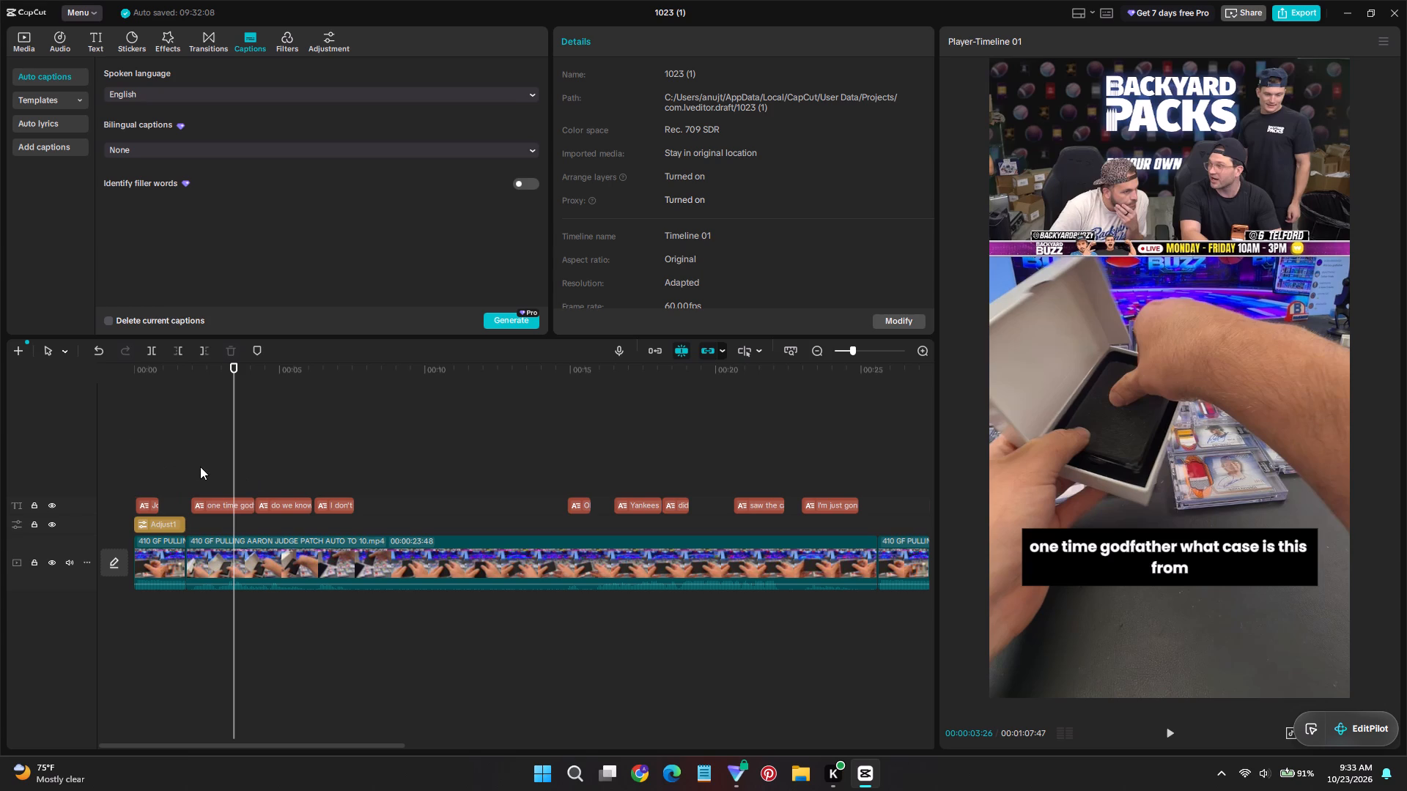
Play the second clip from its start through the long uncaptioned stretch to examine its pacing.
left_click(194, 464)
key("space")
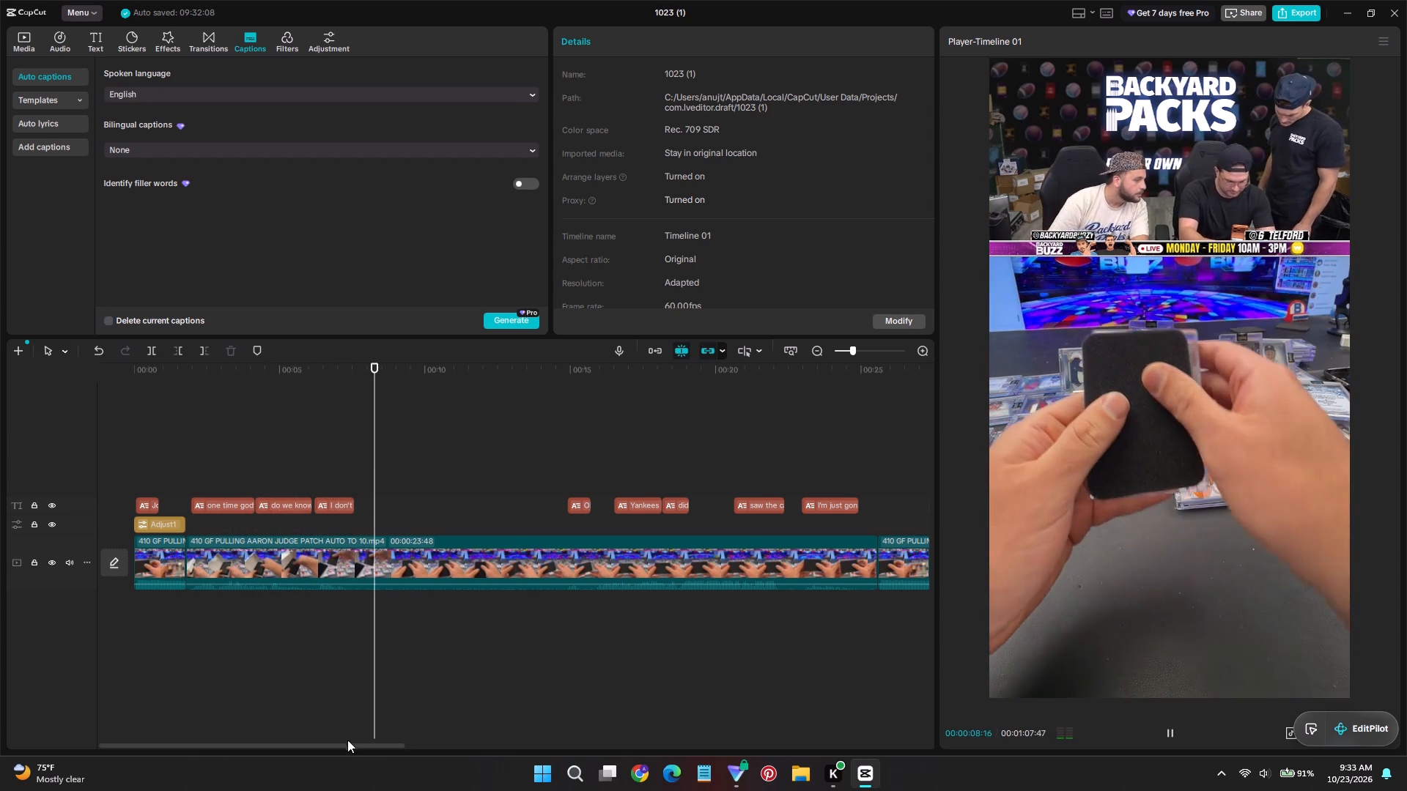
left_click_drag(350, 745, 381, 746)
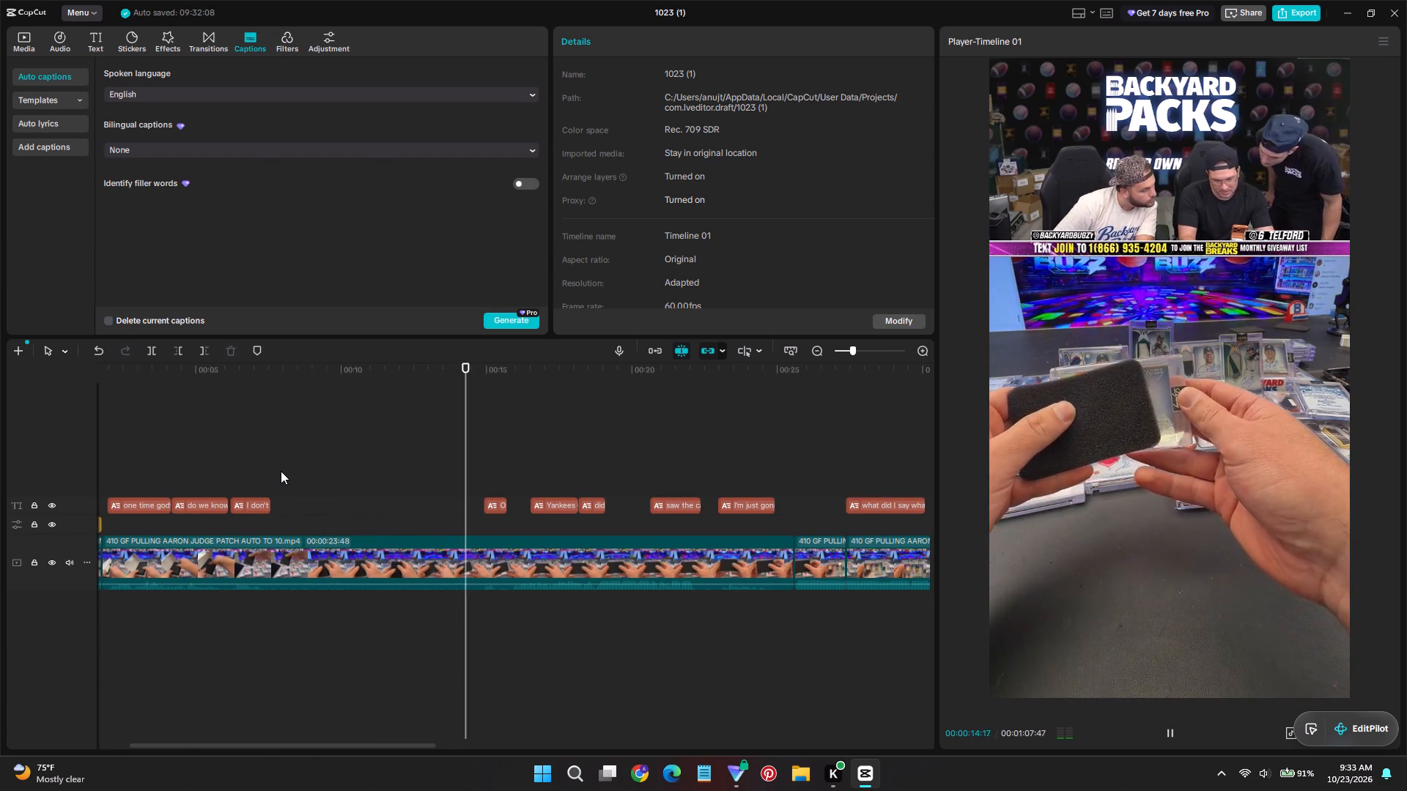
scroll(288, 562, "down", 7, "ctrl")
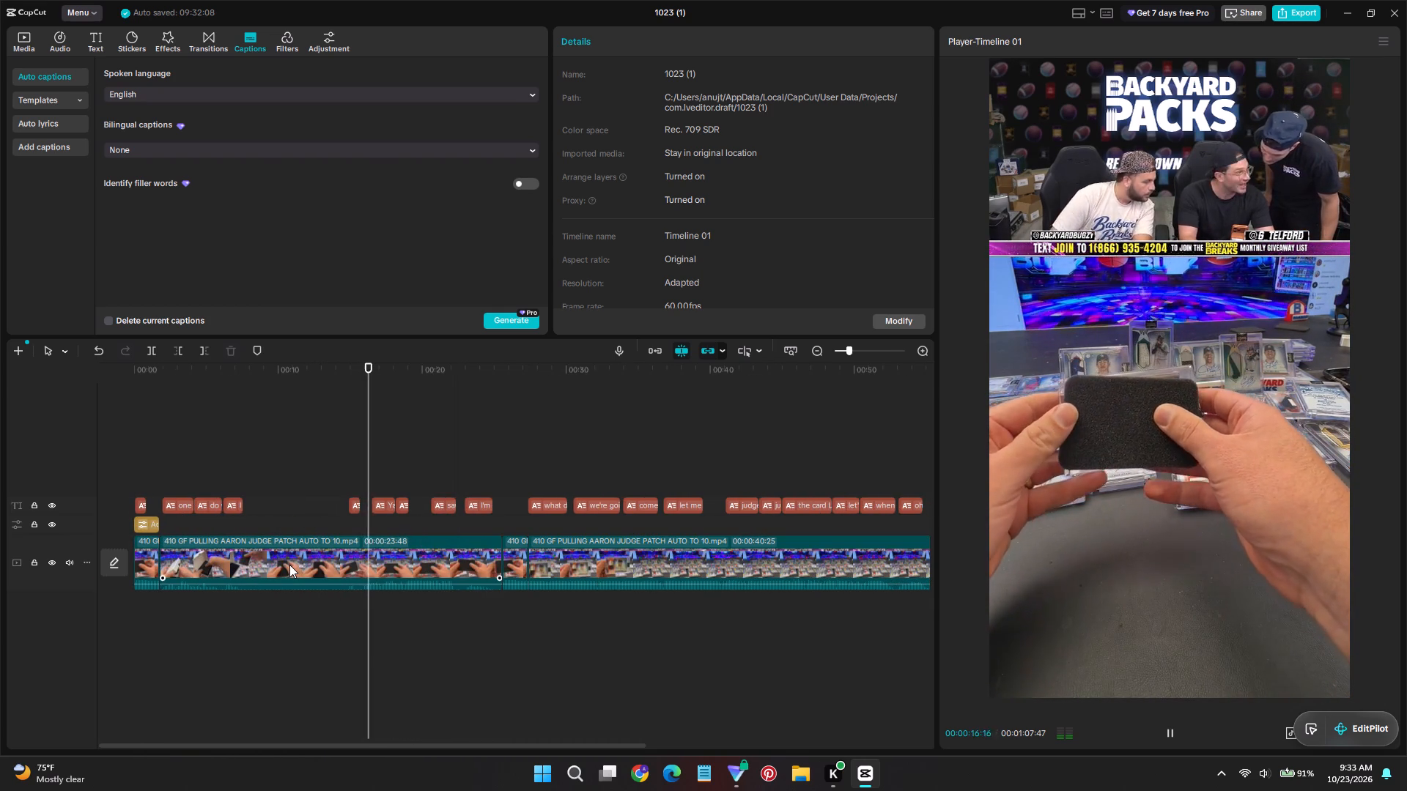
scroll(289, 565, "down", 3, "ctrl")
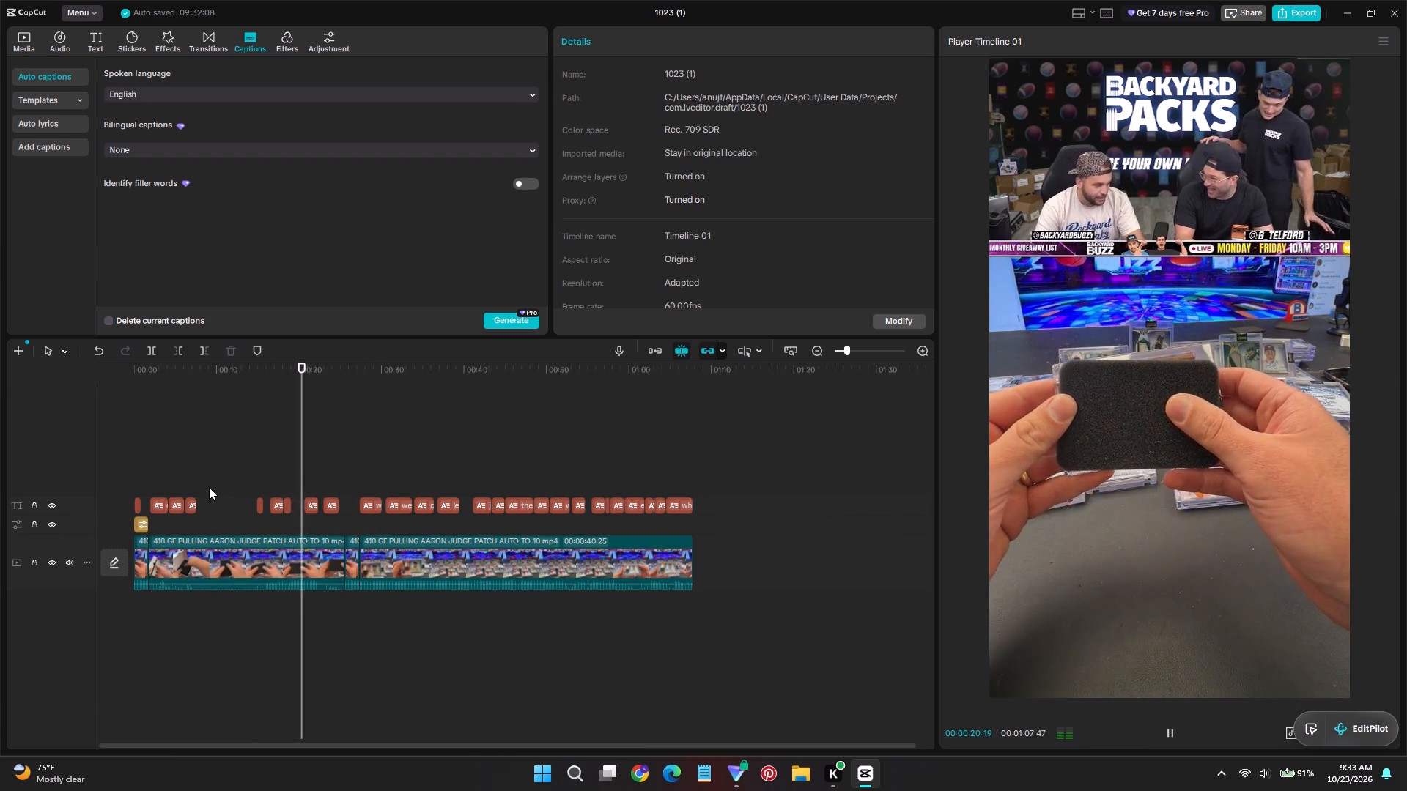
scroll(329, 542, "up", 8, "ctrl")
key("space")
Review the footage around the "saw the cap we saw the cap" and "I'm just gonna" captions leading up to the card reveal.
left_click(174, 475)
key("space")
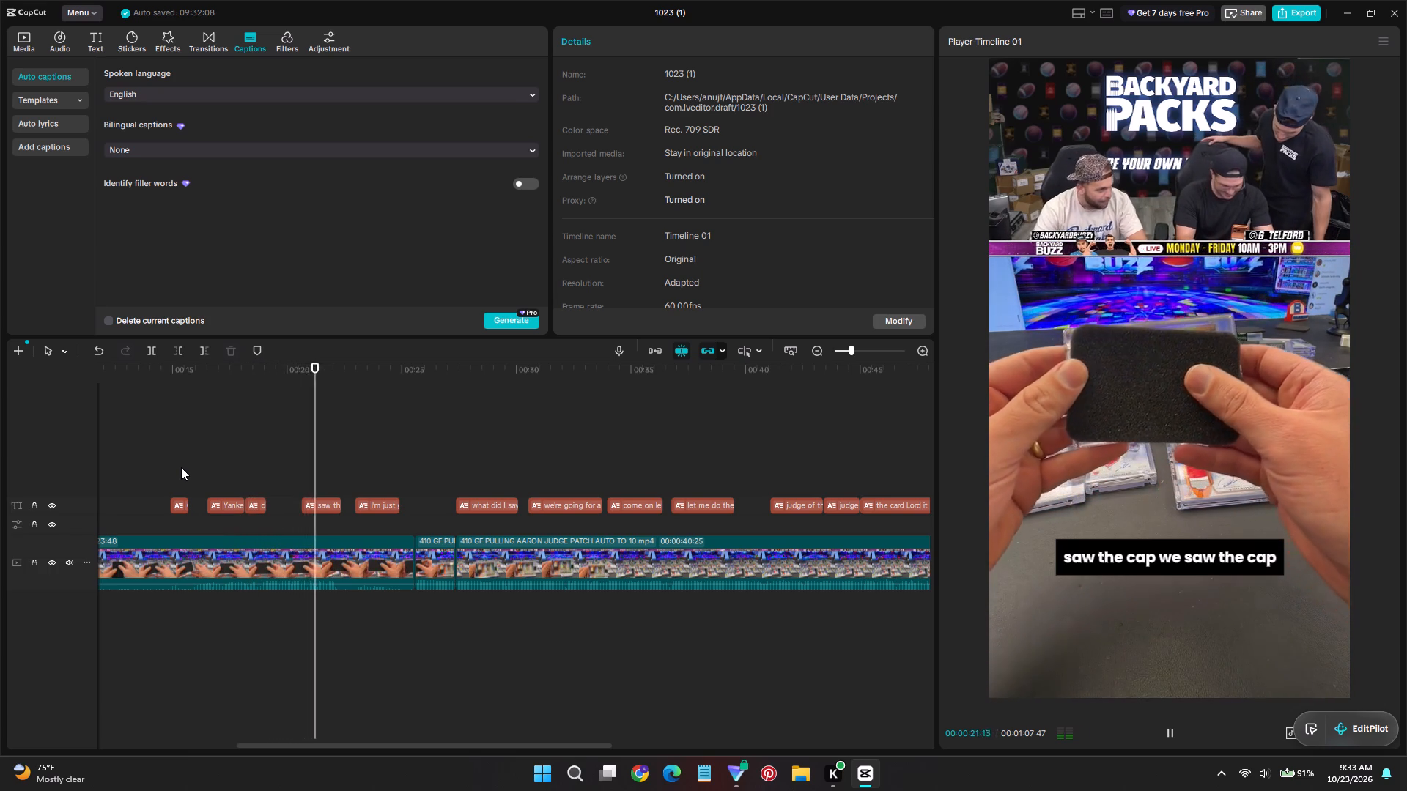
key("space")
left_click(273, 486)
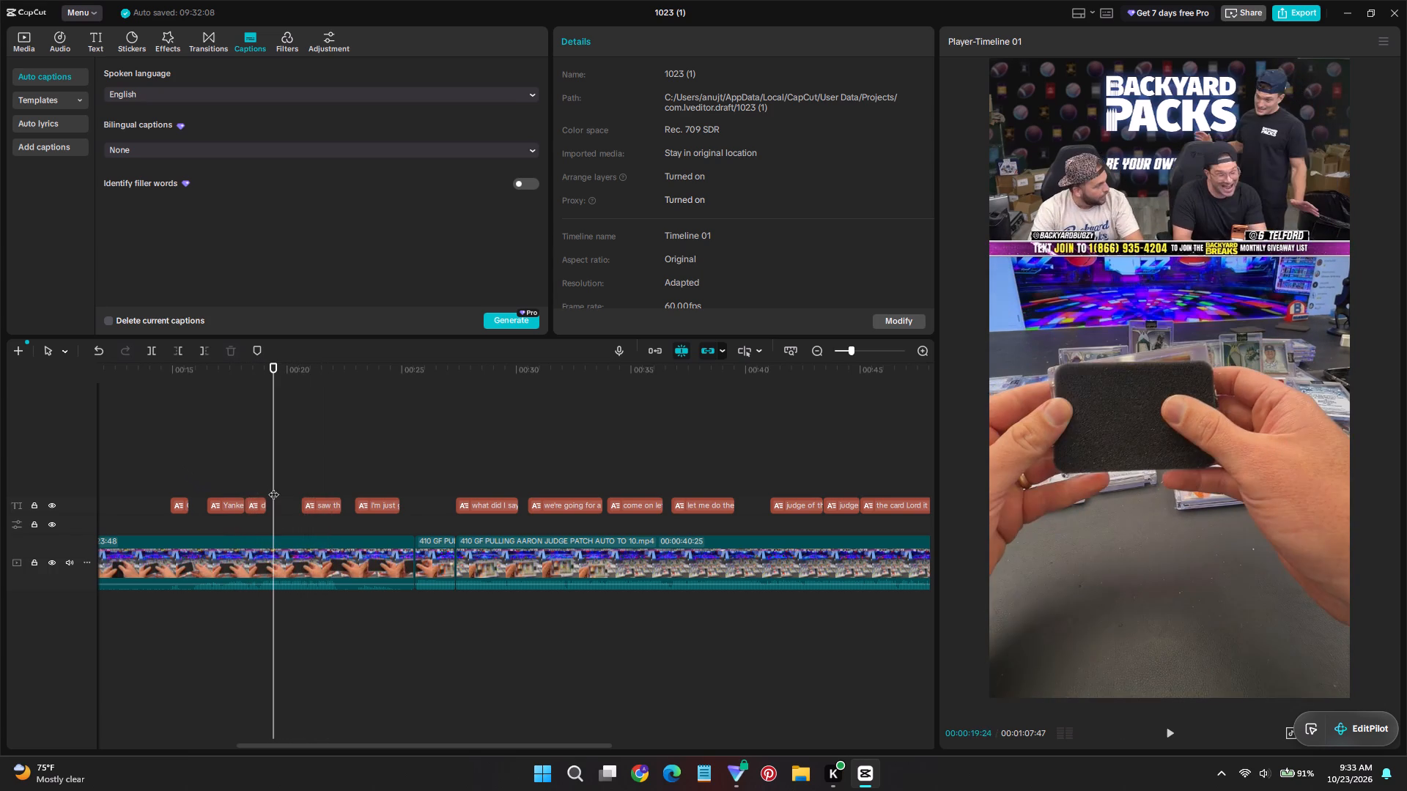
key("space")
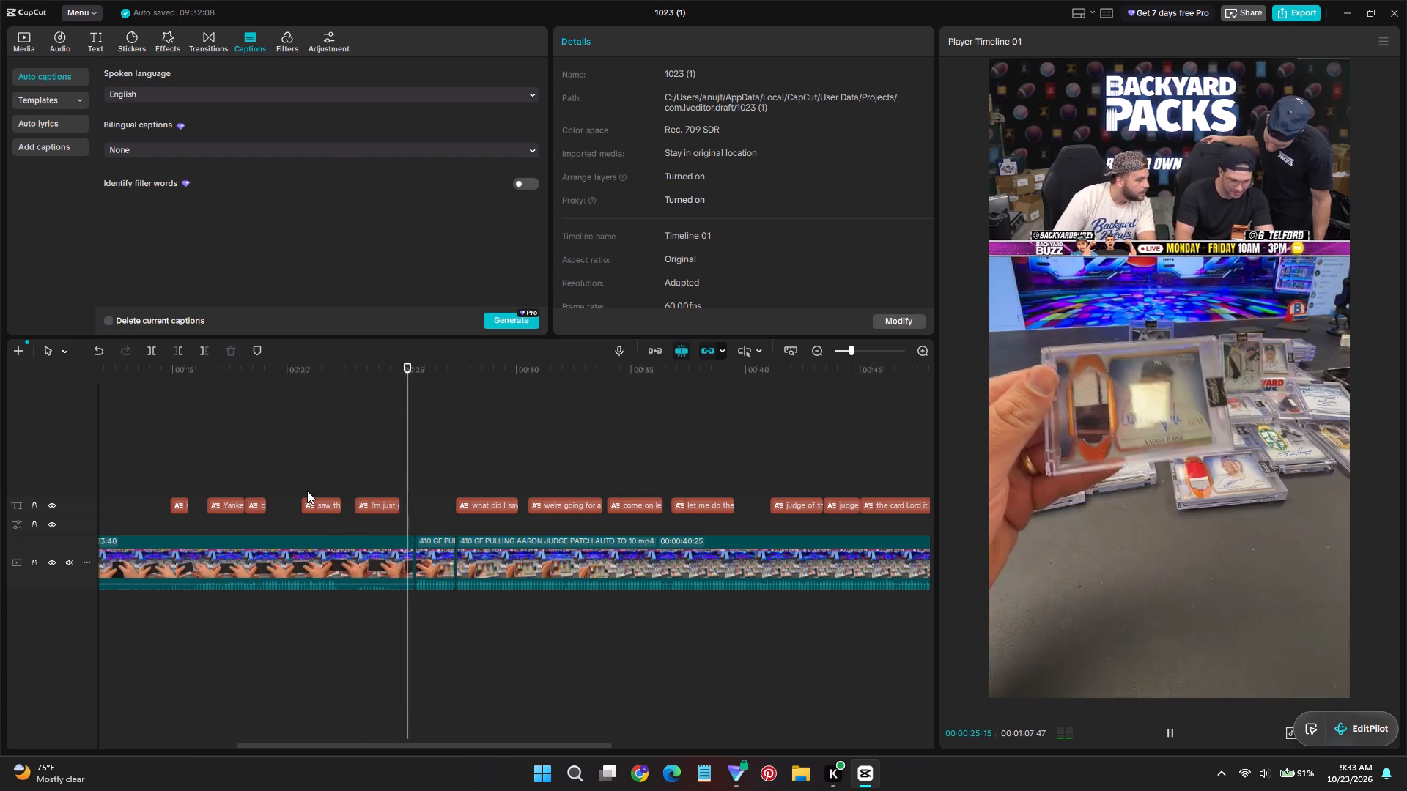
left_click(350, 486)
key("space")
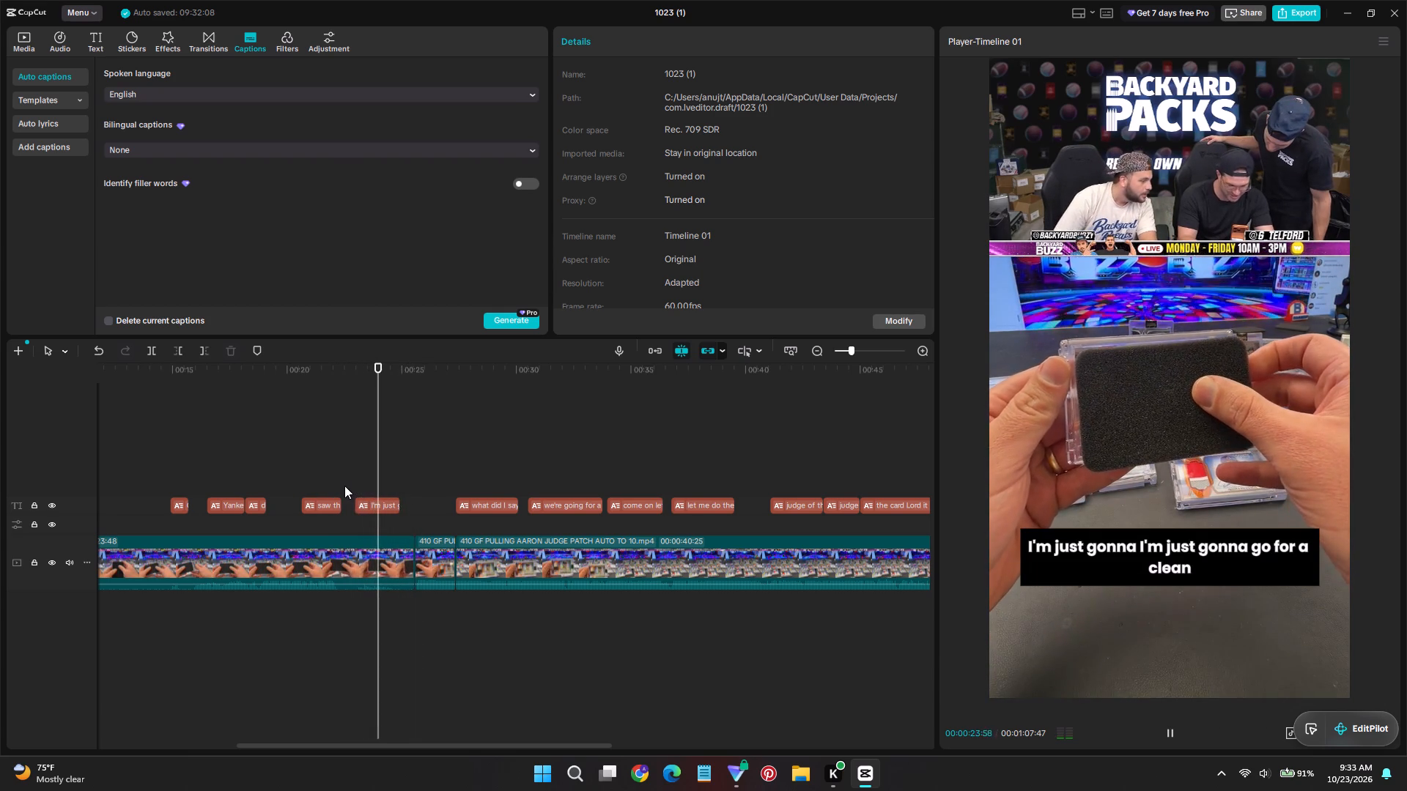
key("space")
left_click(342, 480)
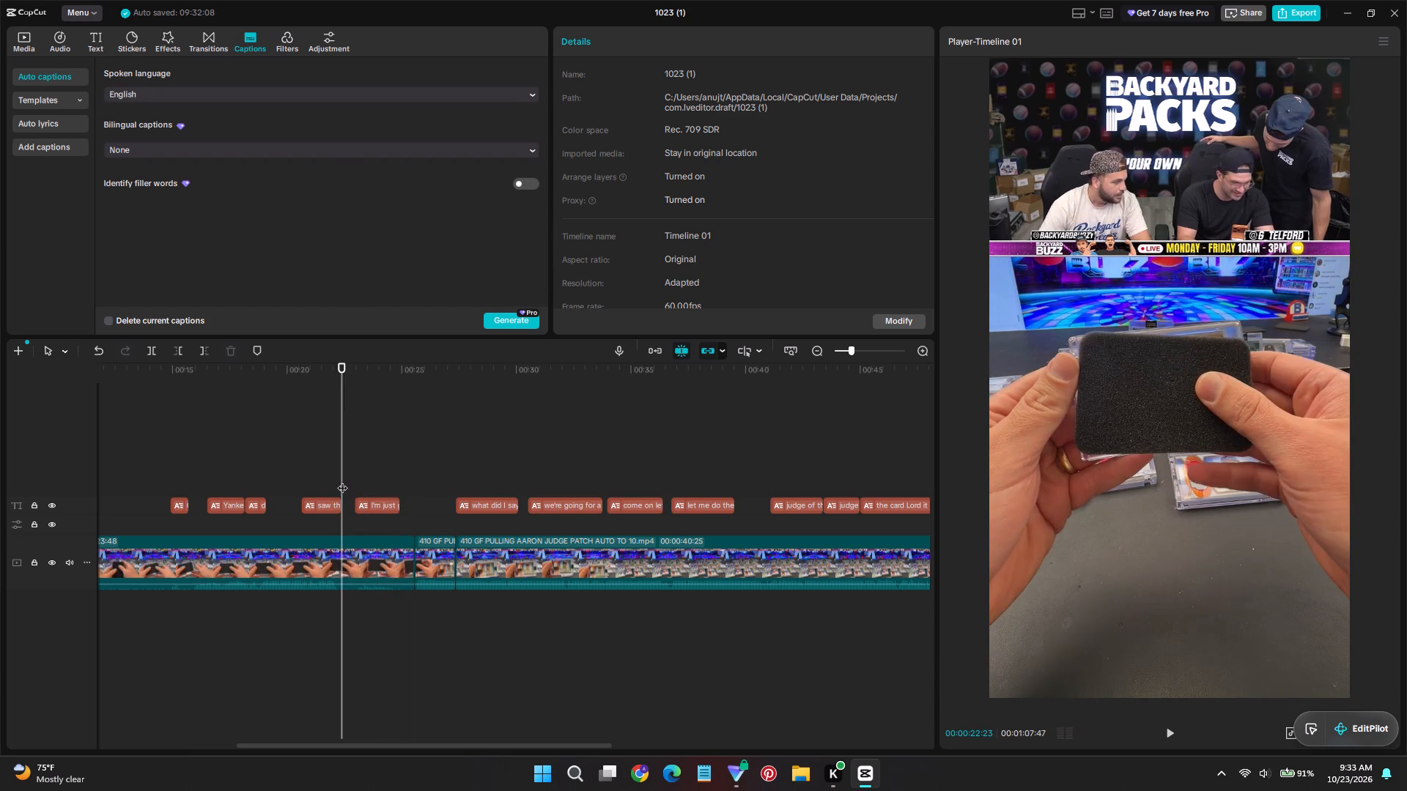
key("space")
left_click(347, 477)
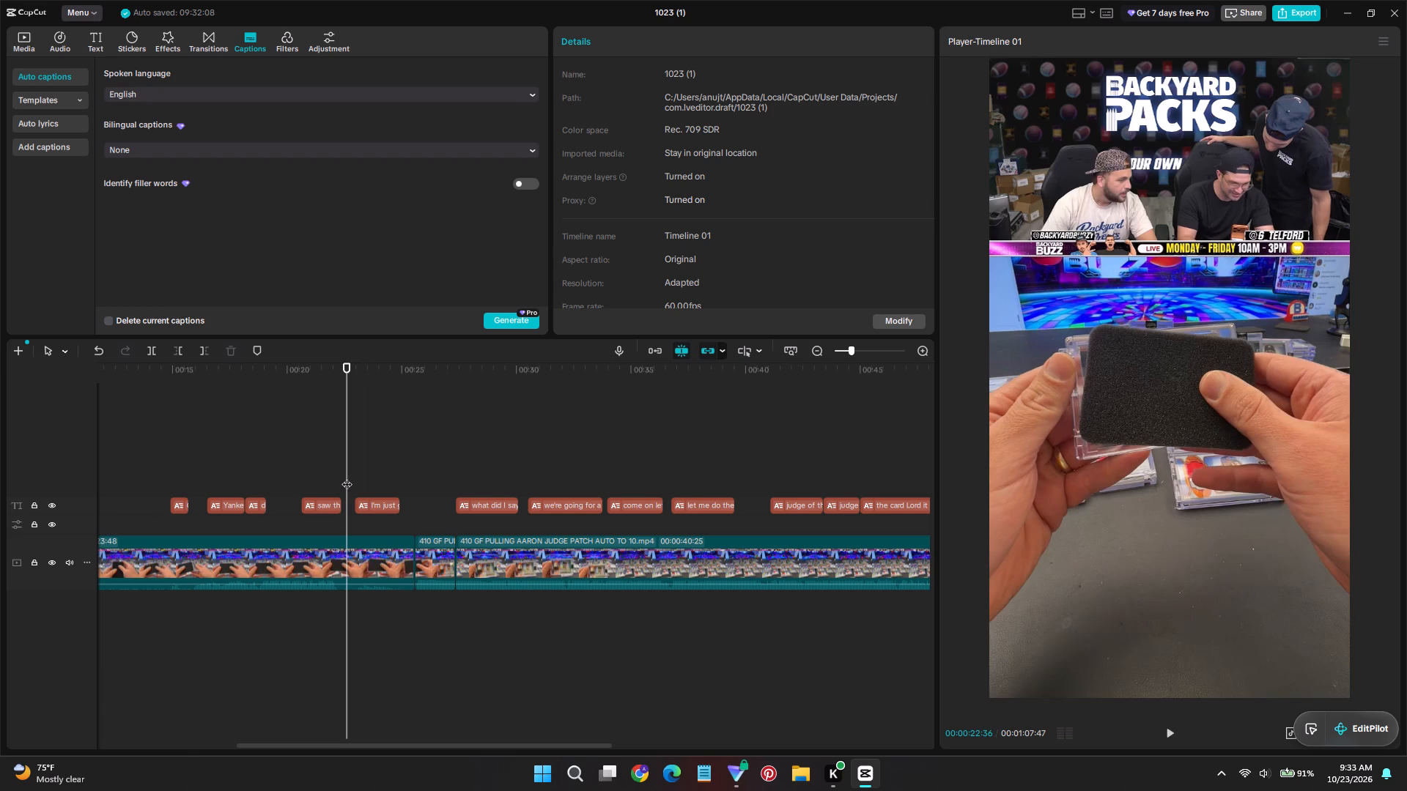
key("space")
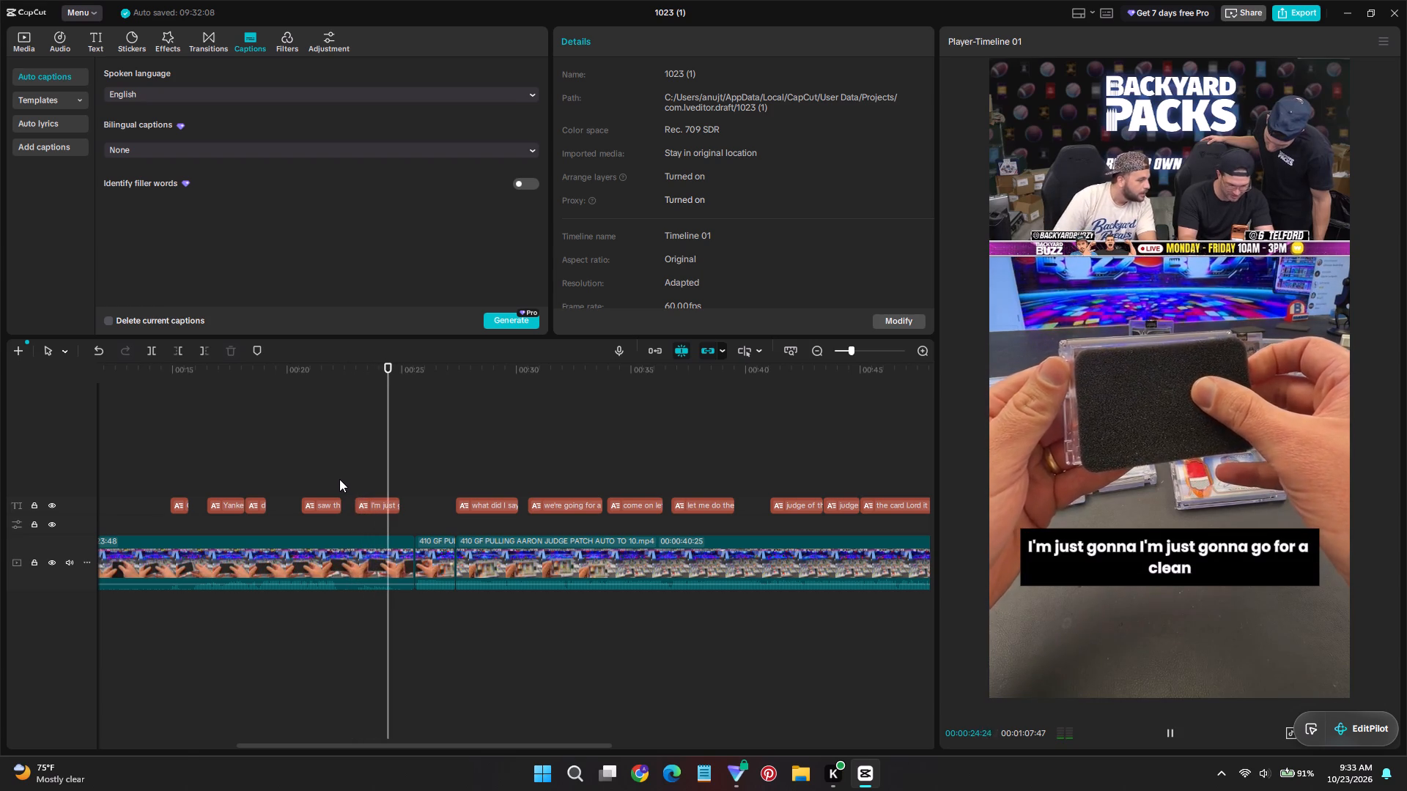
Review the card reveal clip and the start of the following clip with the "what did I say" caption.
scroll(381, 547, "down", 3, "ctrl")
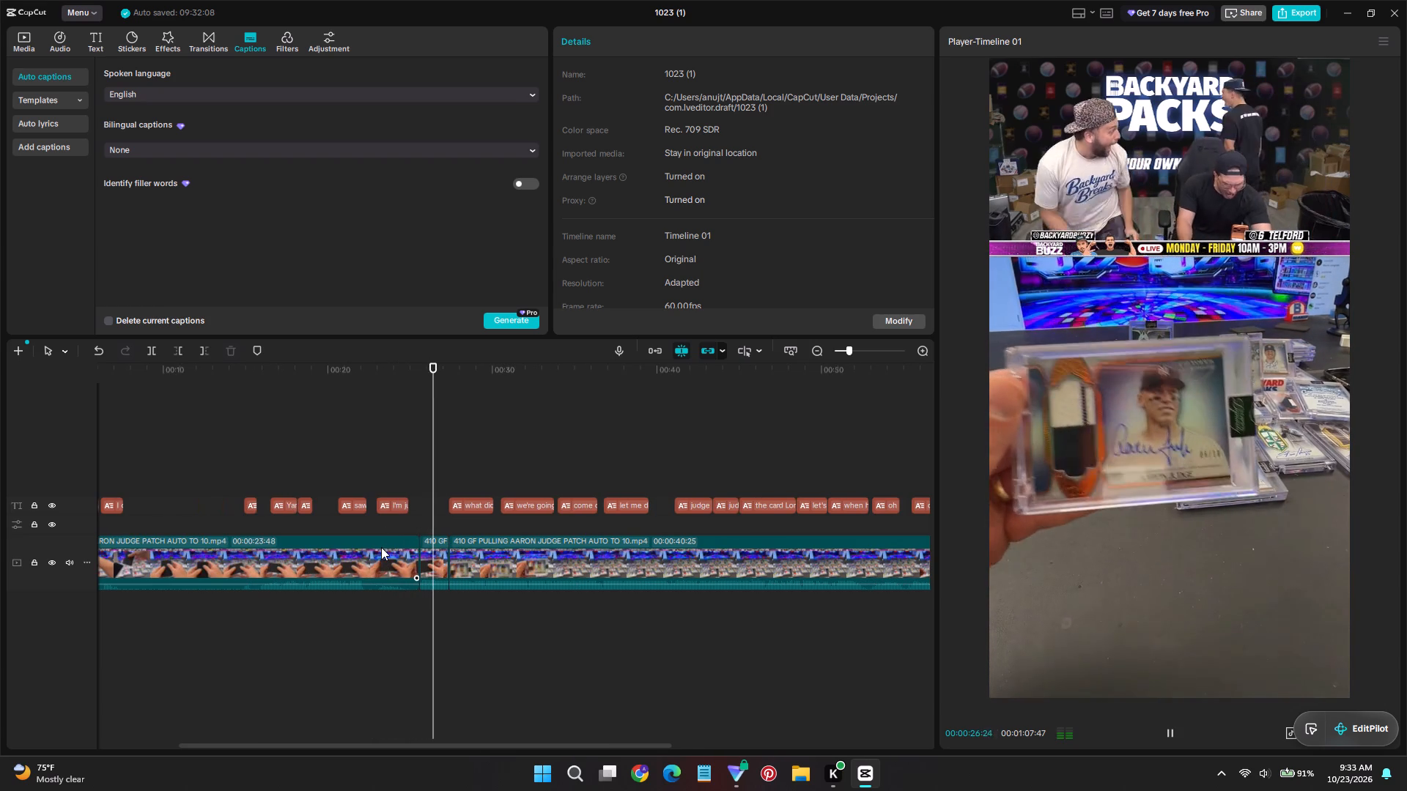
scroll(381, 547, "down", 1)
key("space")
scroll(424, 562, "up", 4, "ctrl")
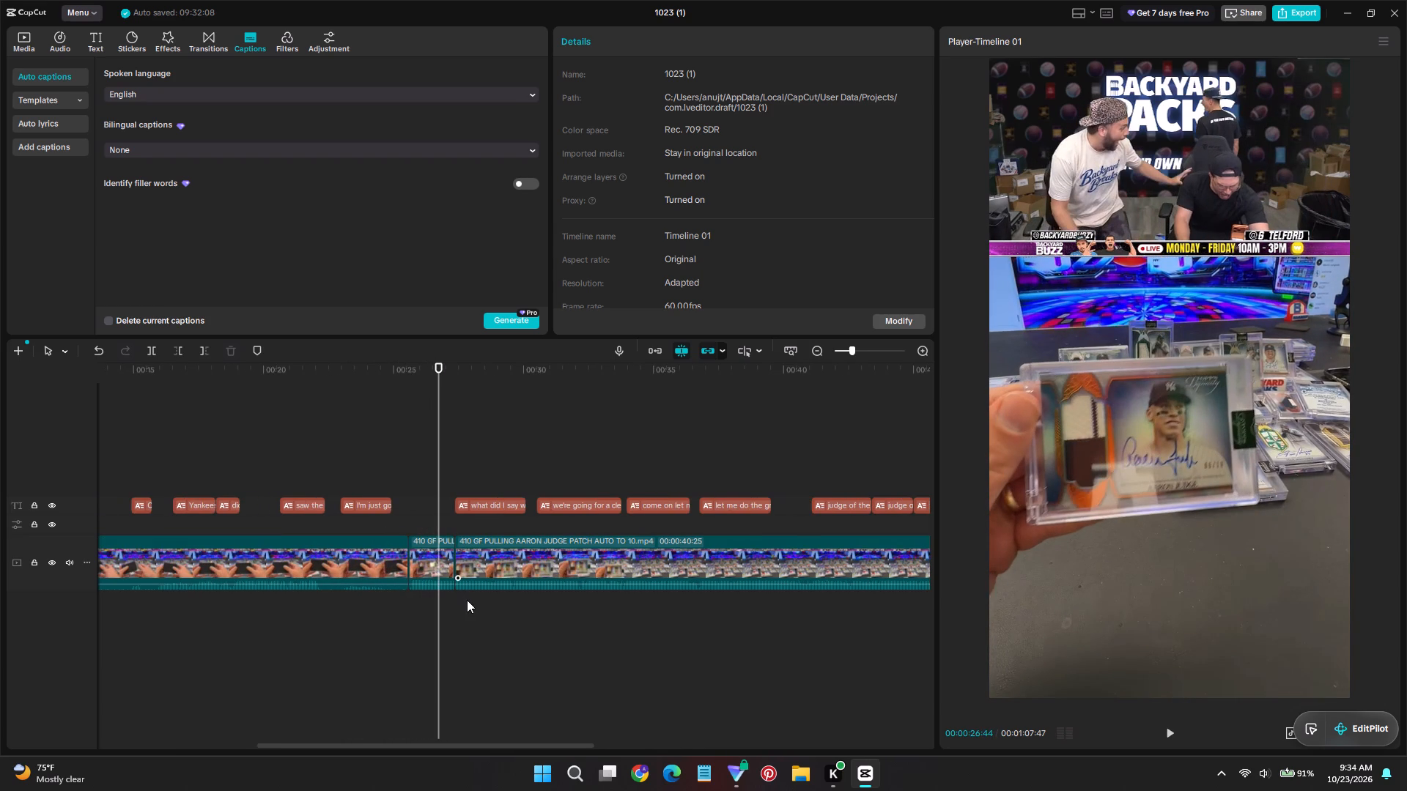
left_click(467, 600)
key("space")
scroll(467, 600, "down", 5, "ctrl")
key("space")
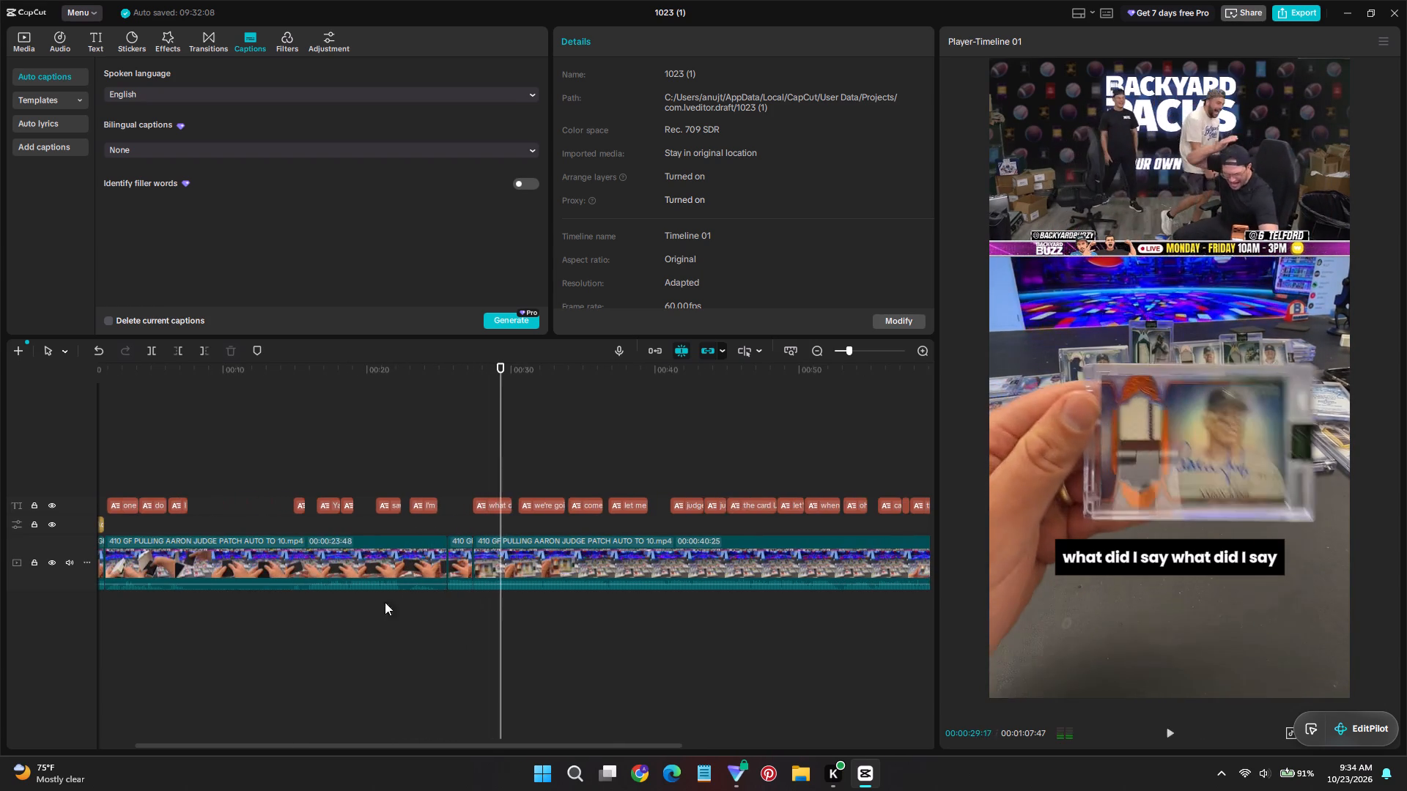
scroll(361, 598, "up", 7)
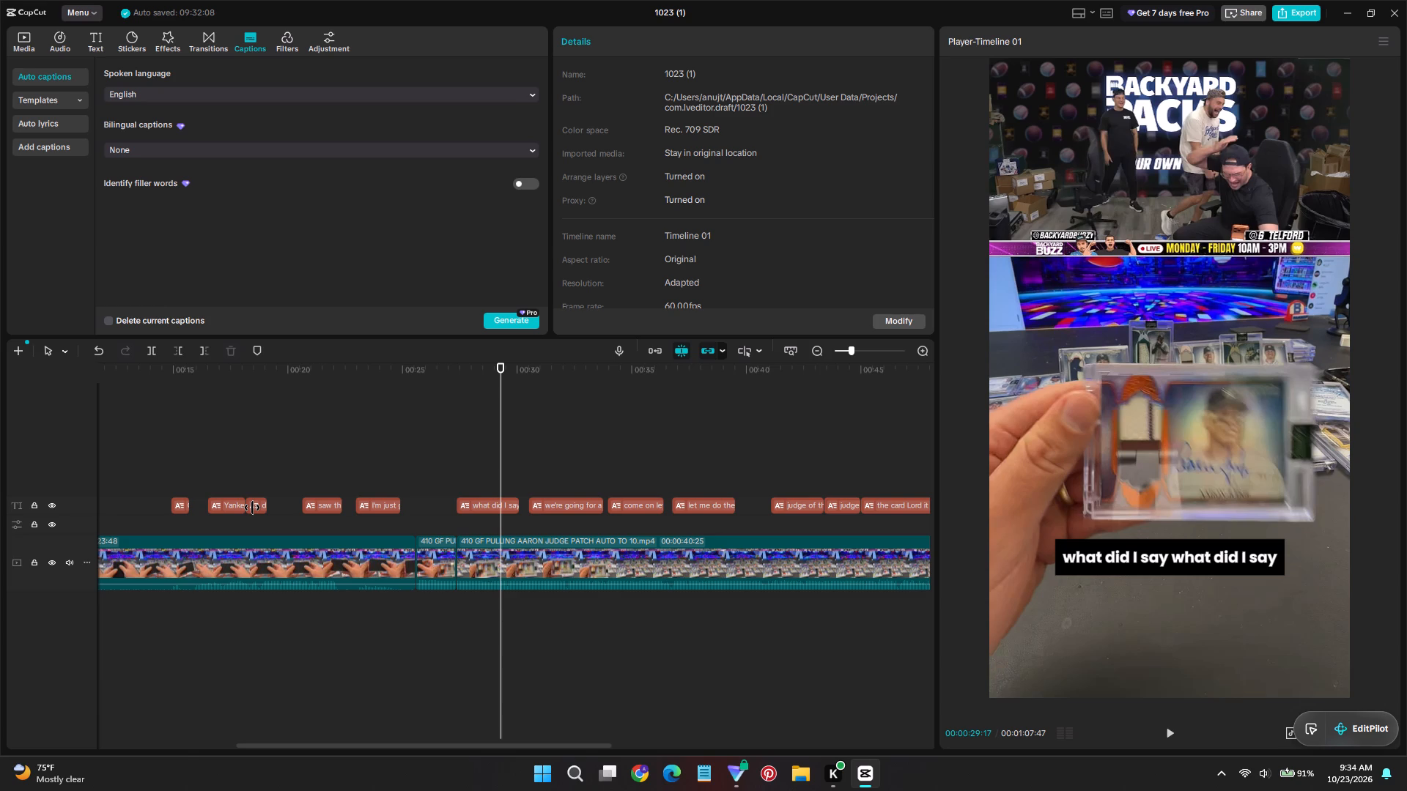
Replay the opening teaser with the "John" caption and the cut into the second clip.
left_click_drag(446, 745, 281, 732)
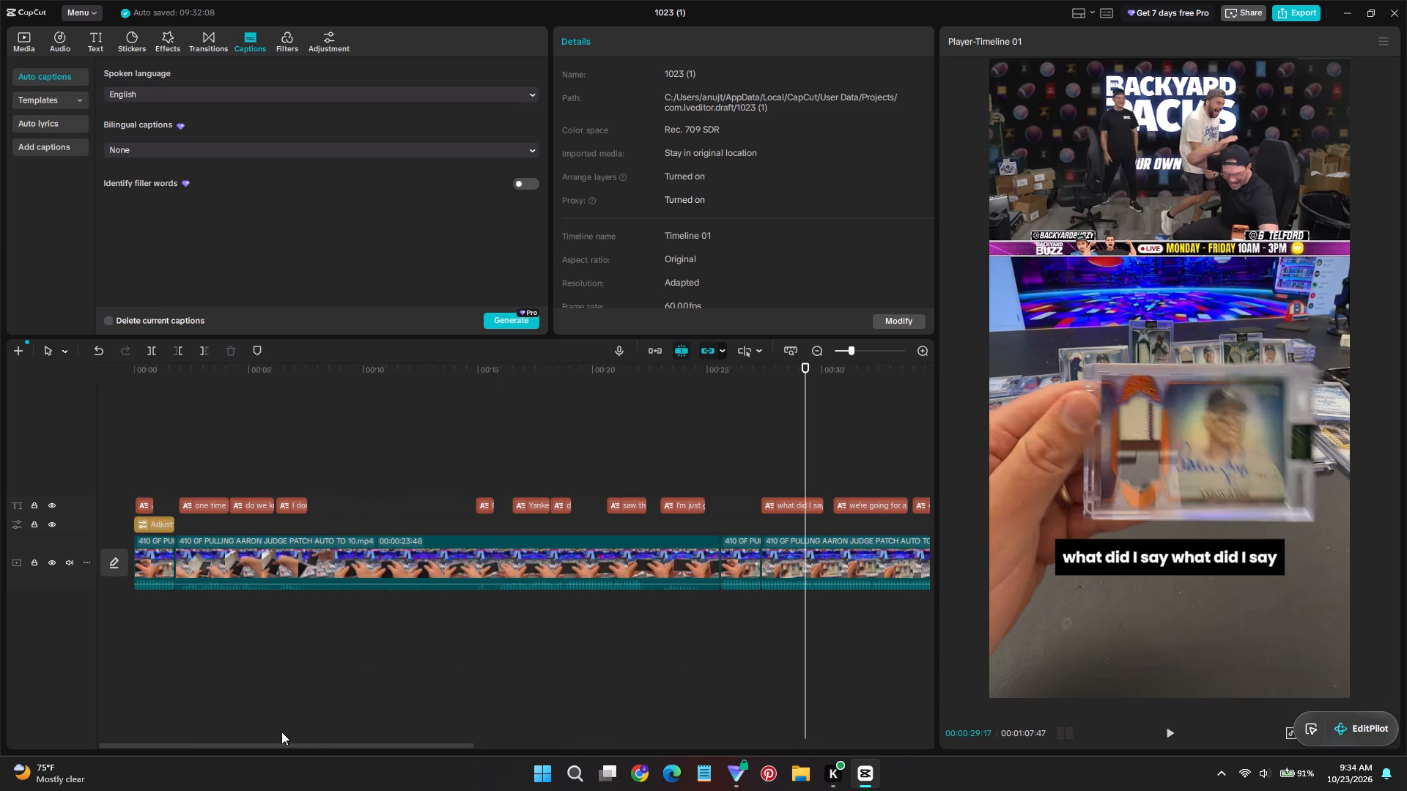
left_click_drag(281, 732, 7, 666)
left_click_drag(171, 380, 88, 380)
key("space")
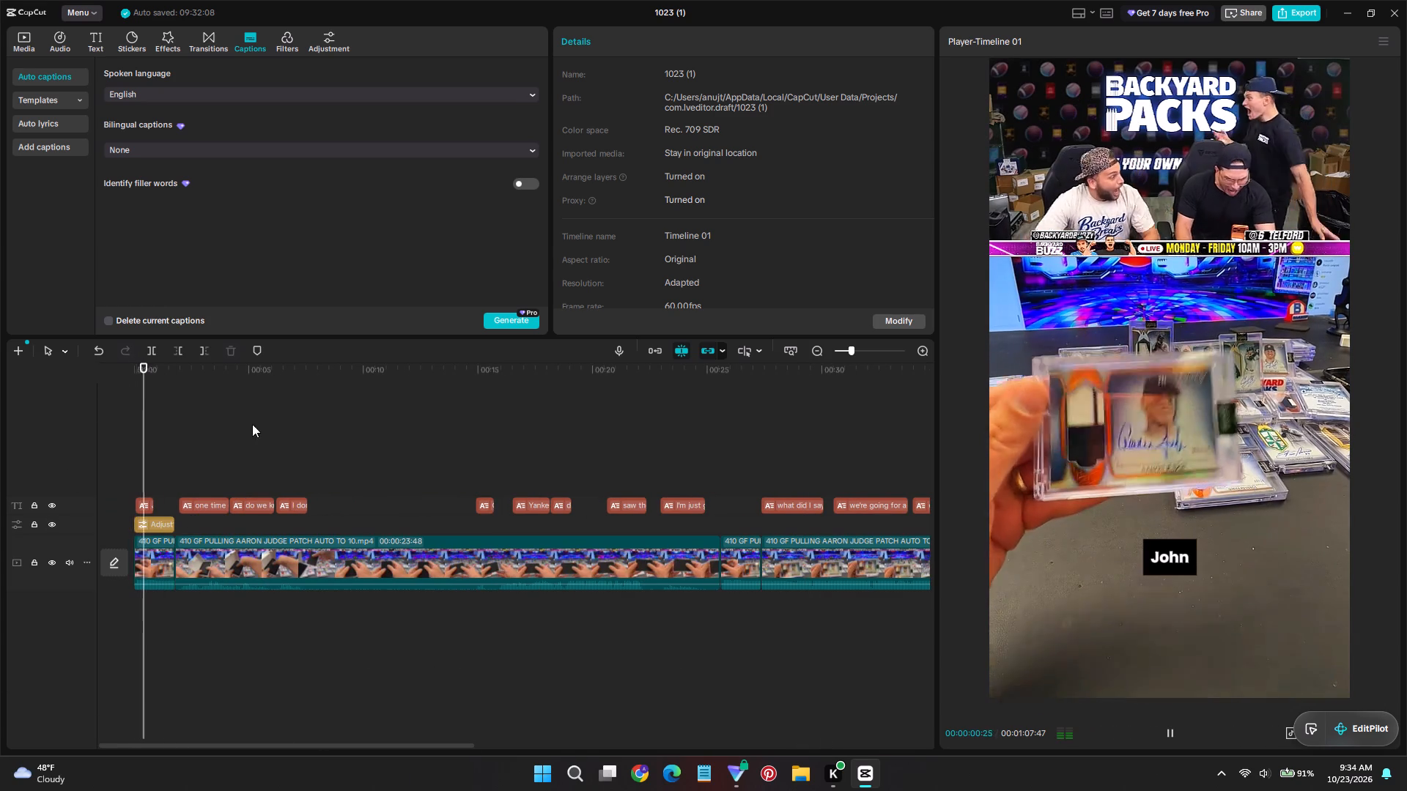
key("space")
left_click(174, 454)
key("space")
key("space")
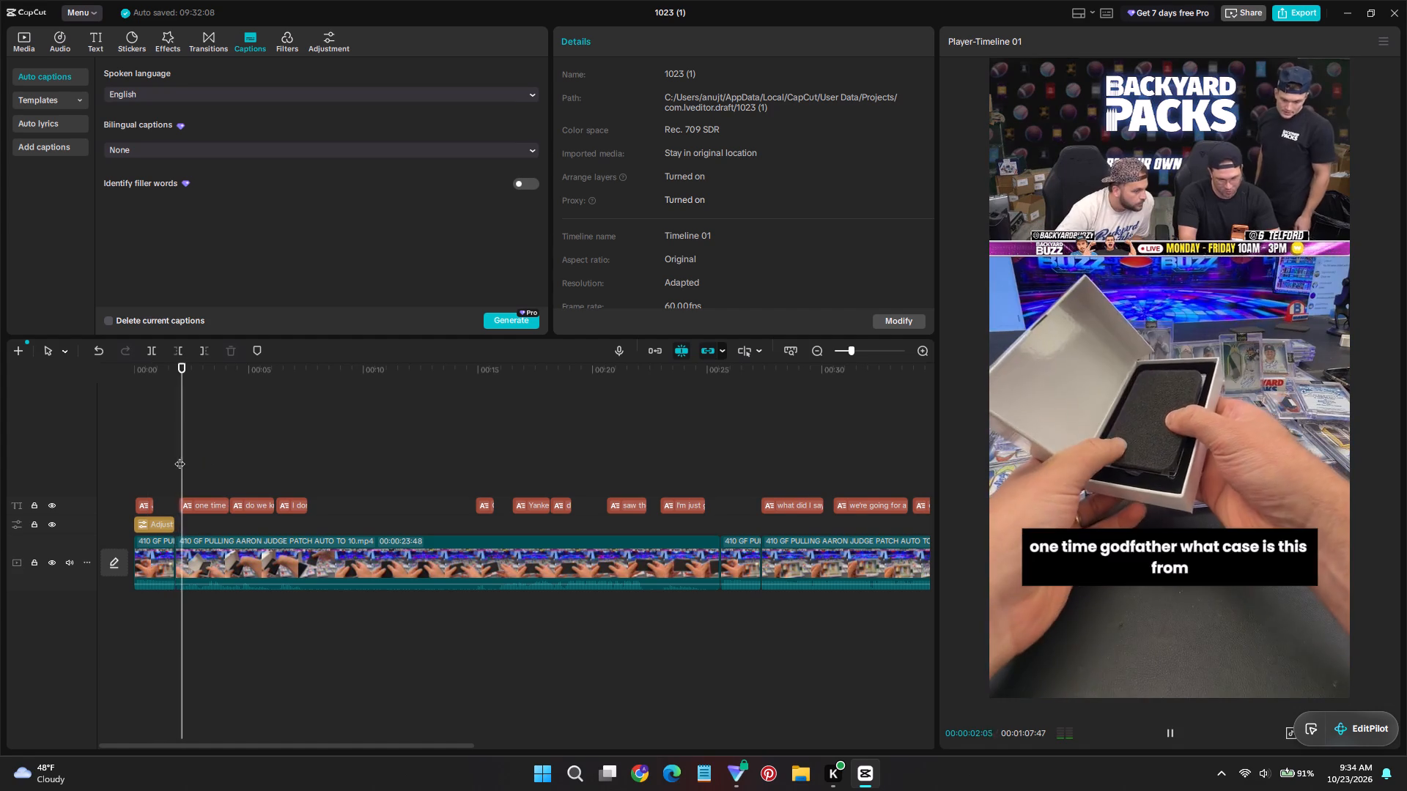
Review the start of the second clip against the "one time godfather", "do we know random on the desk" and "I don't know what it's from" captions.
scroll(207, 502, "up", 8)
scroll(311, 590, "up", 4, "ctrl")
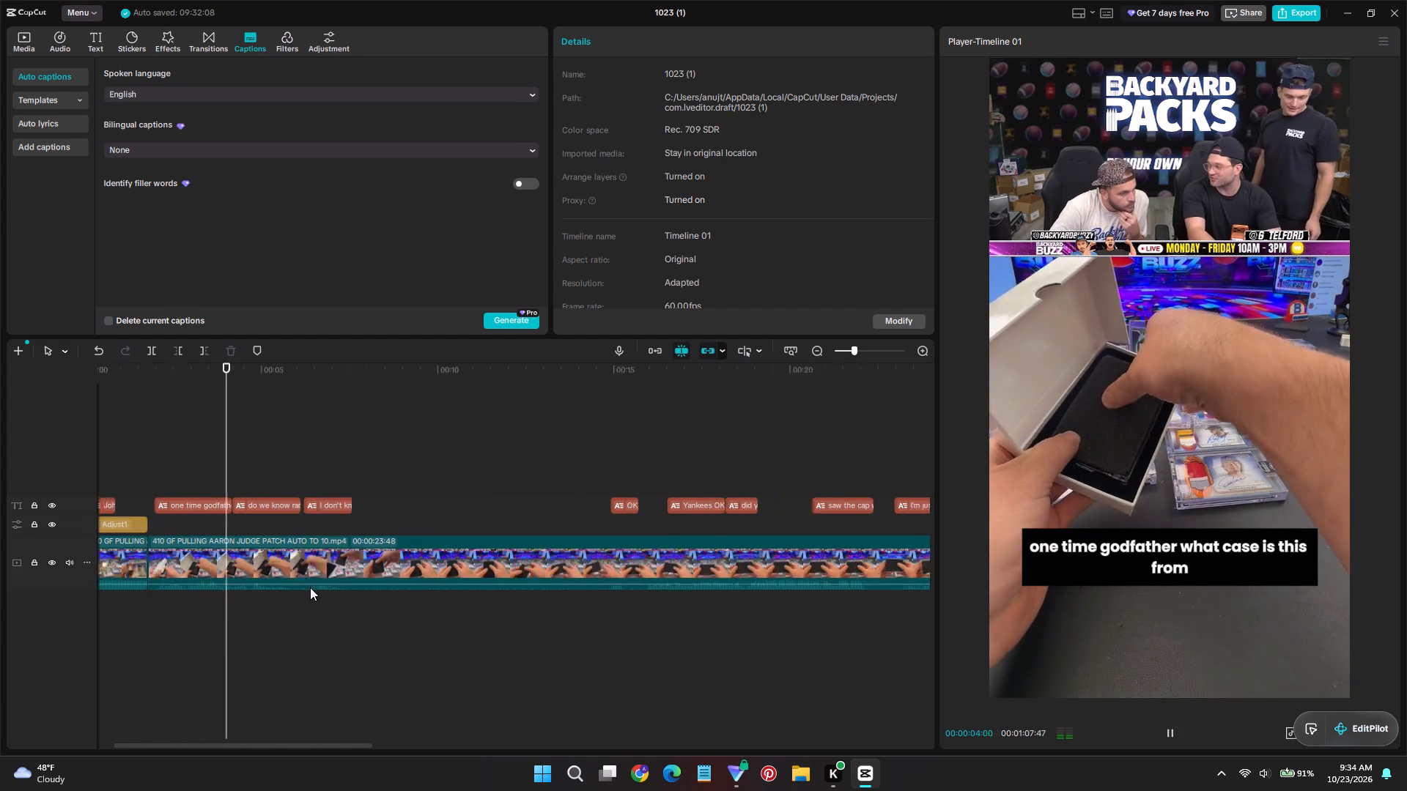
scroll(310, 587, "up", 5, "ctrl")
scroll(311, 579, "down", 5, "ctrl")
key("space")
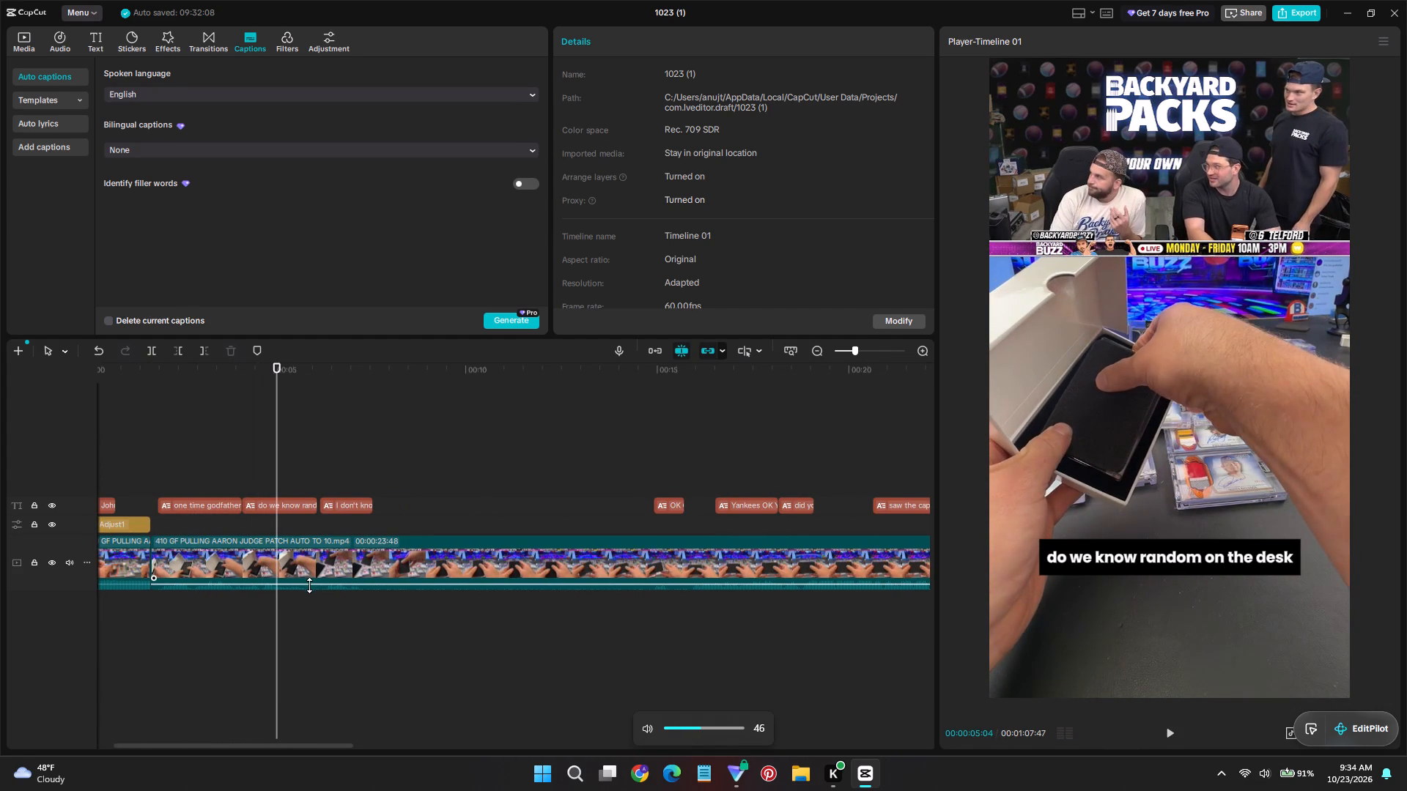
left_click(152, 431)
key("space")
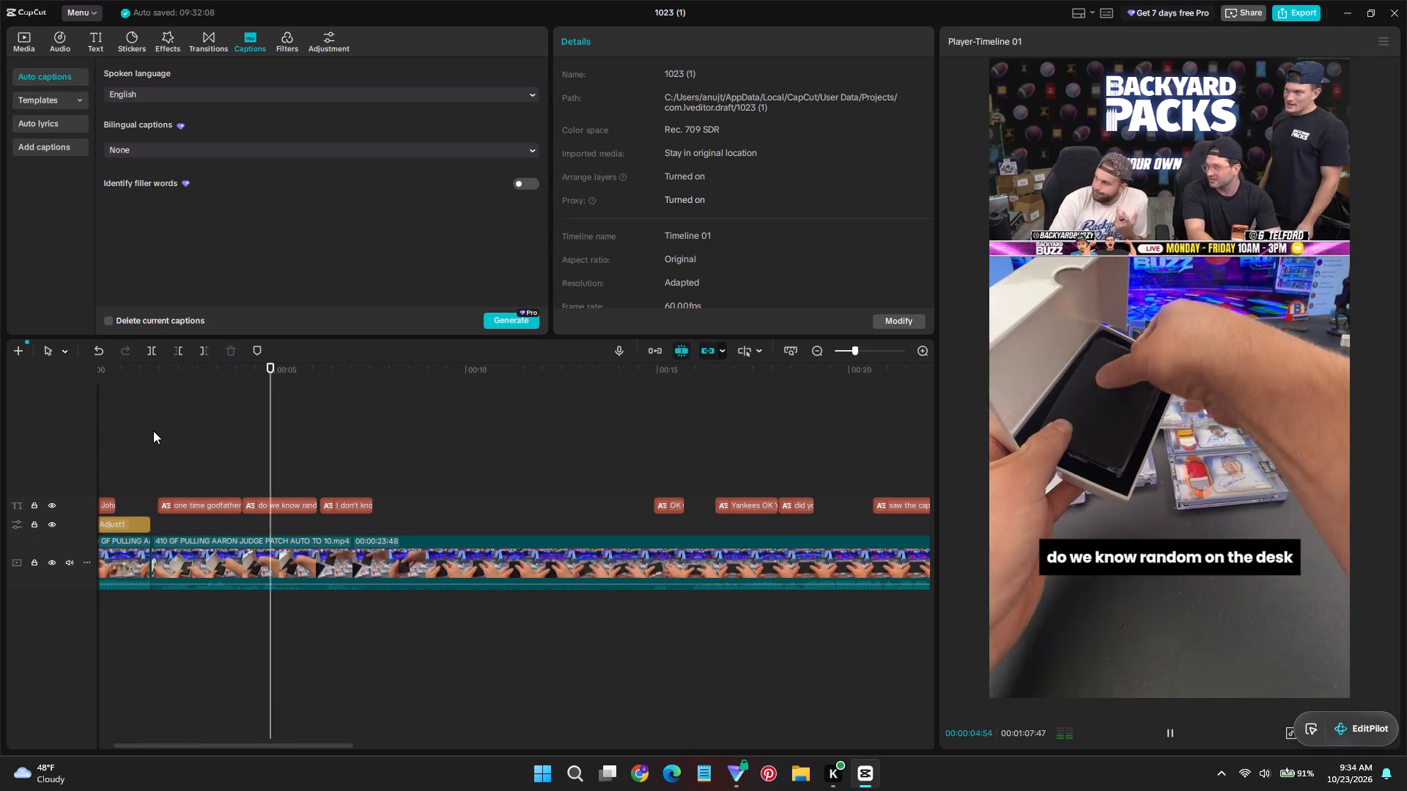
key("space")
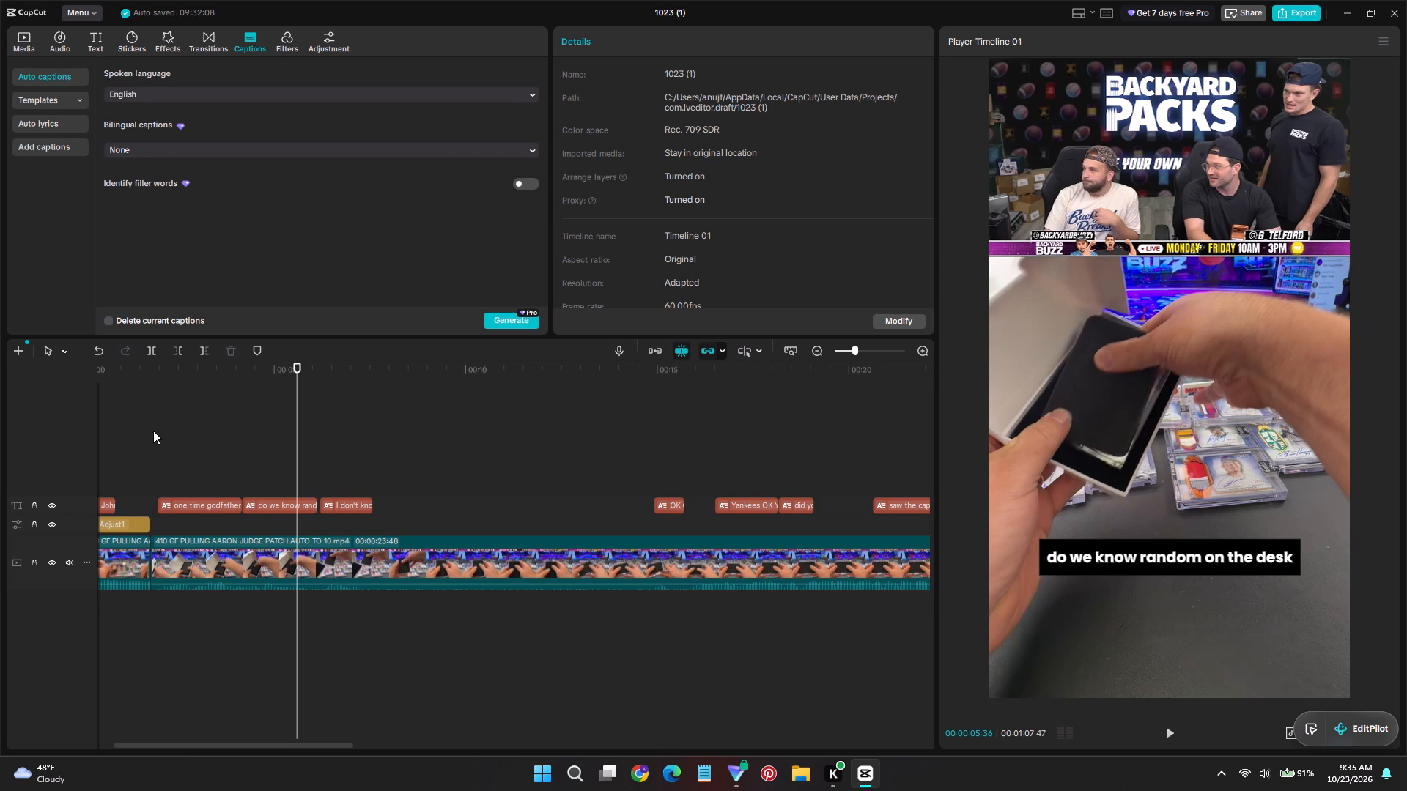
left_click(248, 475)
key("space")
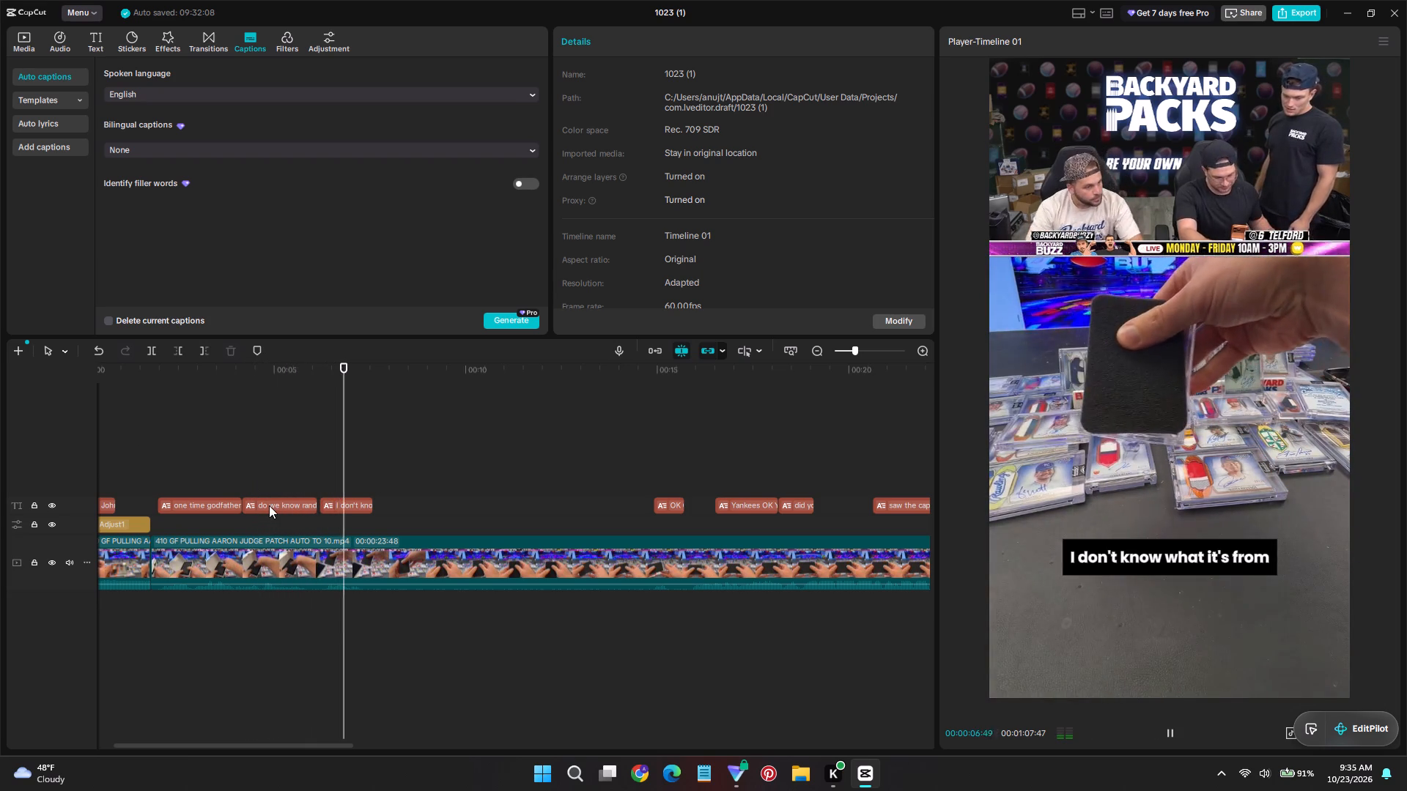
Examine the uncaptioned stretch of the second clip and find the point where the "OK OK" caption's speech starts.
scroll(275, 503, "down", 5, "ctrl")
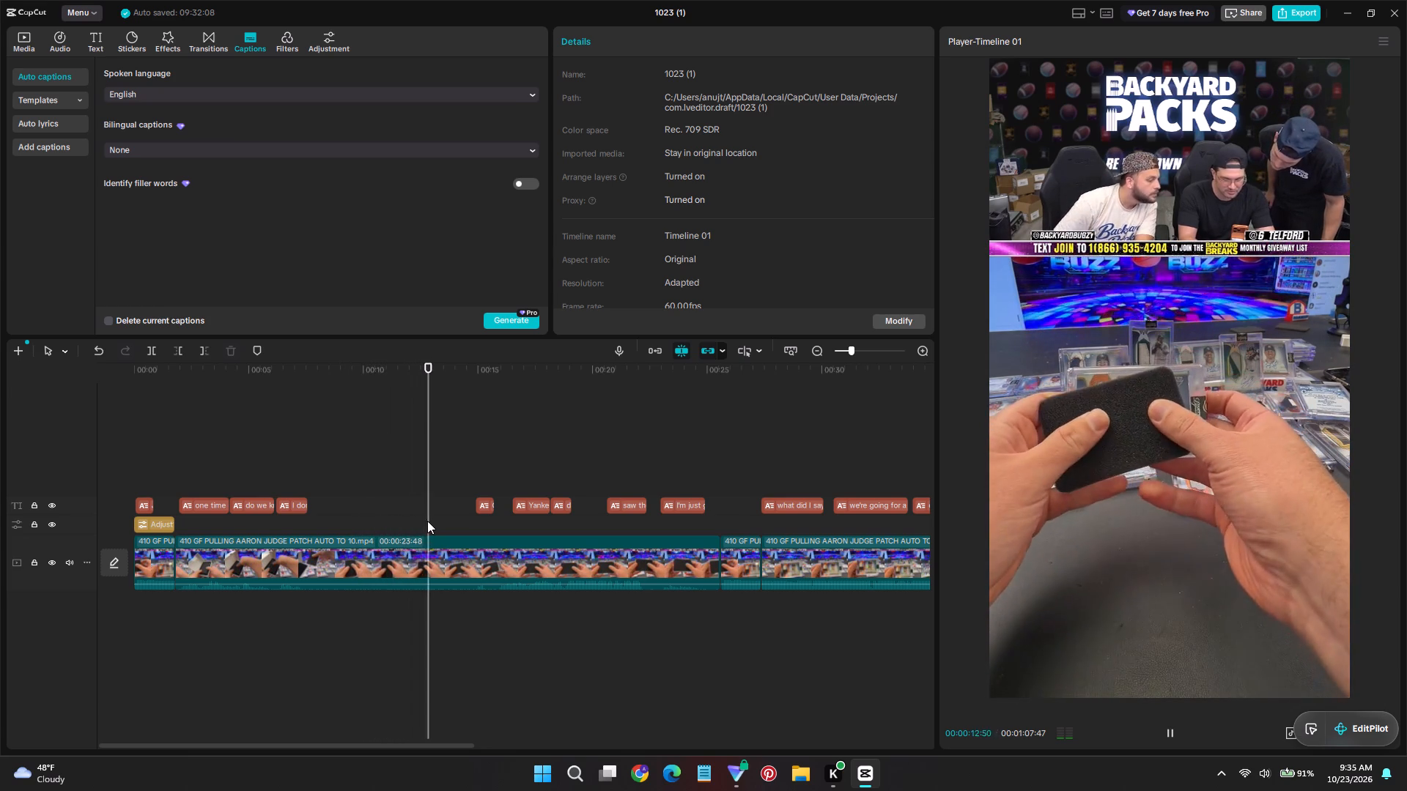
left_click(358, 473)
key("space")
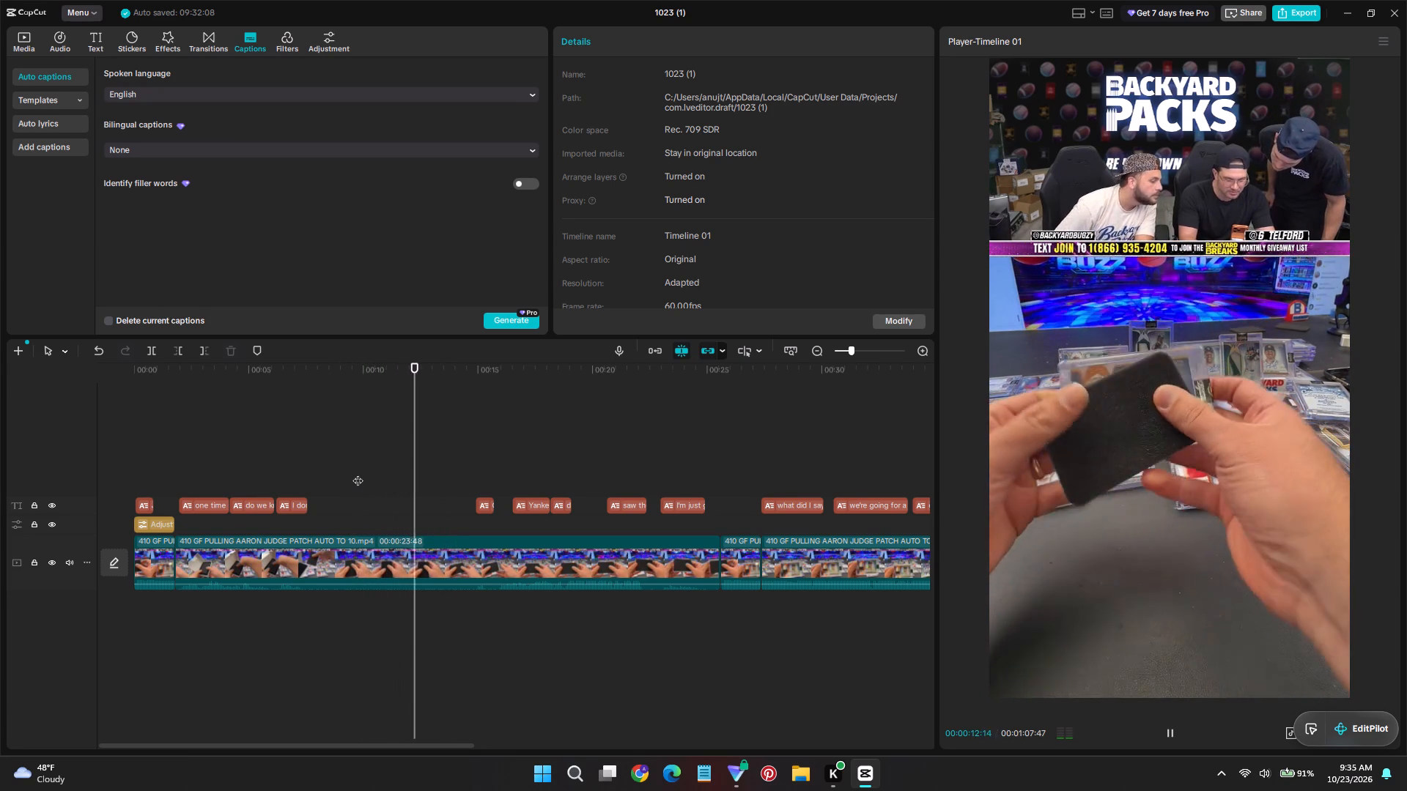
left_click(469, 469)
key("space")
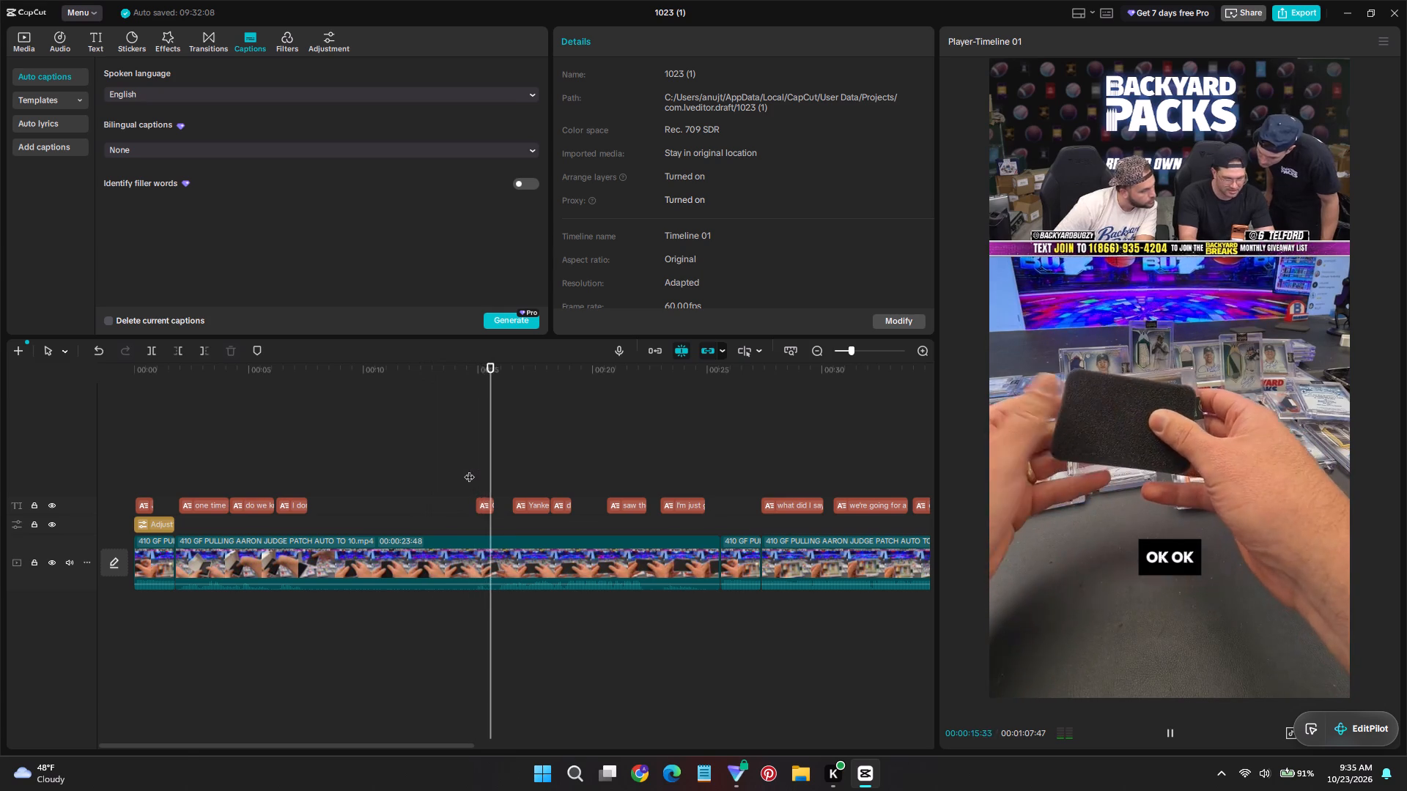
left_click(299, 475)
key("space")
left_click(474, 475)
key("space")
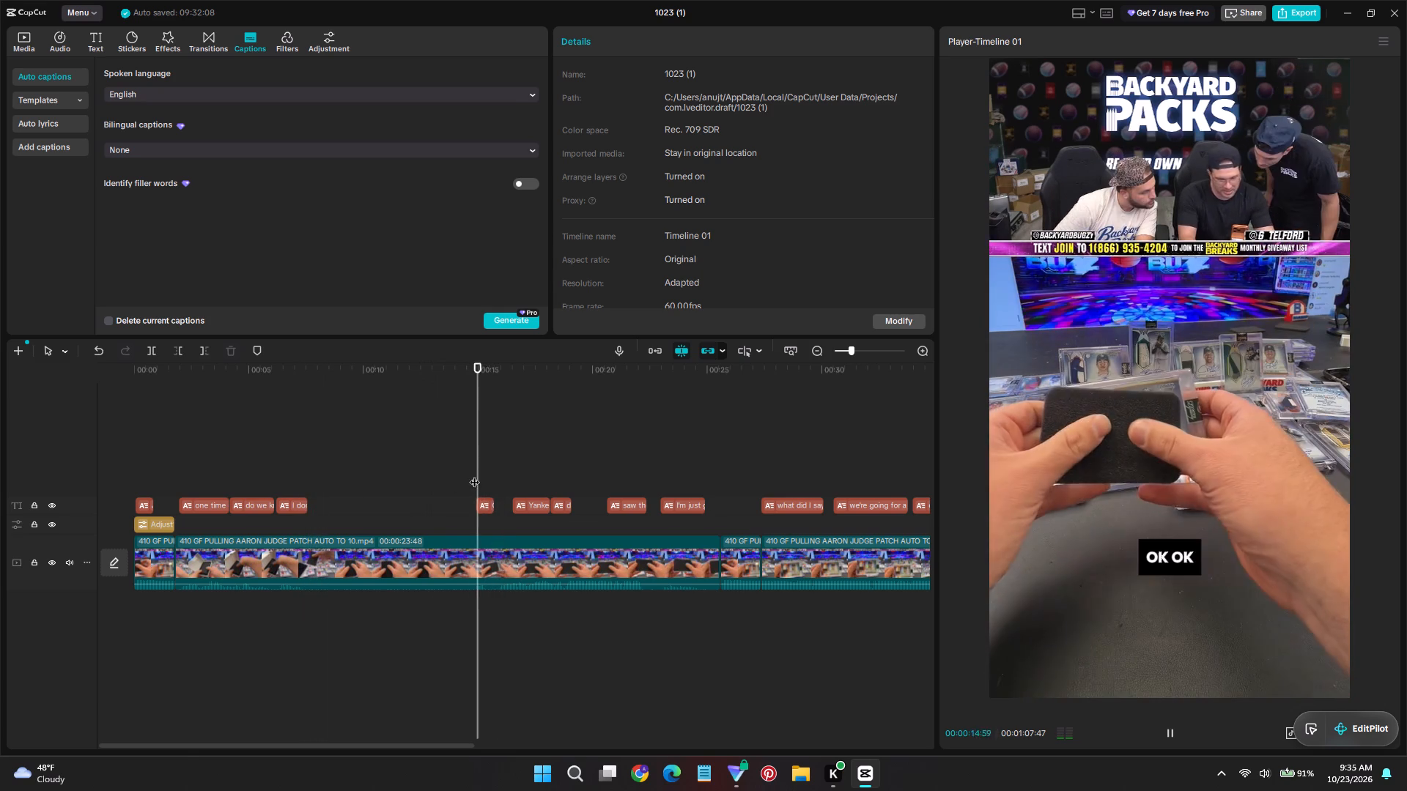
left_click(473, 474)
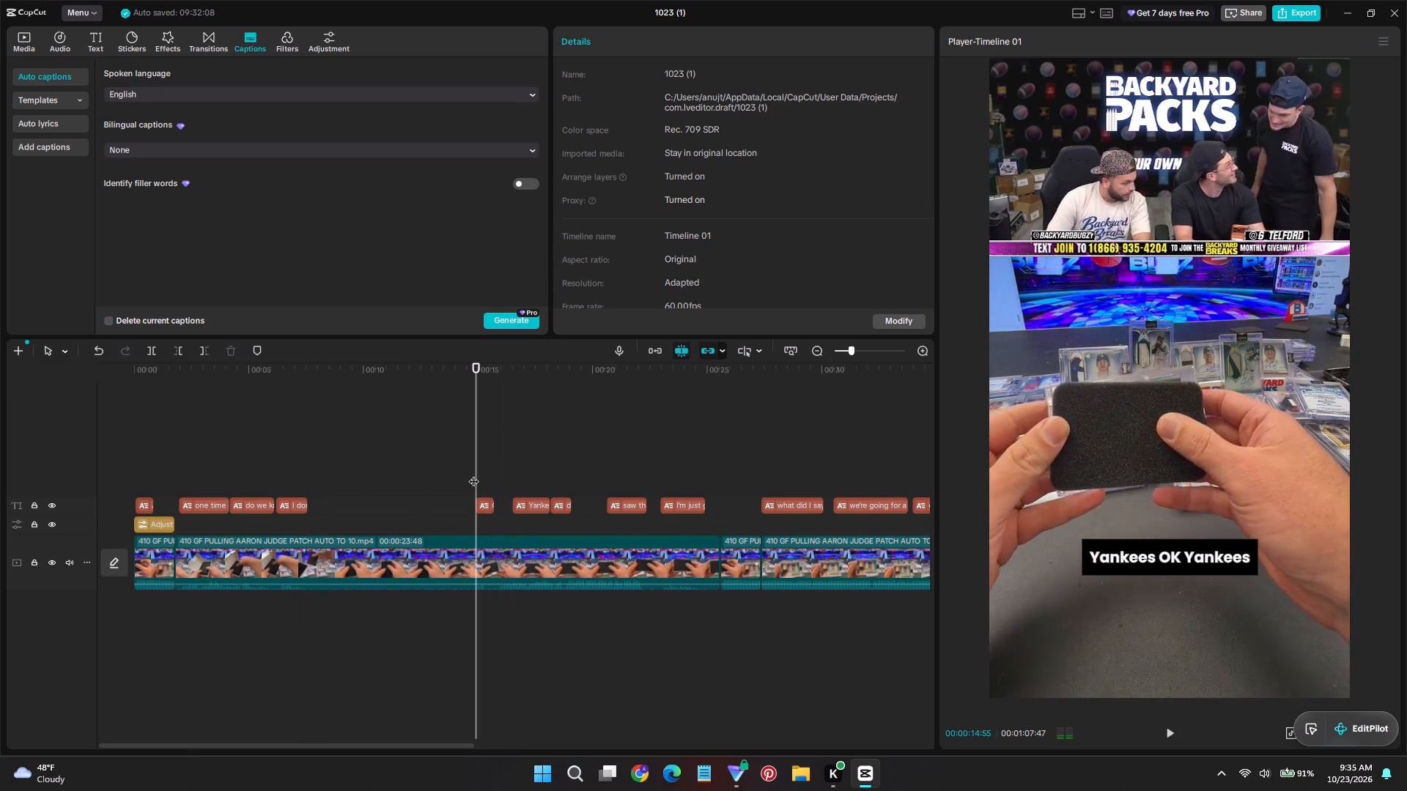
key("space")
left_click(473, 474)
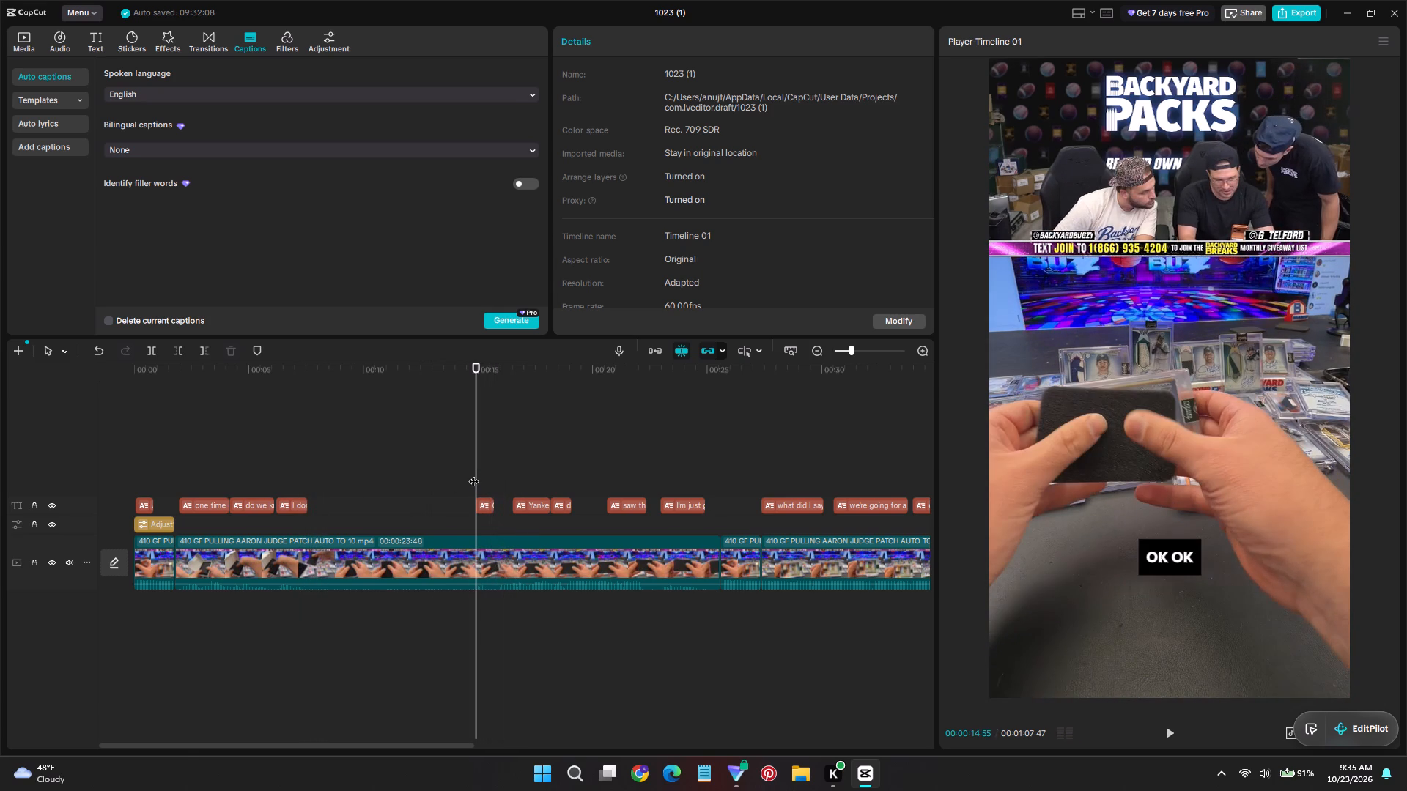
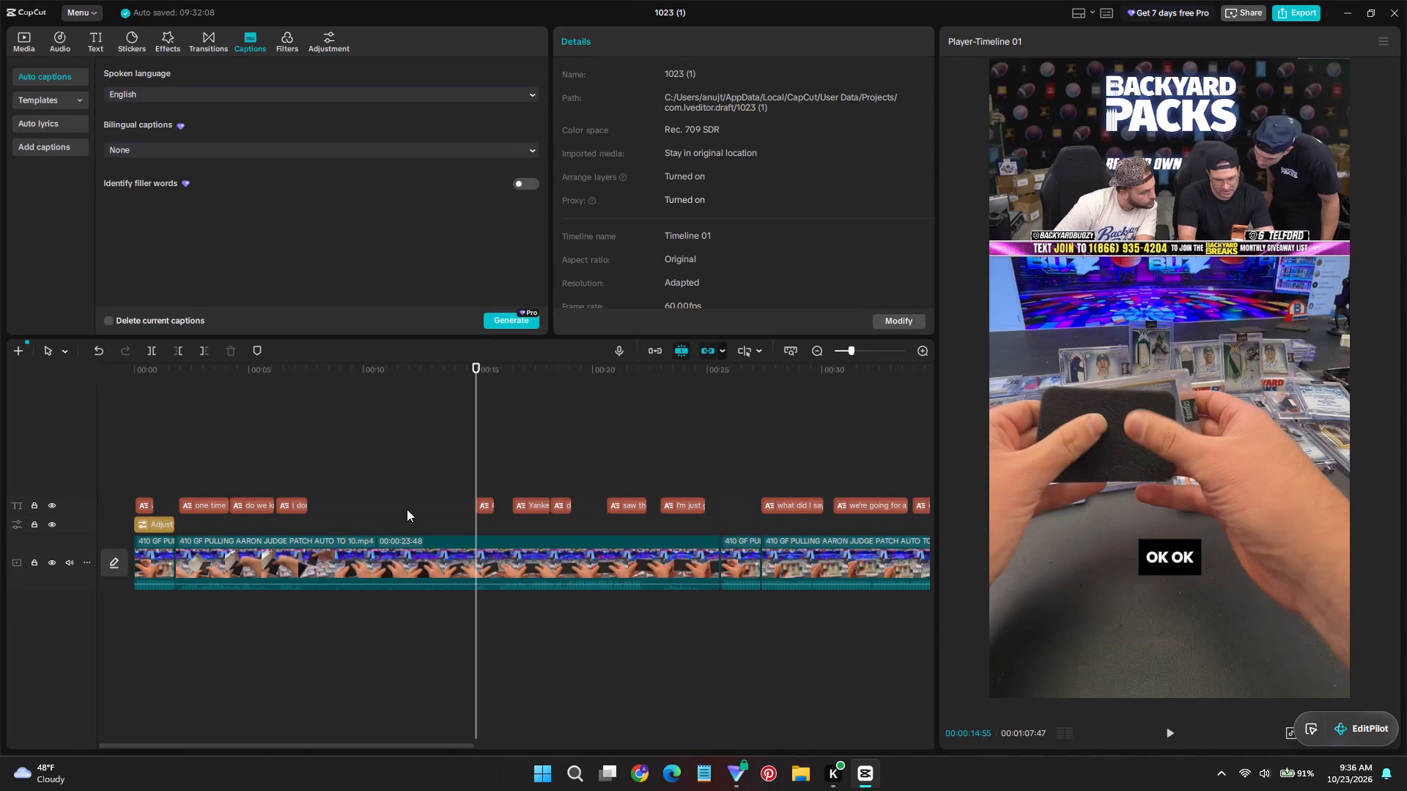
Re-examine the second clip's uncaptioned stretch from the end of the "I don't know what it's from" caption to the start of "OK OK".
left_click(301, 478)
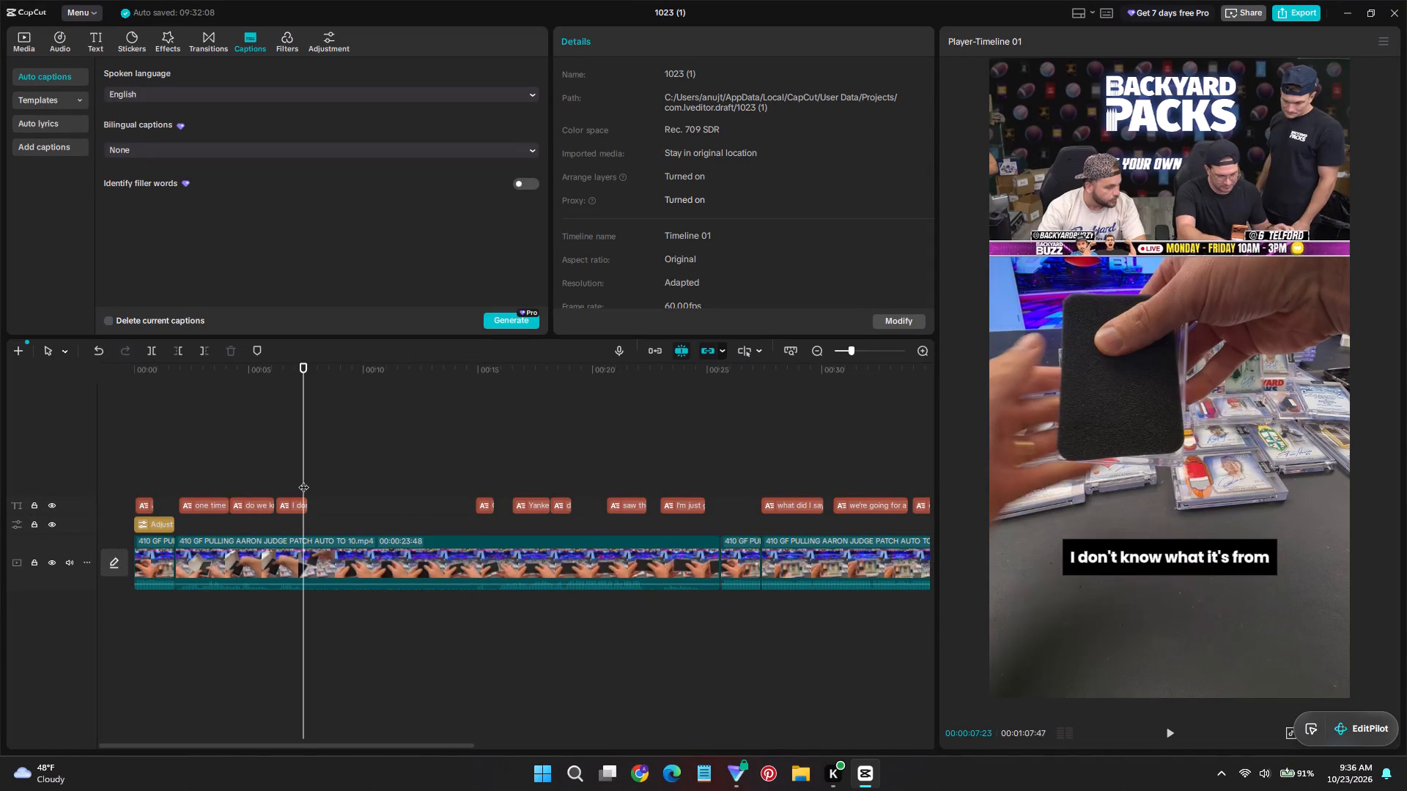
left_click(306, 480)
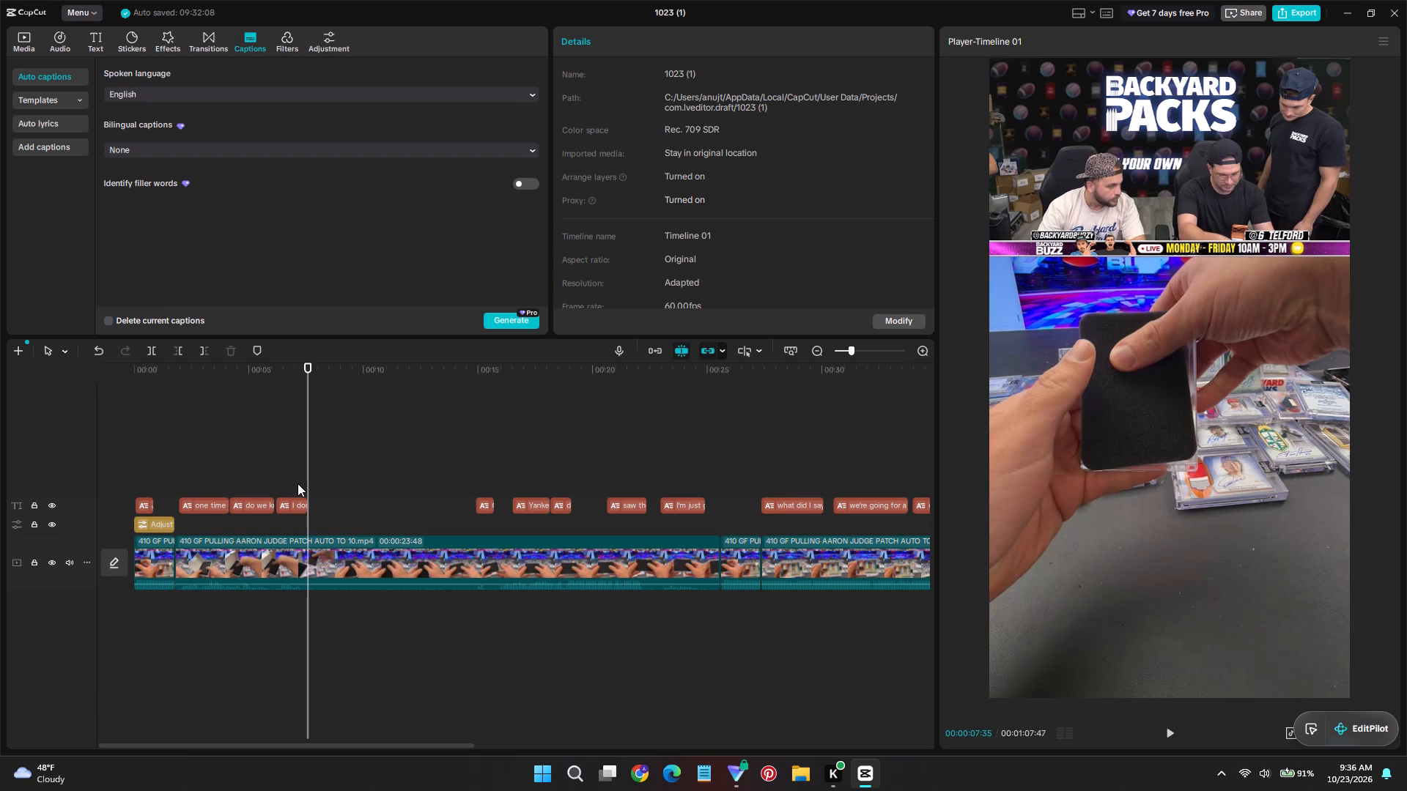
left_click_drag(306, 470, 319, 473)
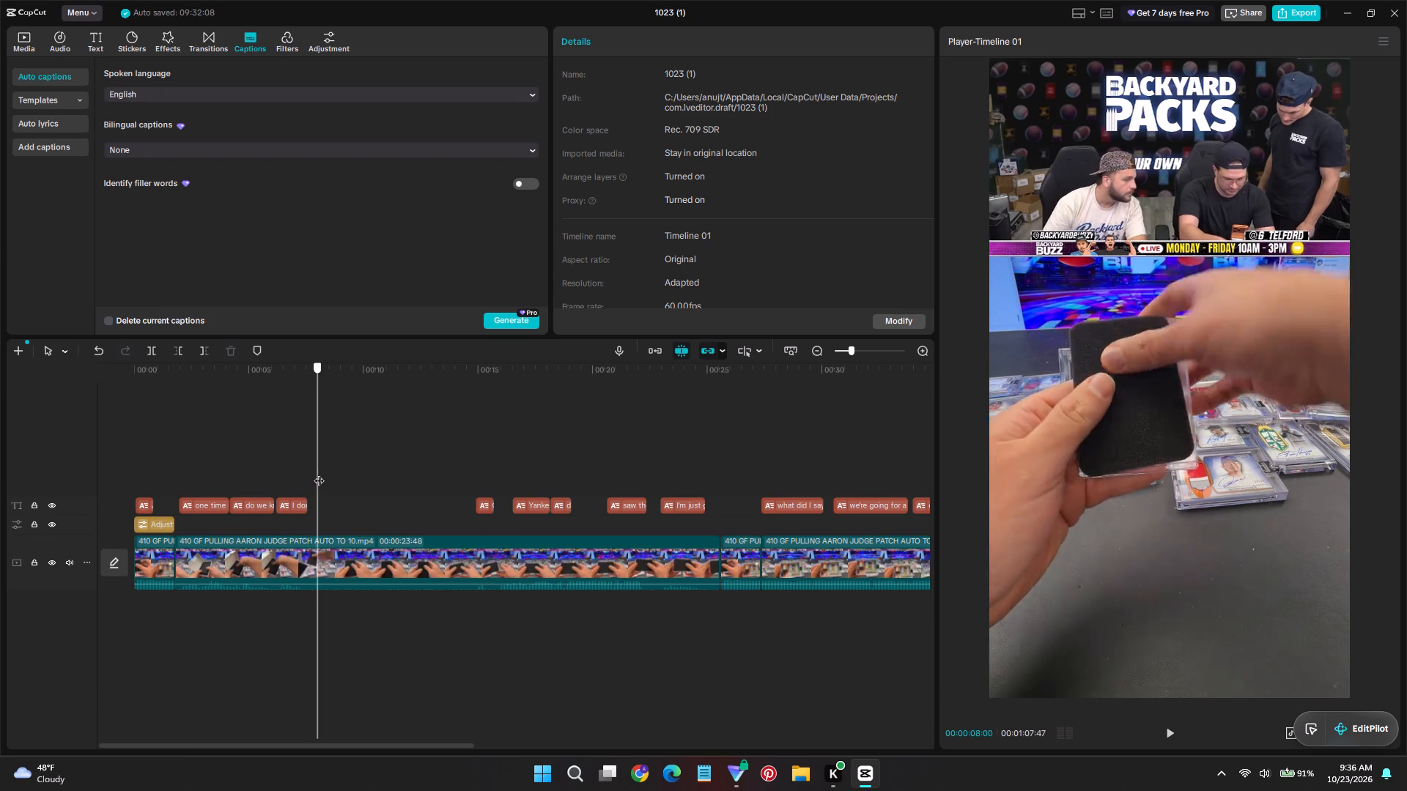
left_click_drag(319, 473, 465, 477)
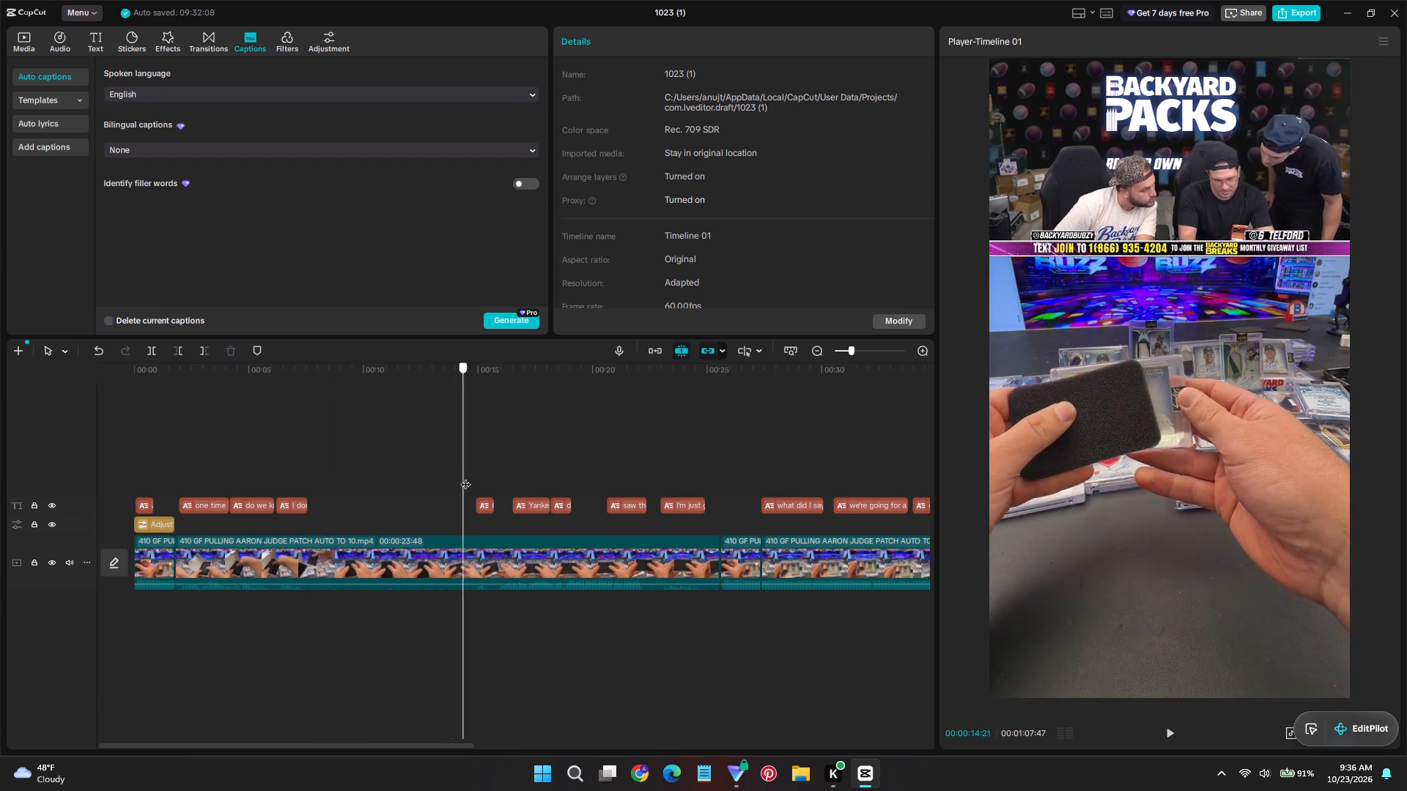
left_click_drag(465, 477, 476, 478)
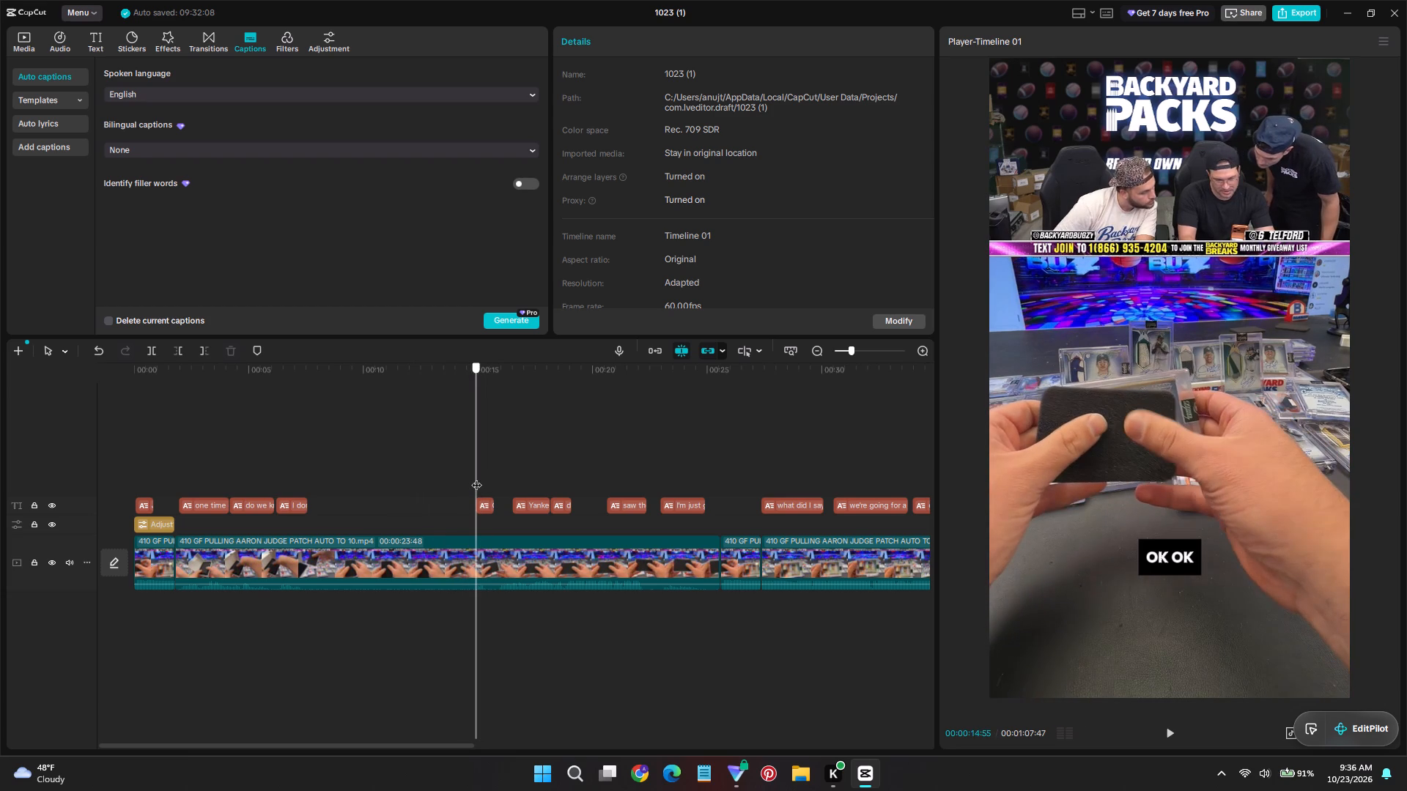
left_click_drag(476, 478, 466, 480)
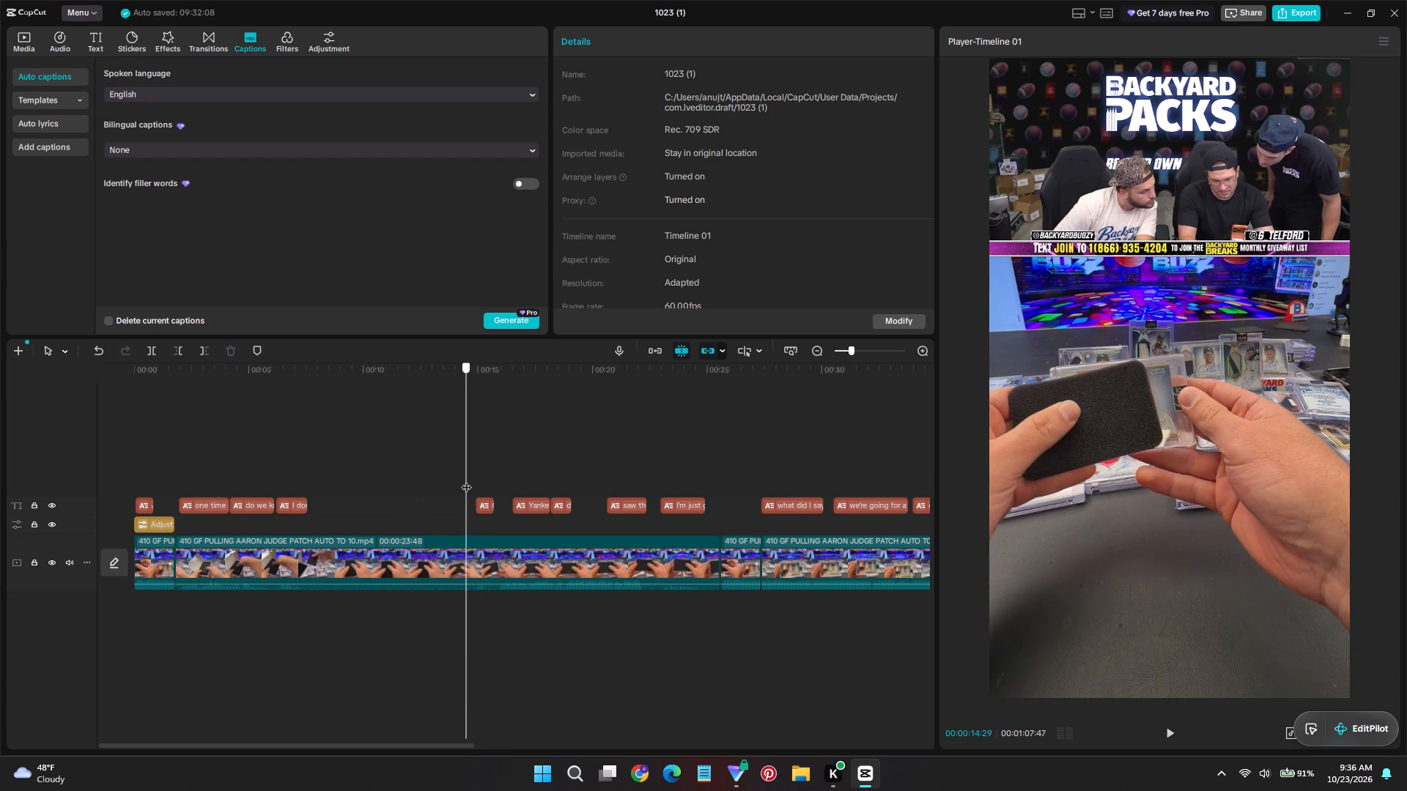
left_click_drag(466, 480, 476, 483)
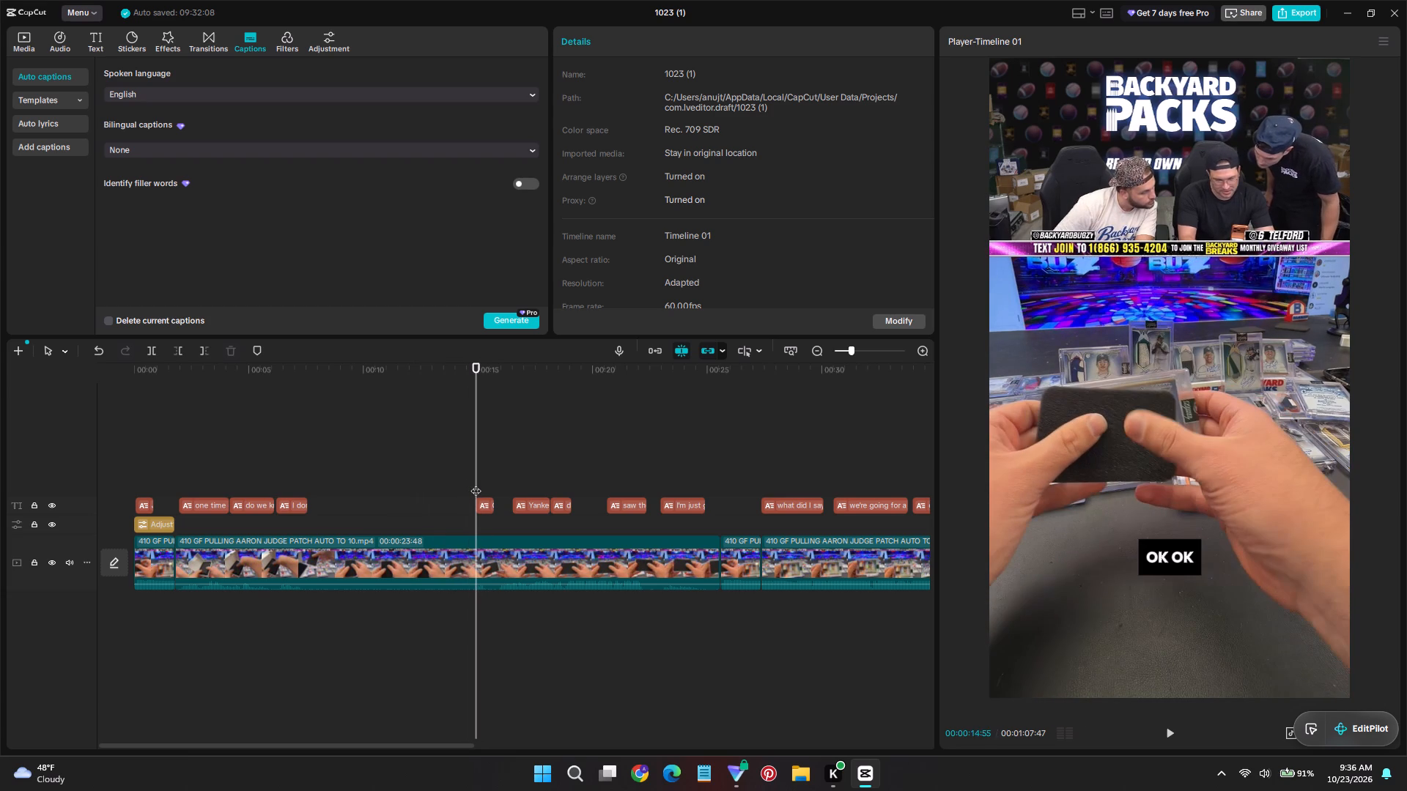
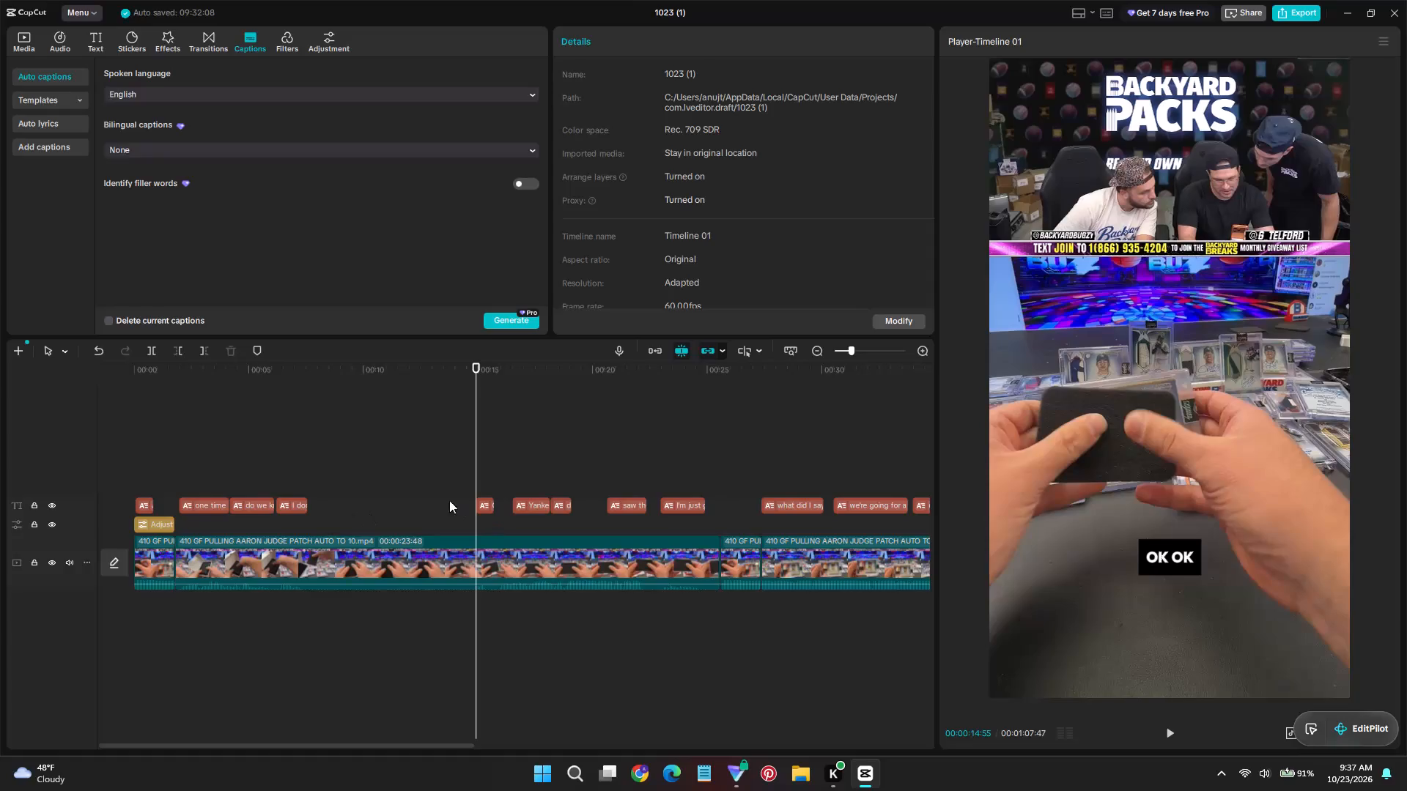
Replay the second clip from the start of the "I don't know what it's from" caption into the uncaptioned stretch.
left_click(272, 469)
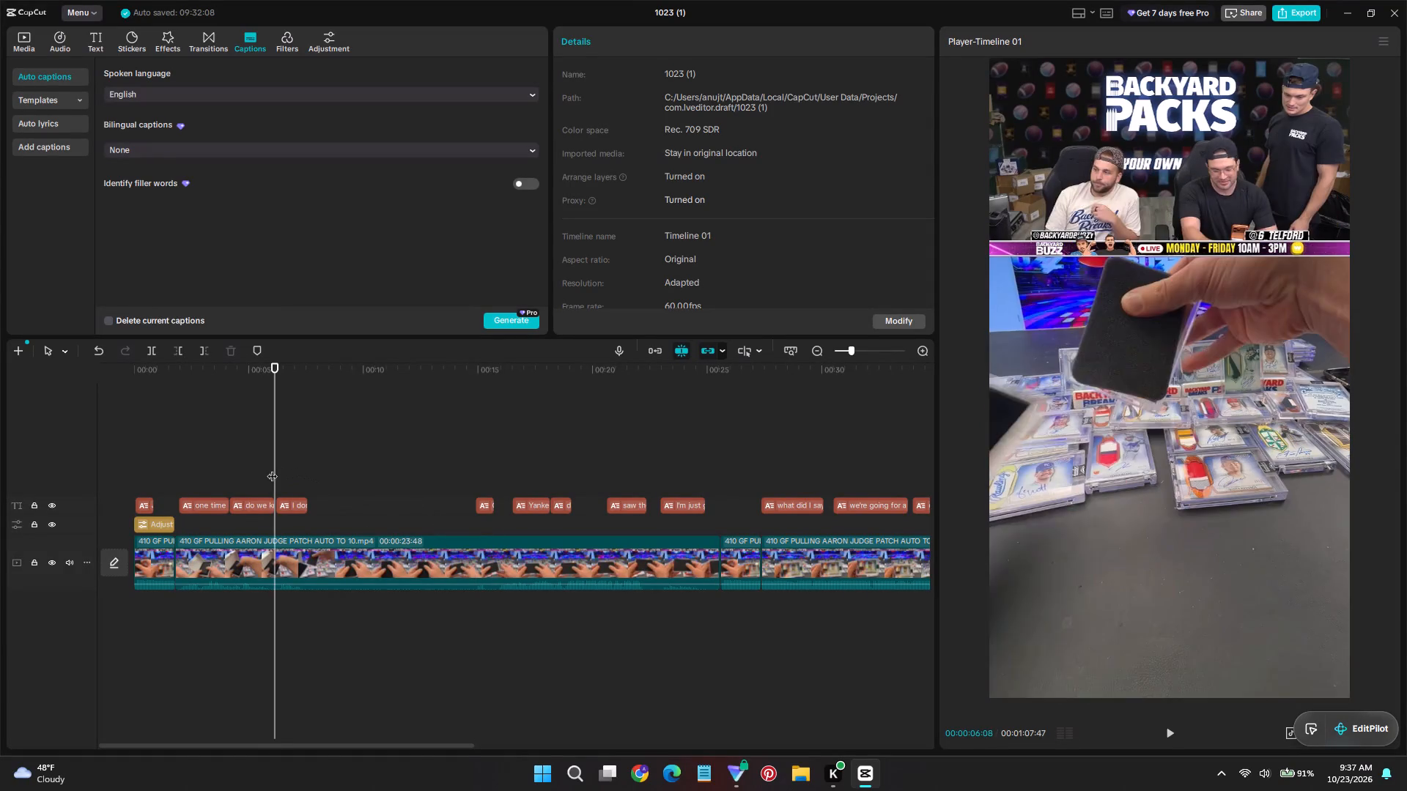
key("space")
key("space")
left_click(274, 472)
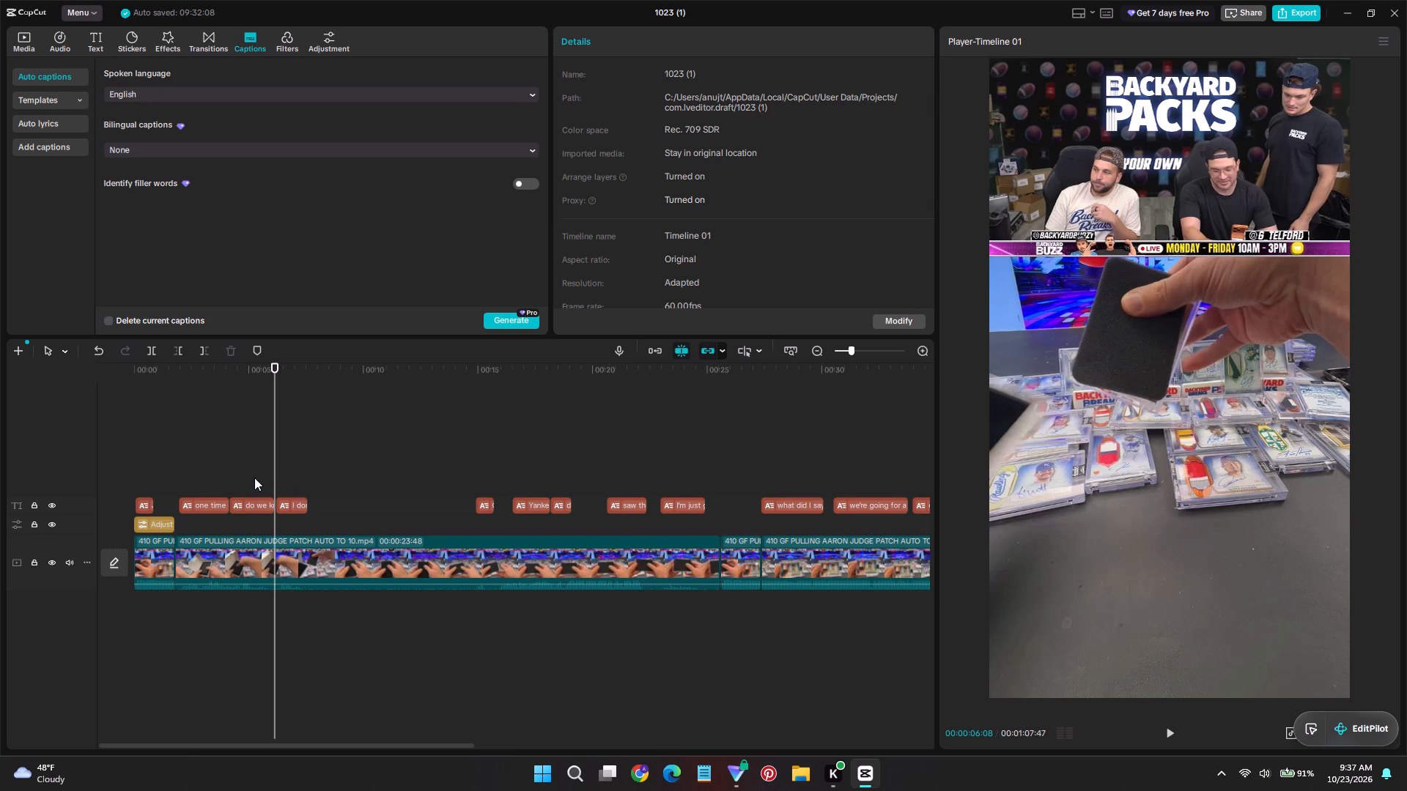
key("space")
left_click(267, 477)
left_click(269, 475)
key("space")
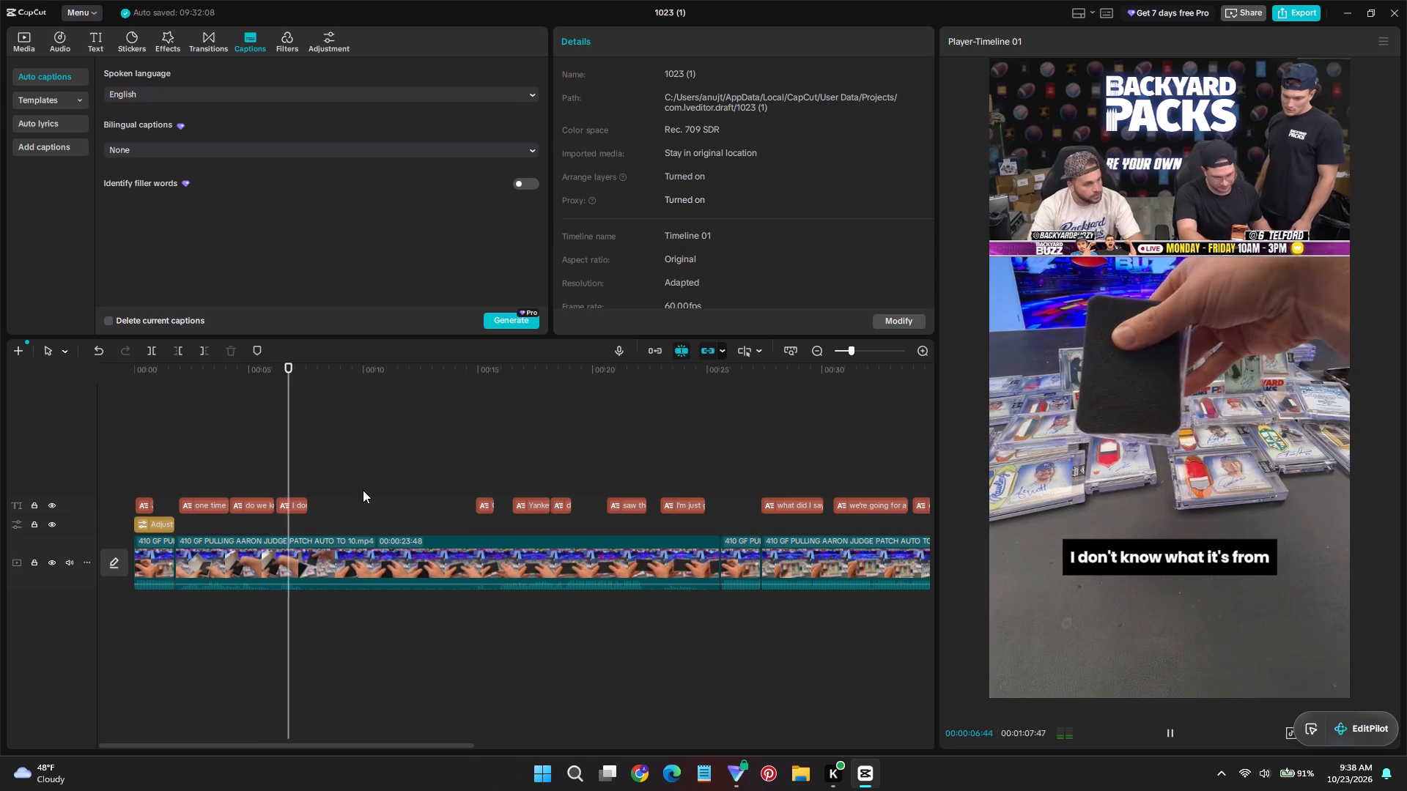
key("space")
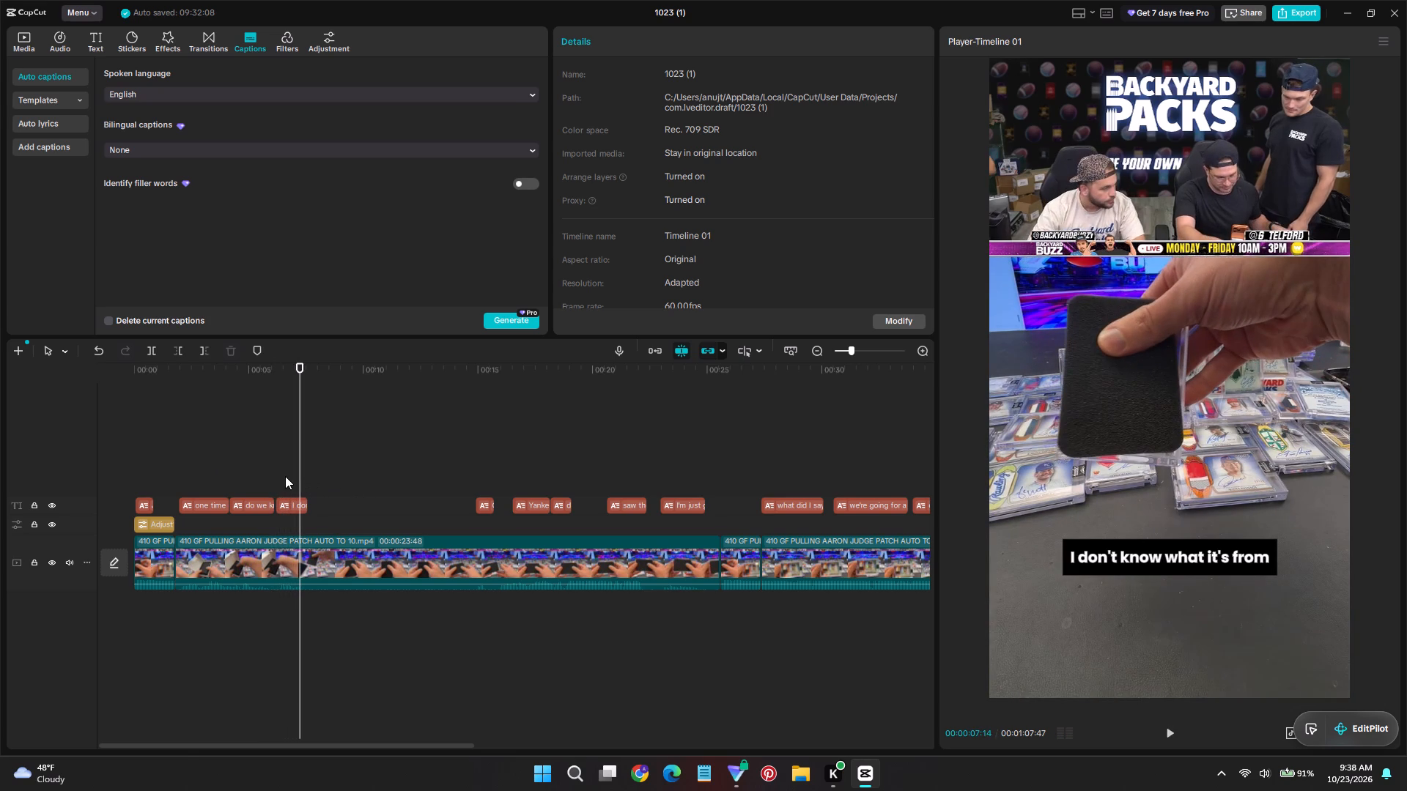
key("space")
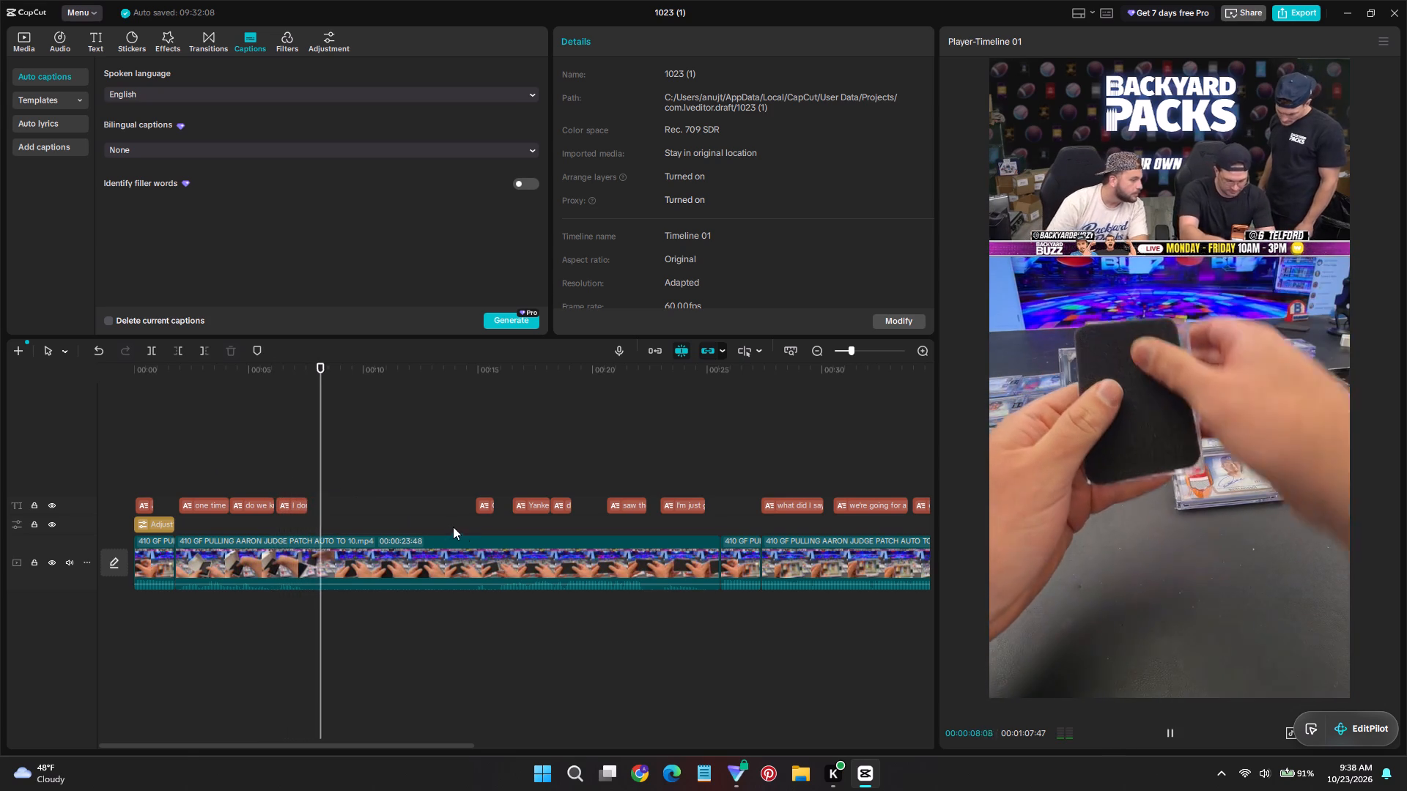
Review the footage from the "OK OK" caption through the "Yankees OK Yankees" and "saw the cap" captions to the card reveal.
left_click(477, 478)
key("space")
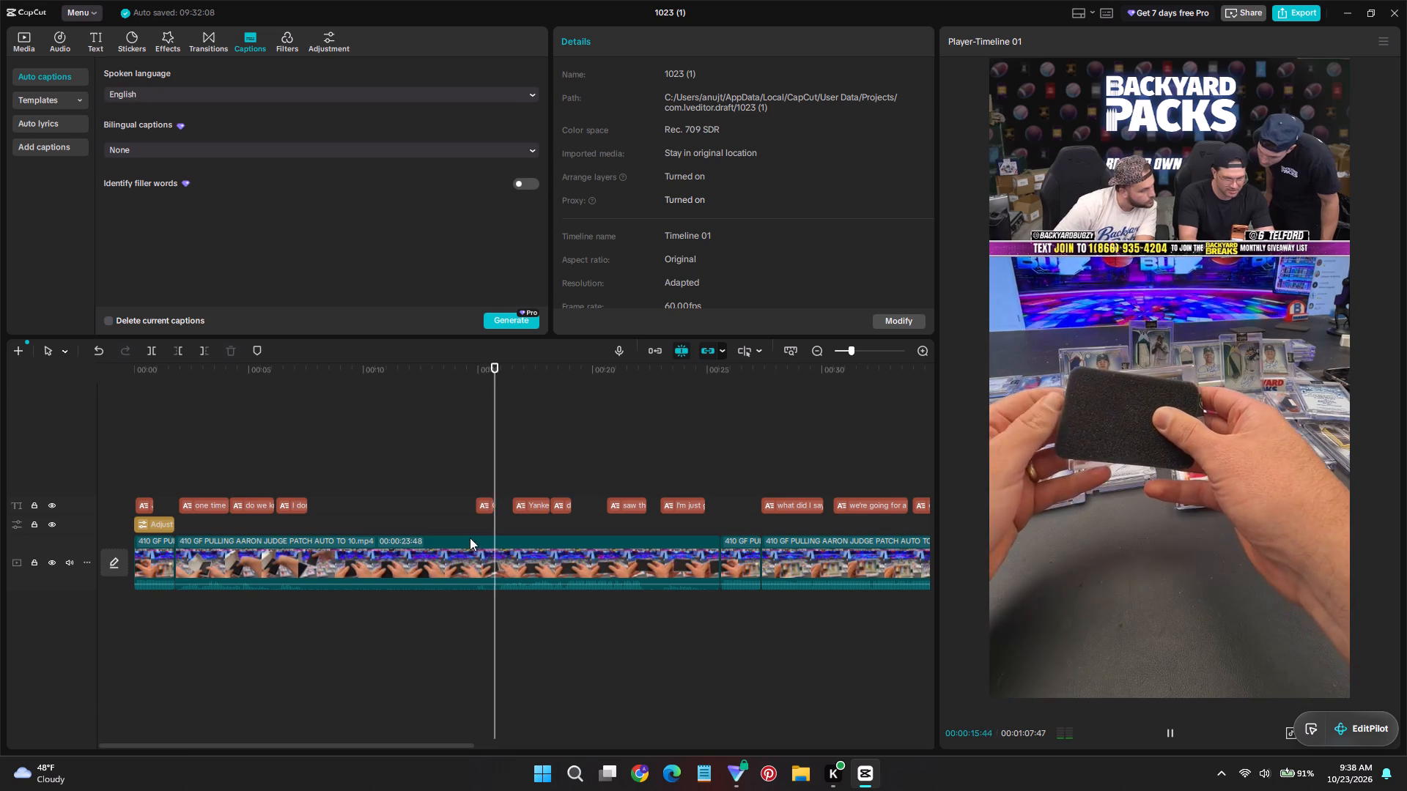
scroll(501, 593, "down", 4, "ctrl")
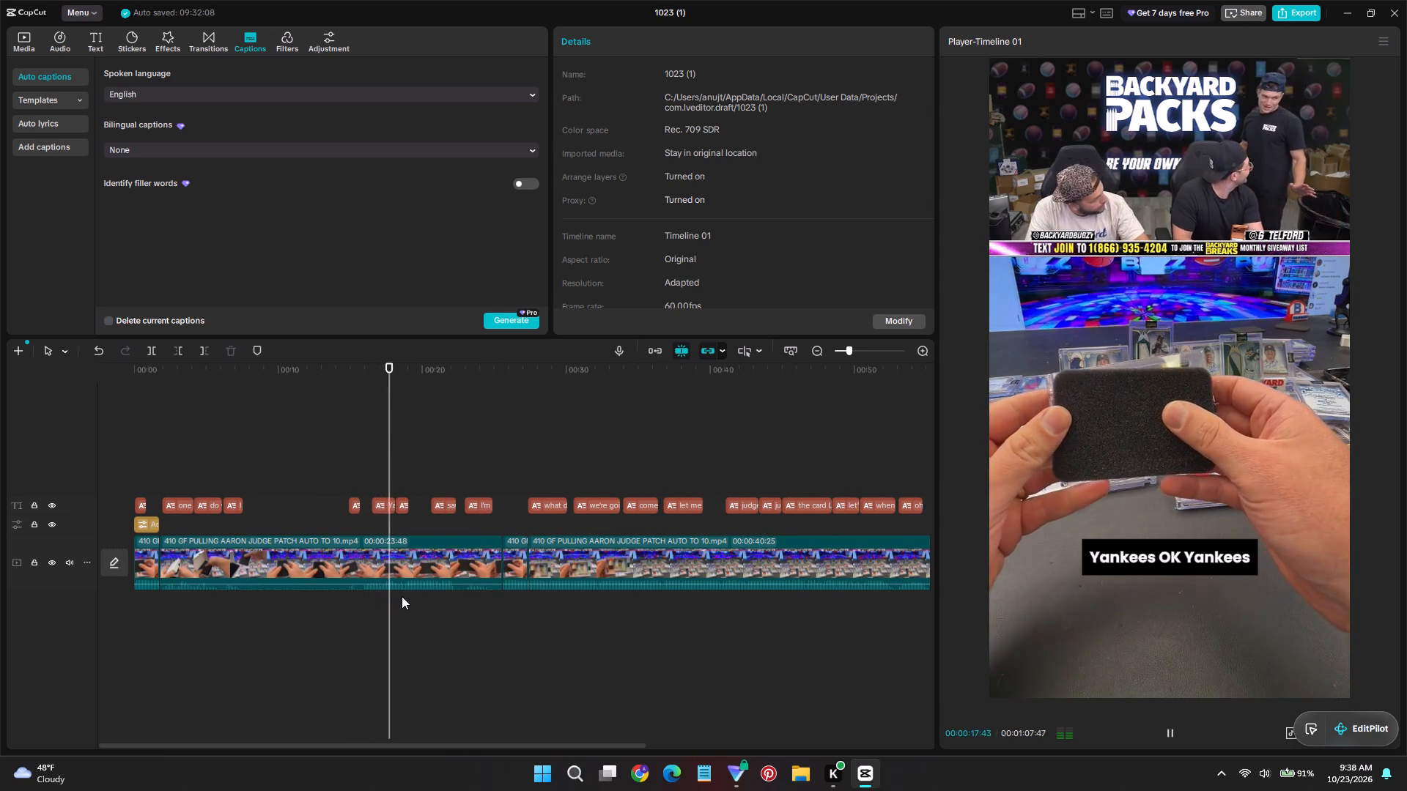
scroll(454, 587, "up", 3, "ctrl")
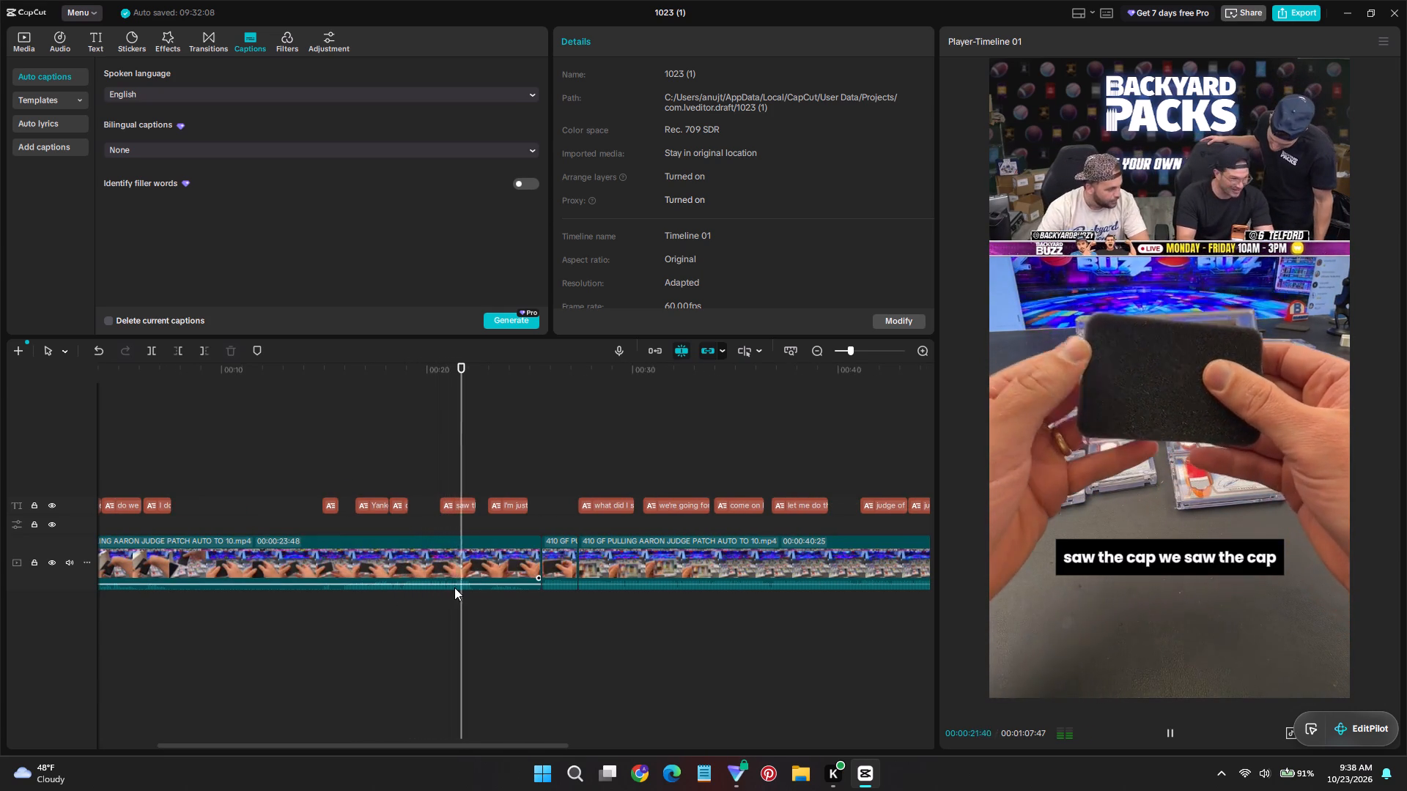
left_click(418, 487)
key("space")
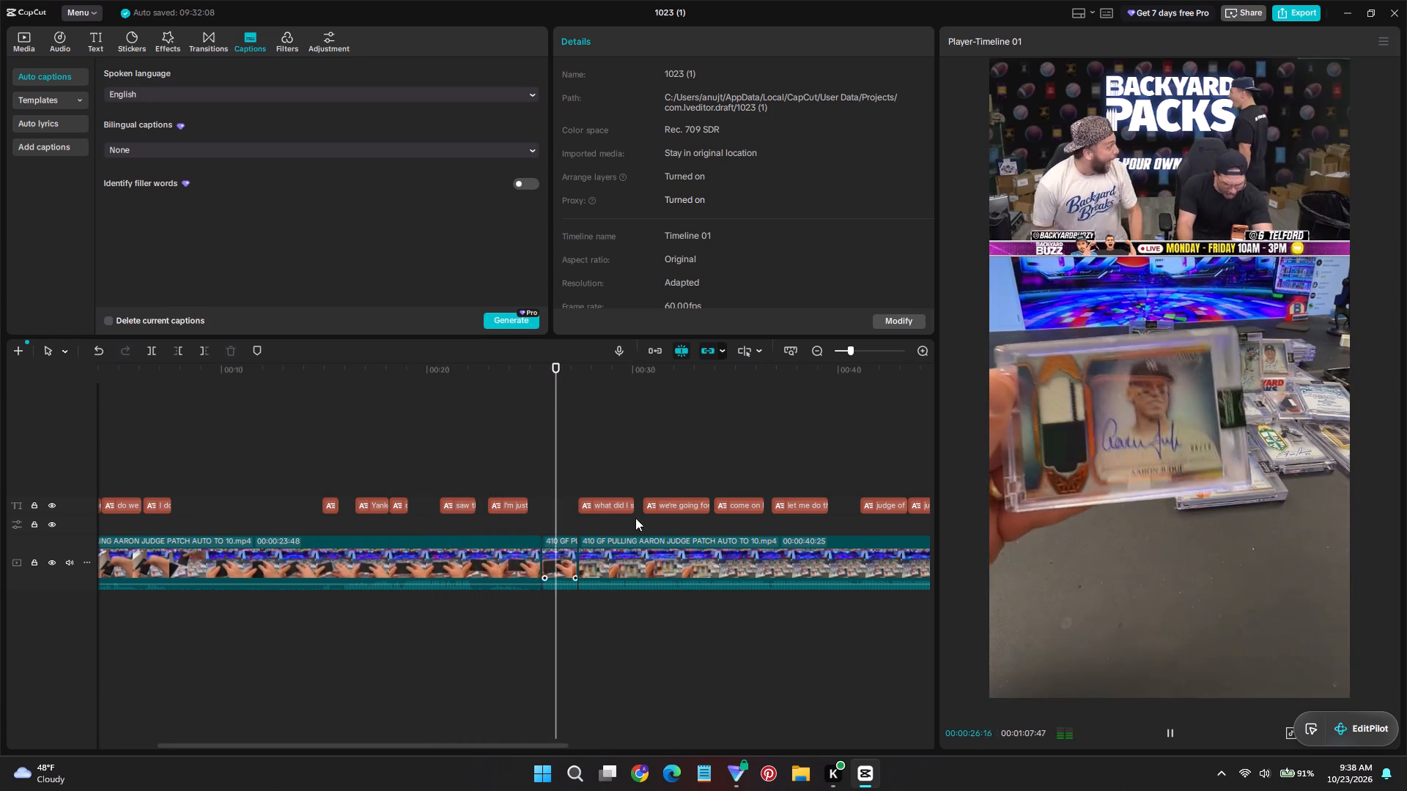
key("space")
left_click(418, 474)
key("space")
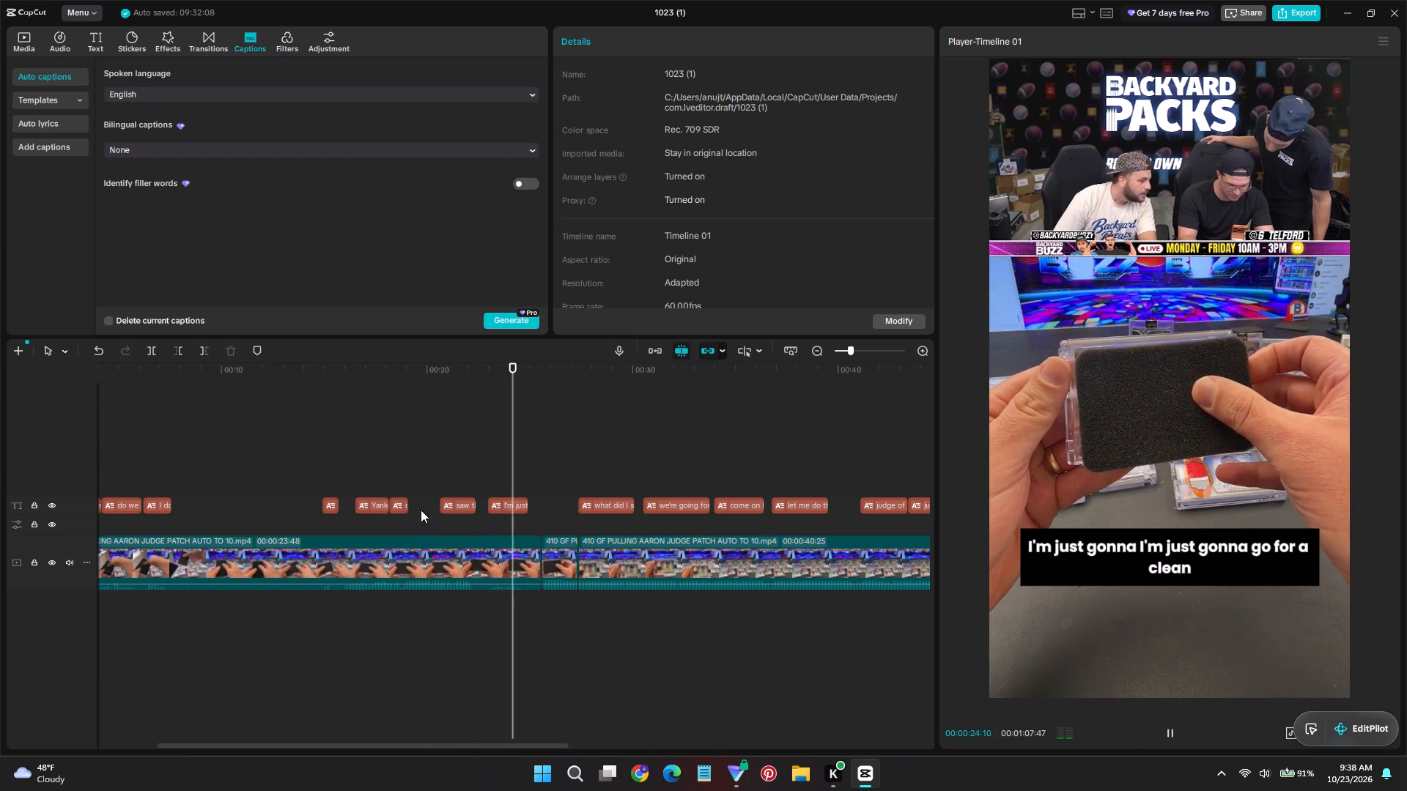
key("space")
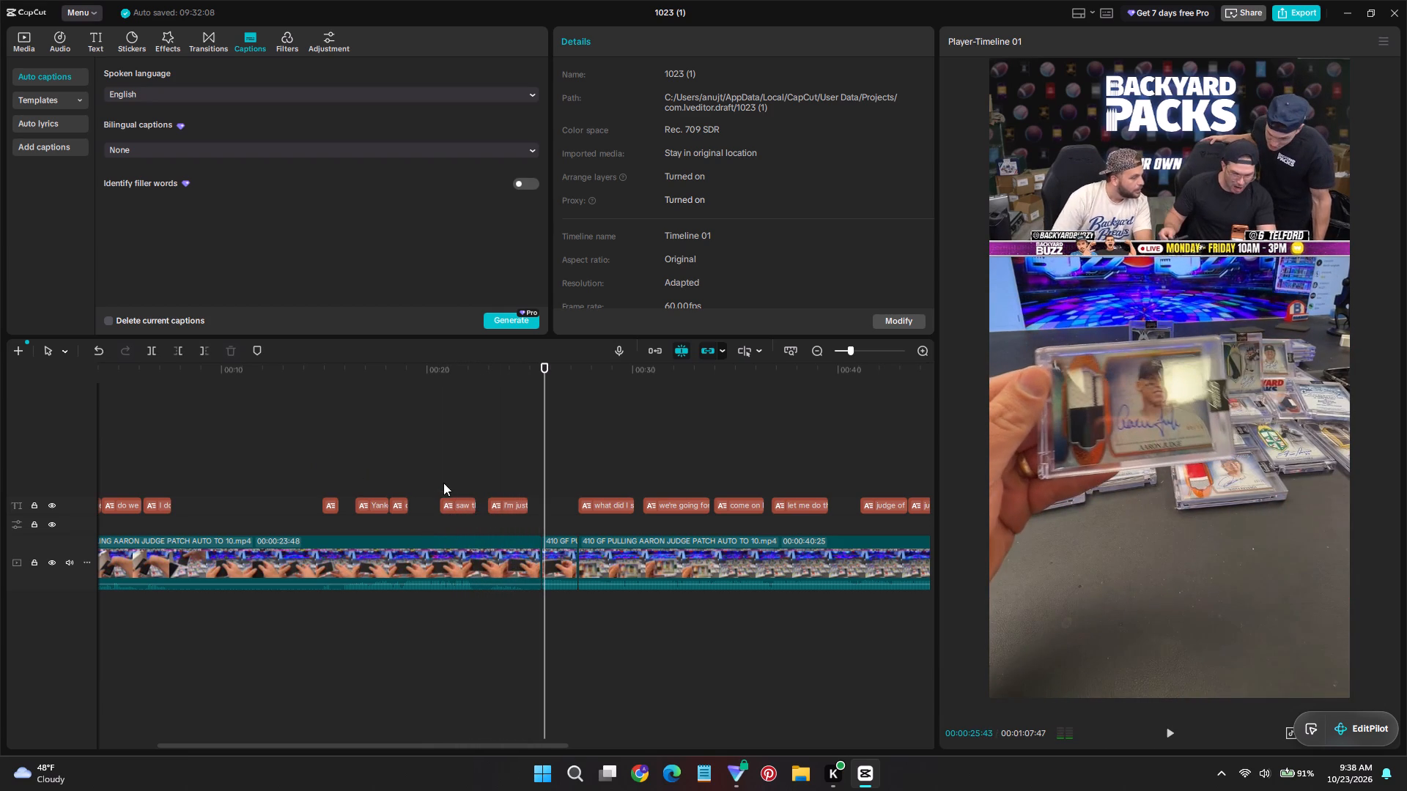
Find the cut point between the "OK OK" and "Yankees OK Yankees" captions and split the second clip at 00:00:15:43.
left_click(394, 472)
key("space")
left_click(352, 467)
key("space")
left_click(330, 475)
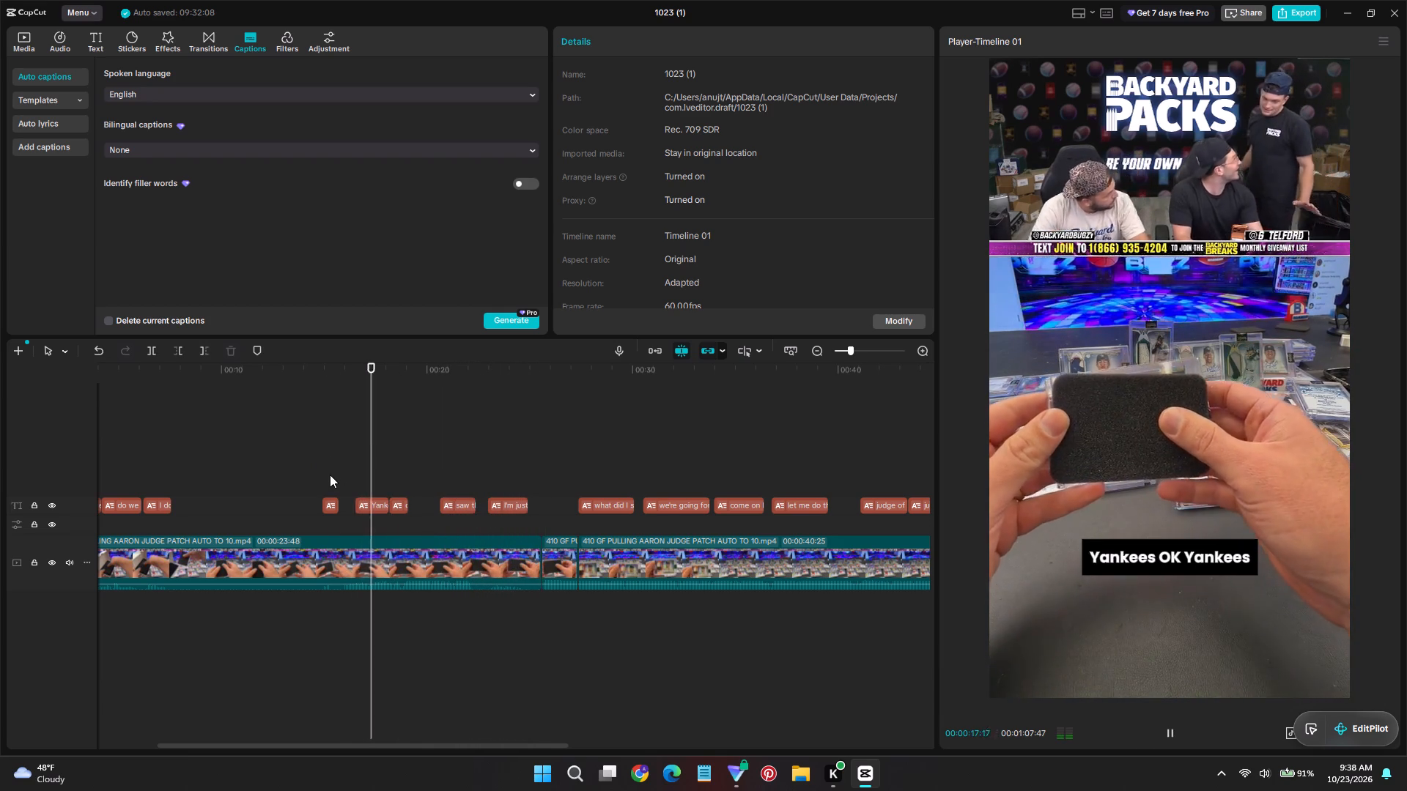
key("space")
left_click(319, 471)
key("space")
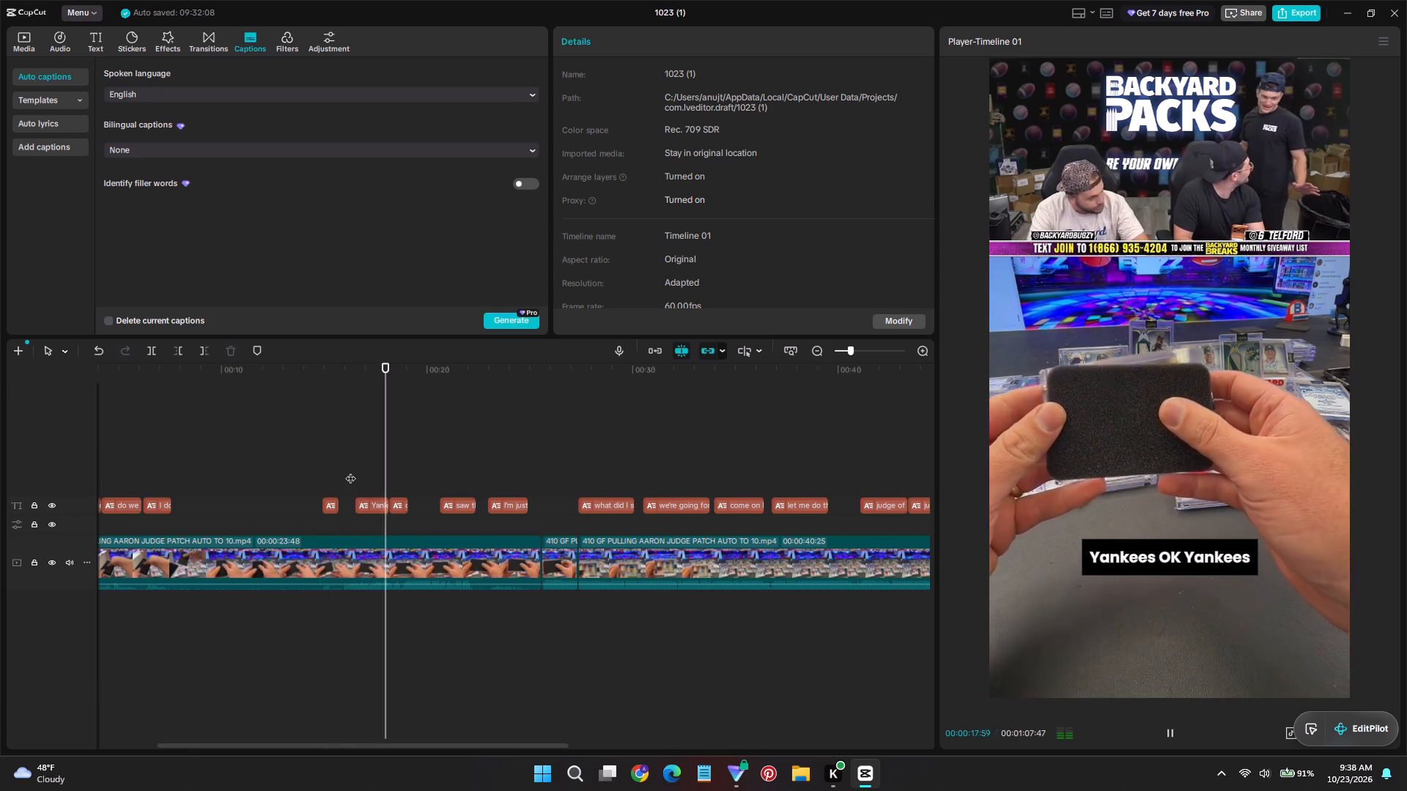
left_click(358, 469)
left_click_drag(358, 469, 335, 464)
left_click(325, 579)
key("ctrl+b")
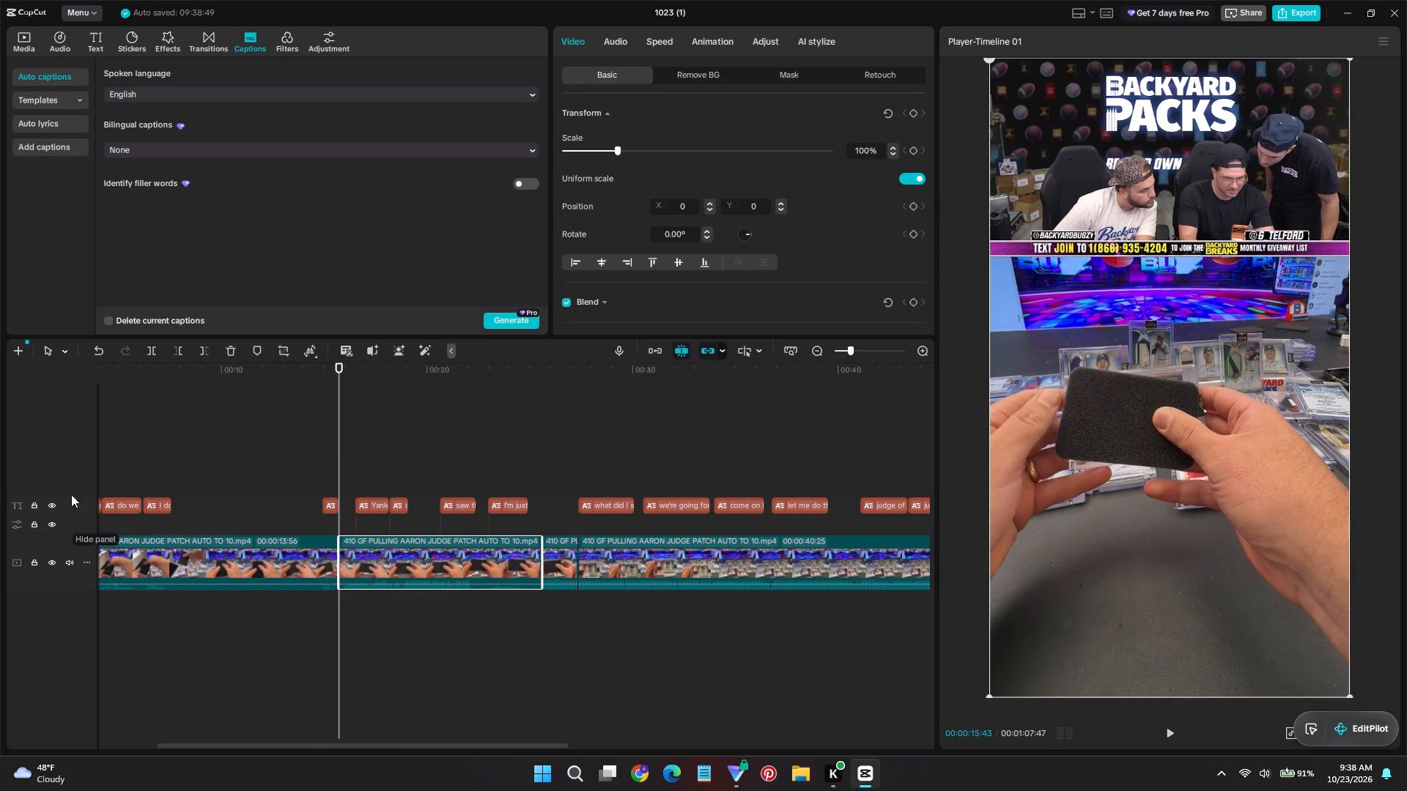
Trim the second clip's end back to 00:00:07:35, just after the "I don't know what it's from" caption, and close the gap.
left_click(160, 455)
left_click_drag(153, 453, 129, 464)
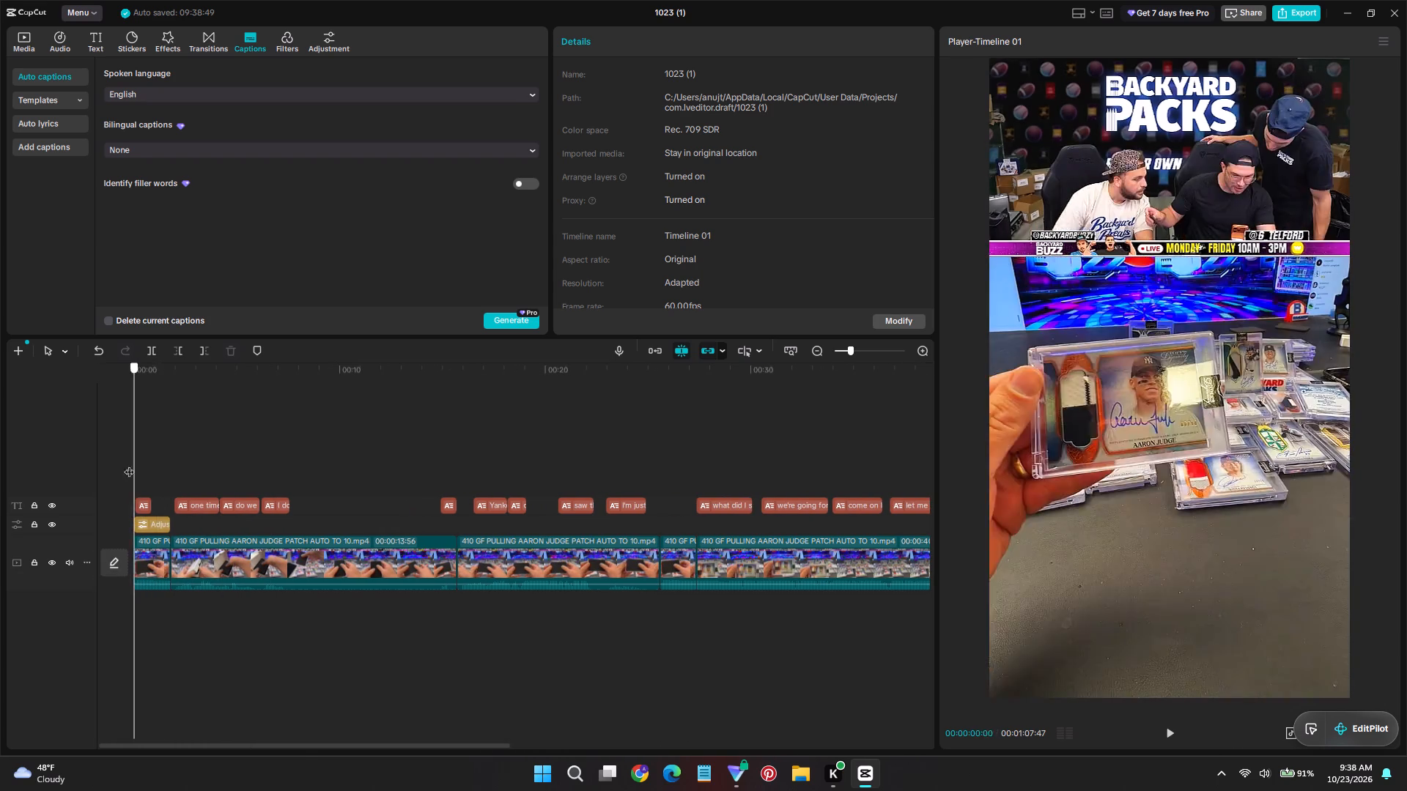
left_click_drag(129, 464, 276, 478)
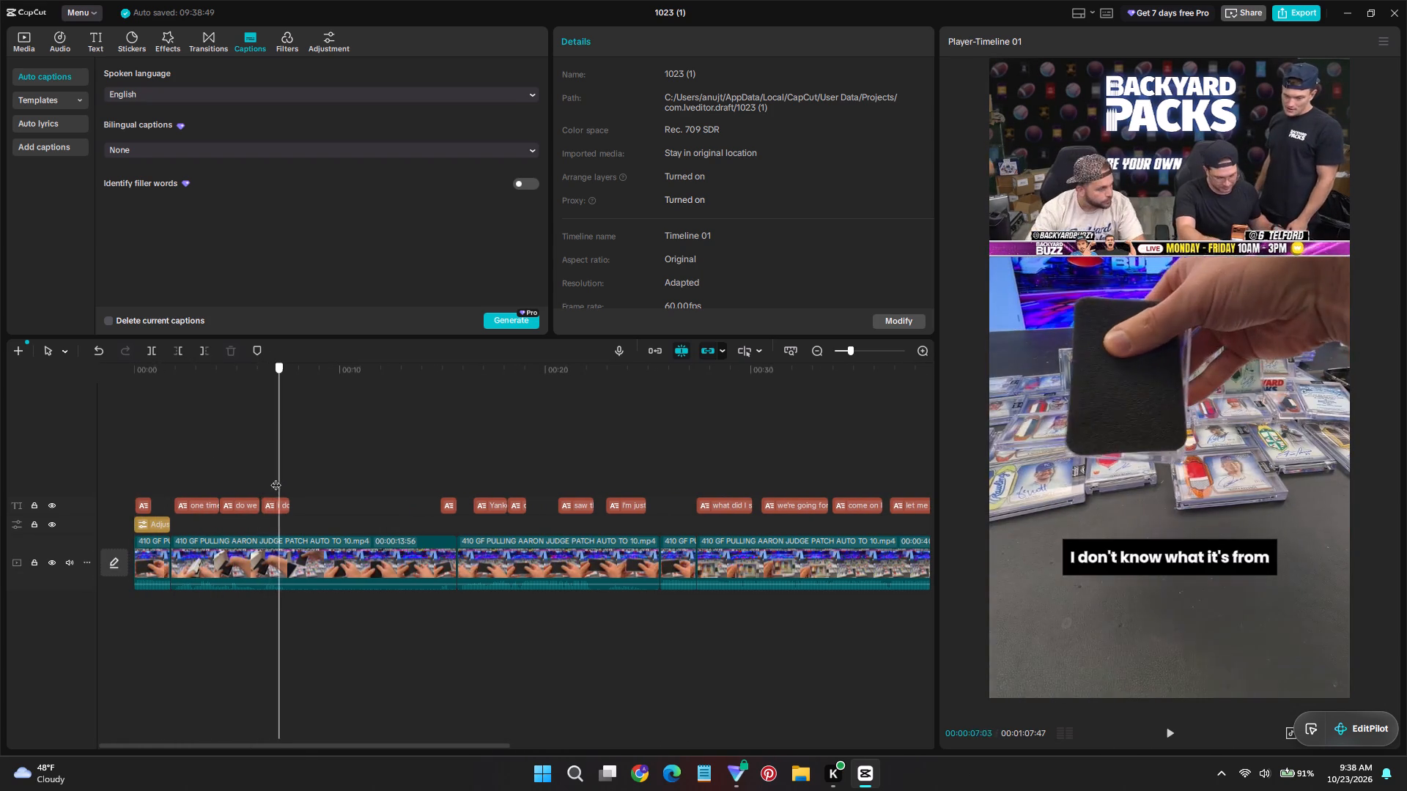
left_click_drag(276, 478, 288, 494)
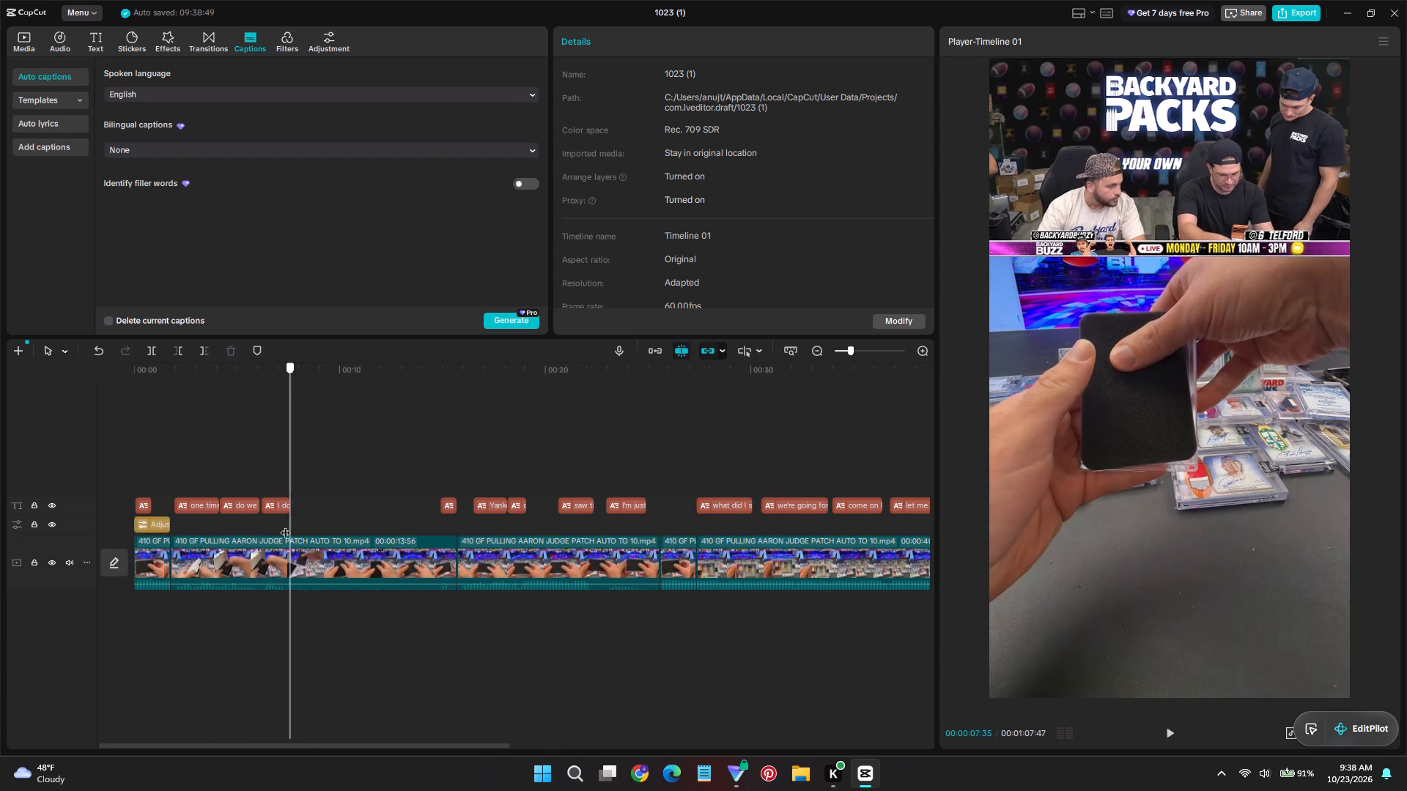
left_click(296, 585)
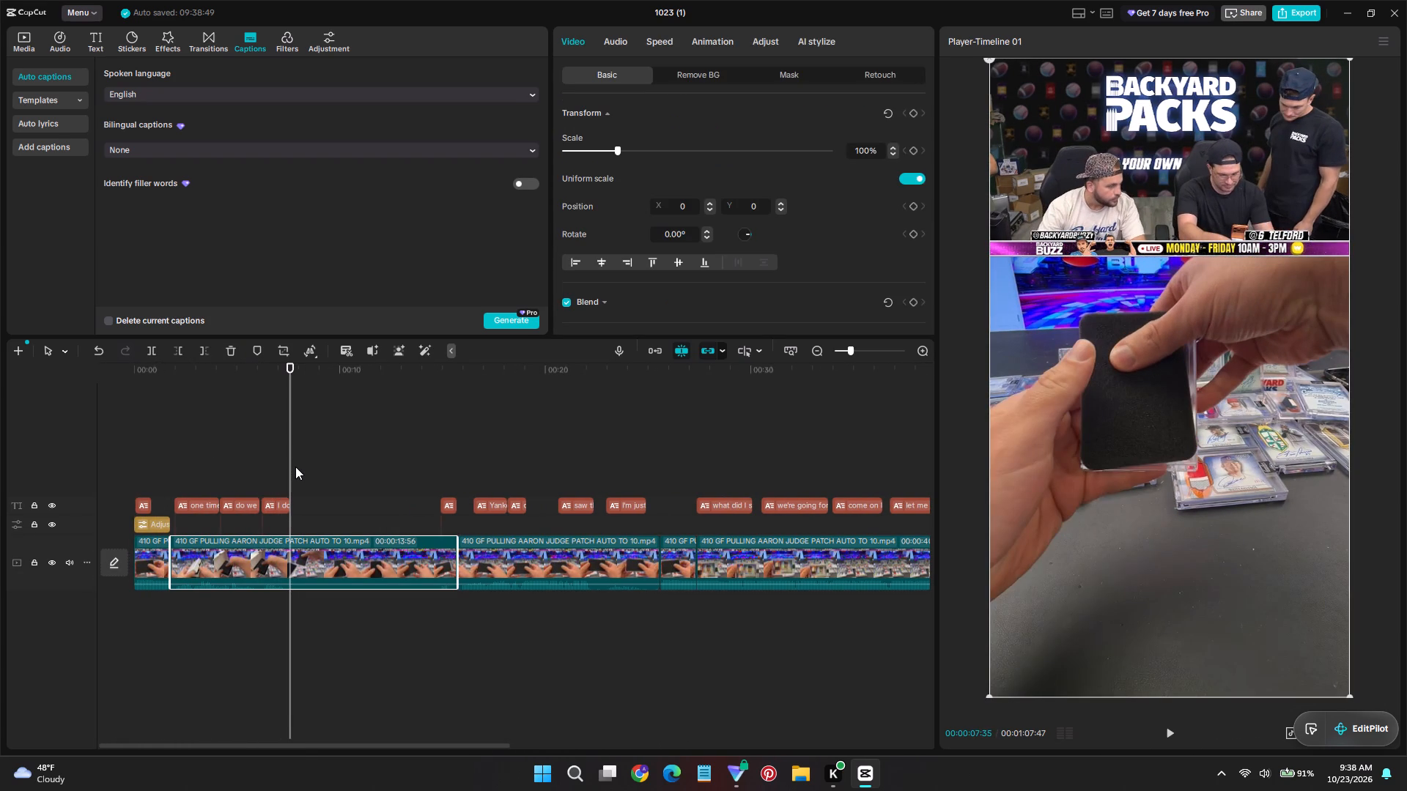
key("w")
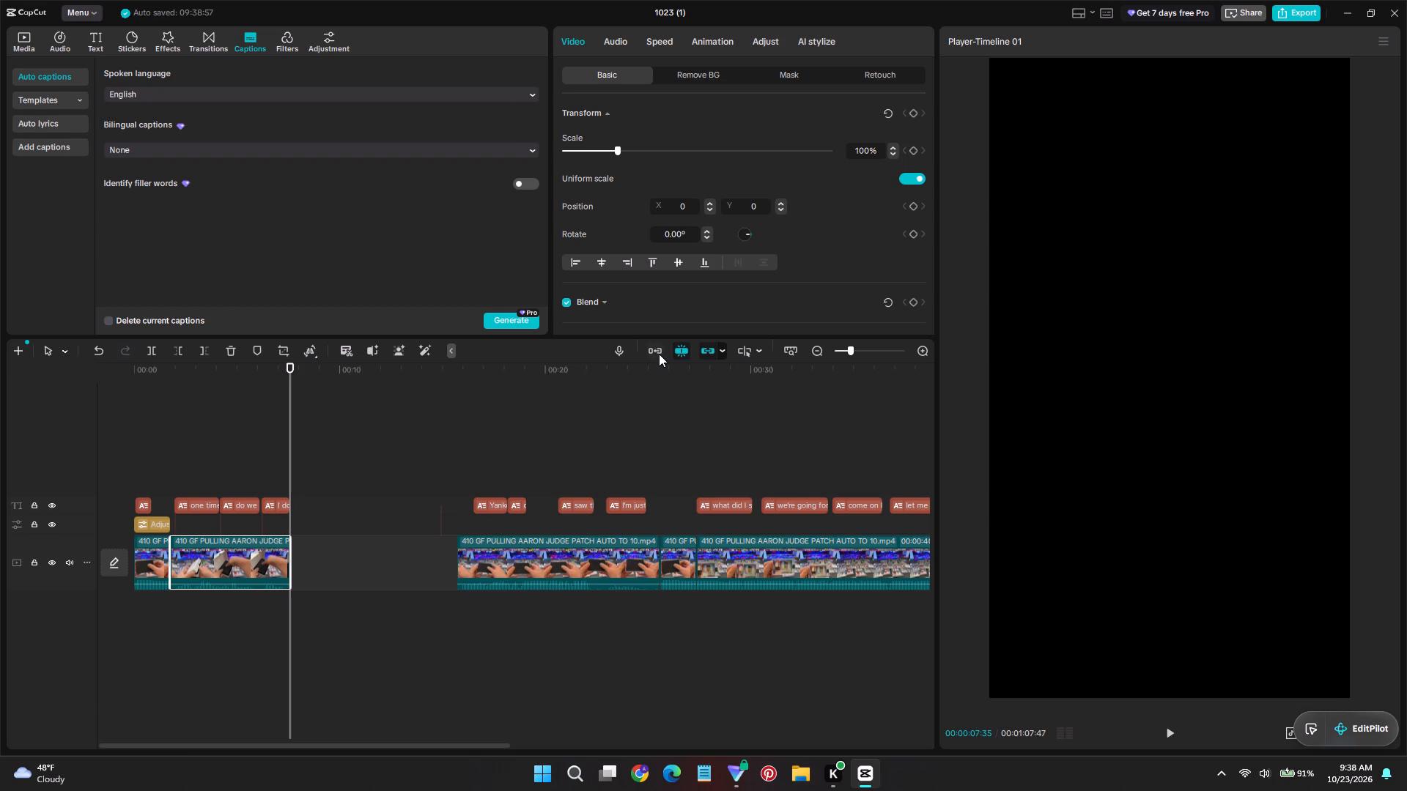
left_click(659, 353)
left_click(658, 353)
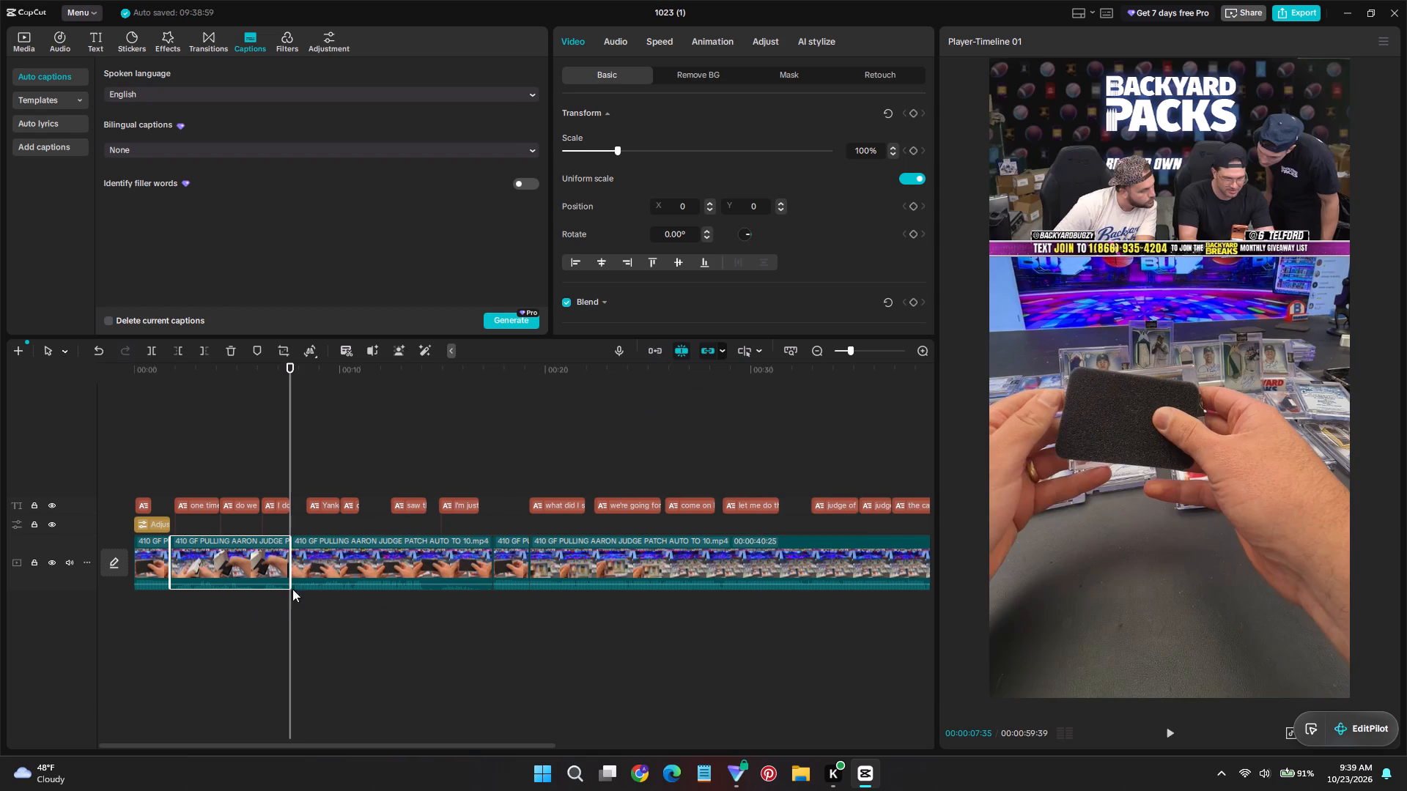
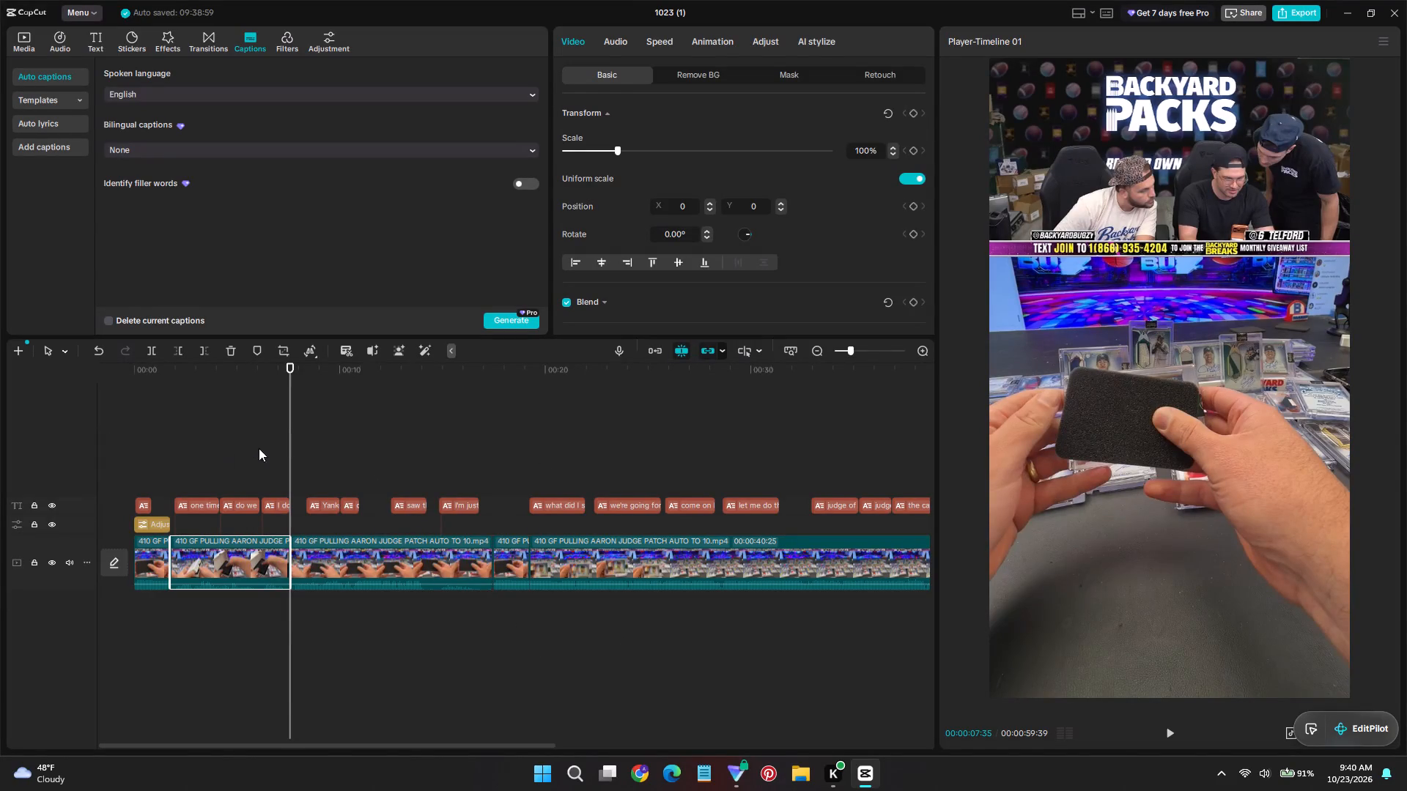
Replay the second clip during the "do we know random on the desk" caption.
left_click(224, 444)
key("space")
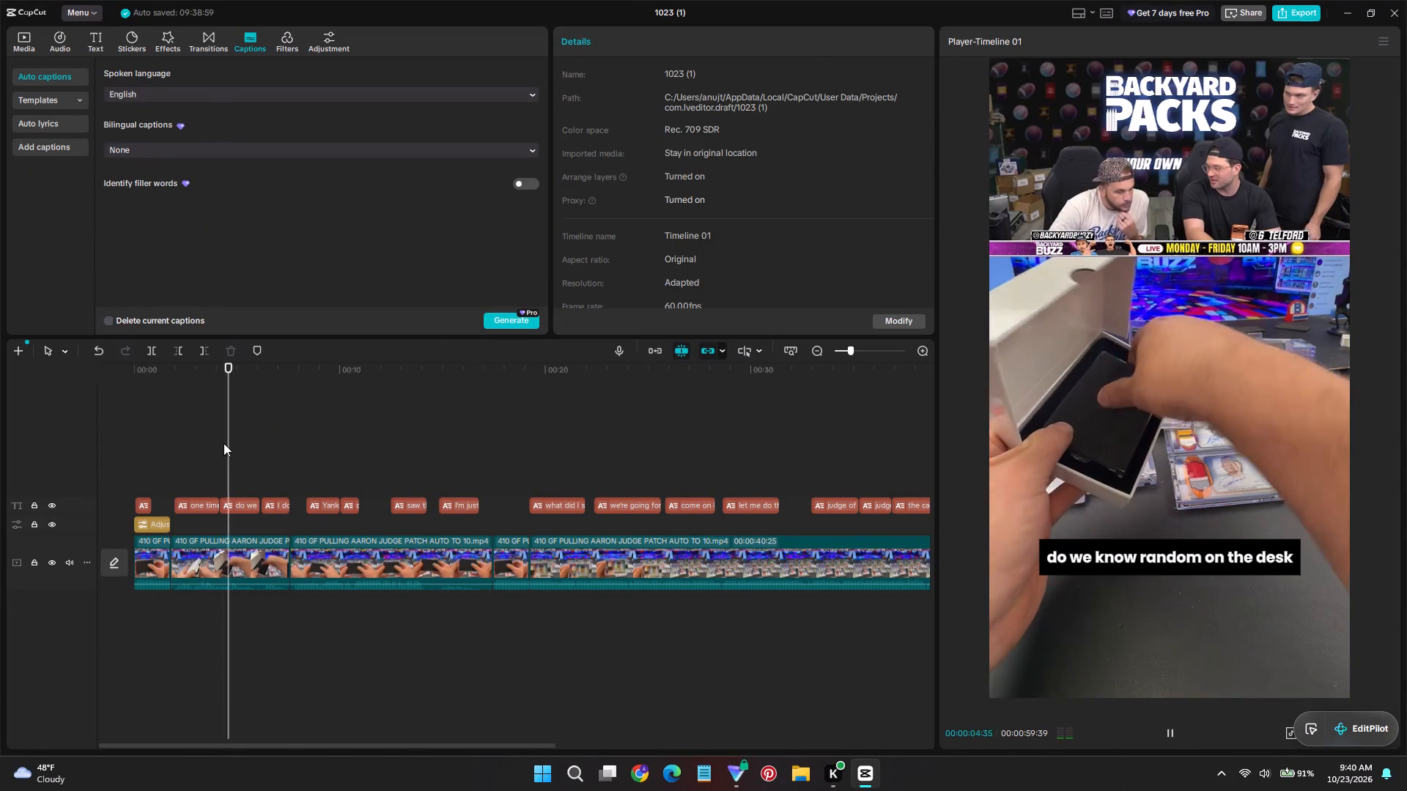
key("space")
Turn off the black text background for all main captions.
left_click(338, 505)
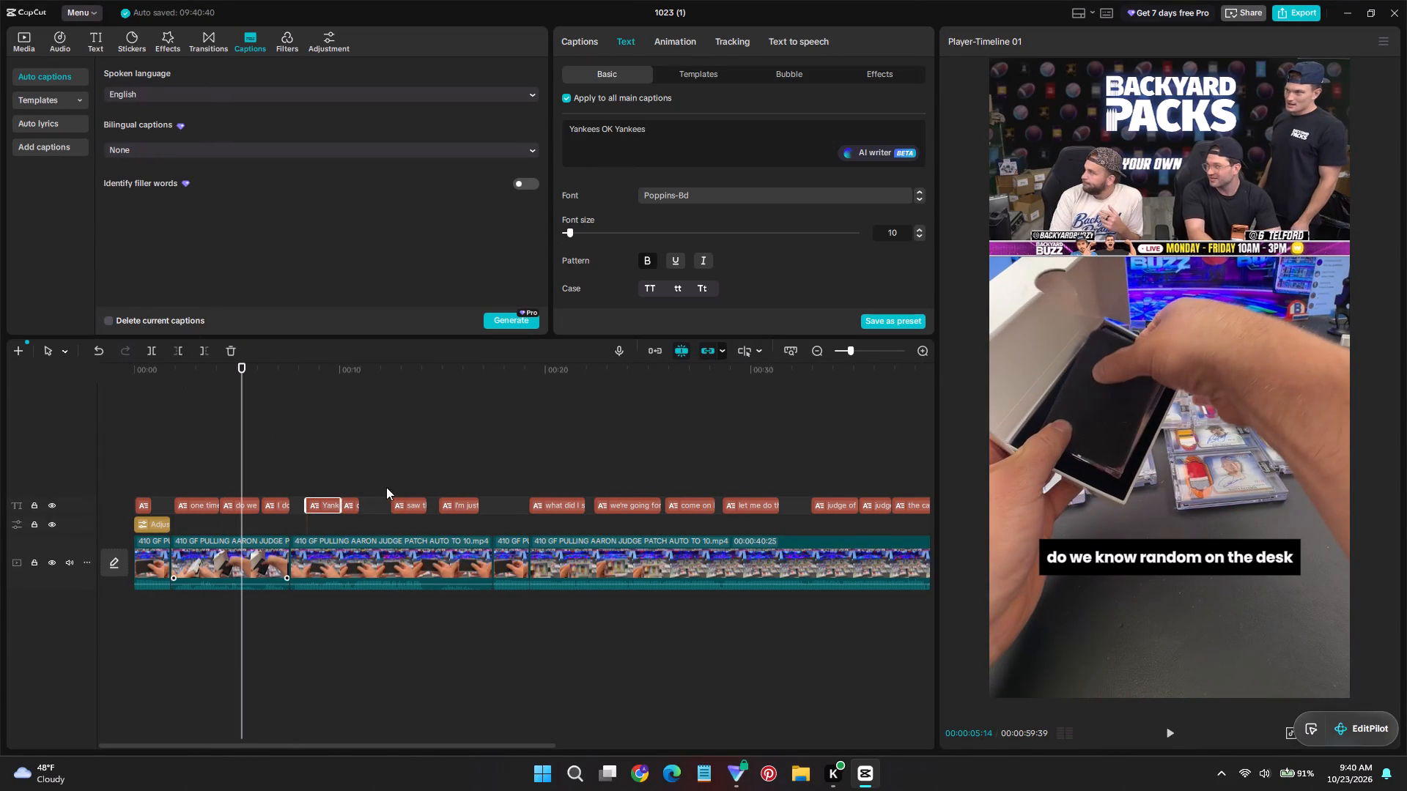
scroll(664, 221, "down", 16)
scroll(651, 233, "up", 4)
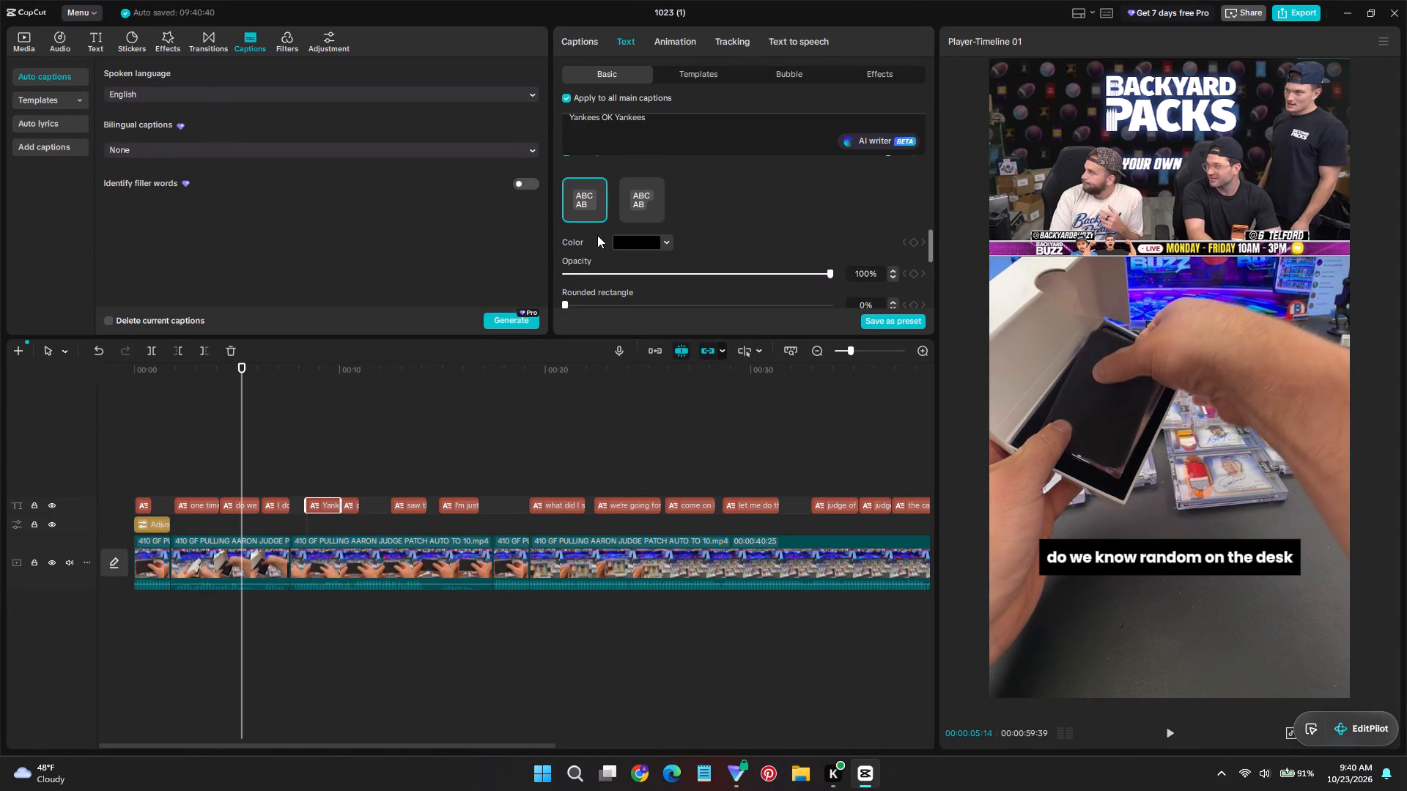
scroll(601, 235, "up", 1)
left_click(569, 223)
left_click(567, 220)
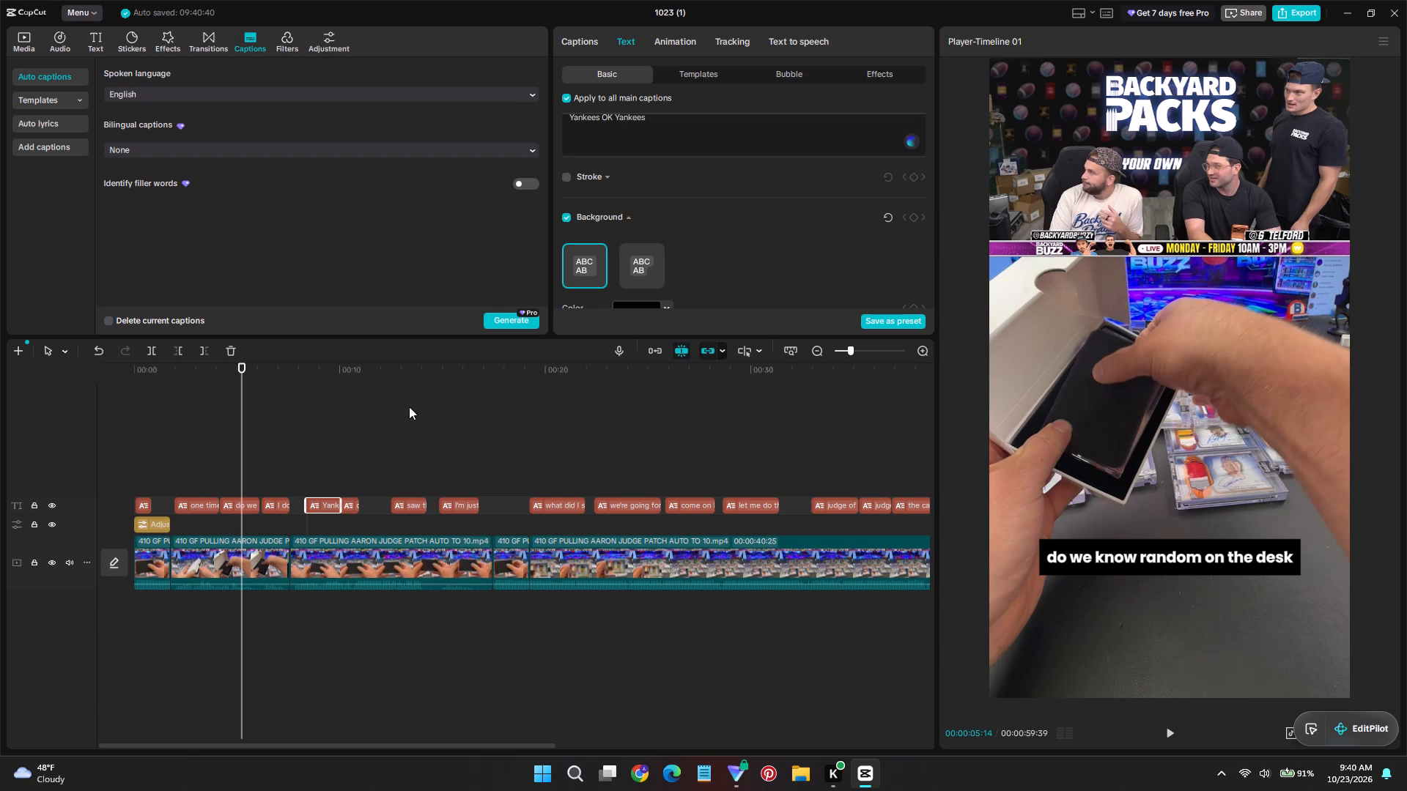
left_click(565, 218)
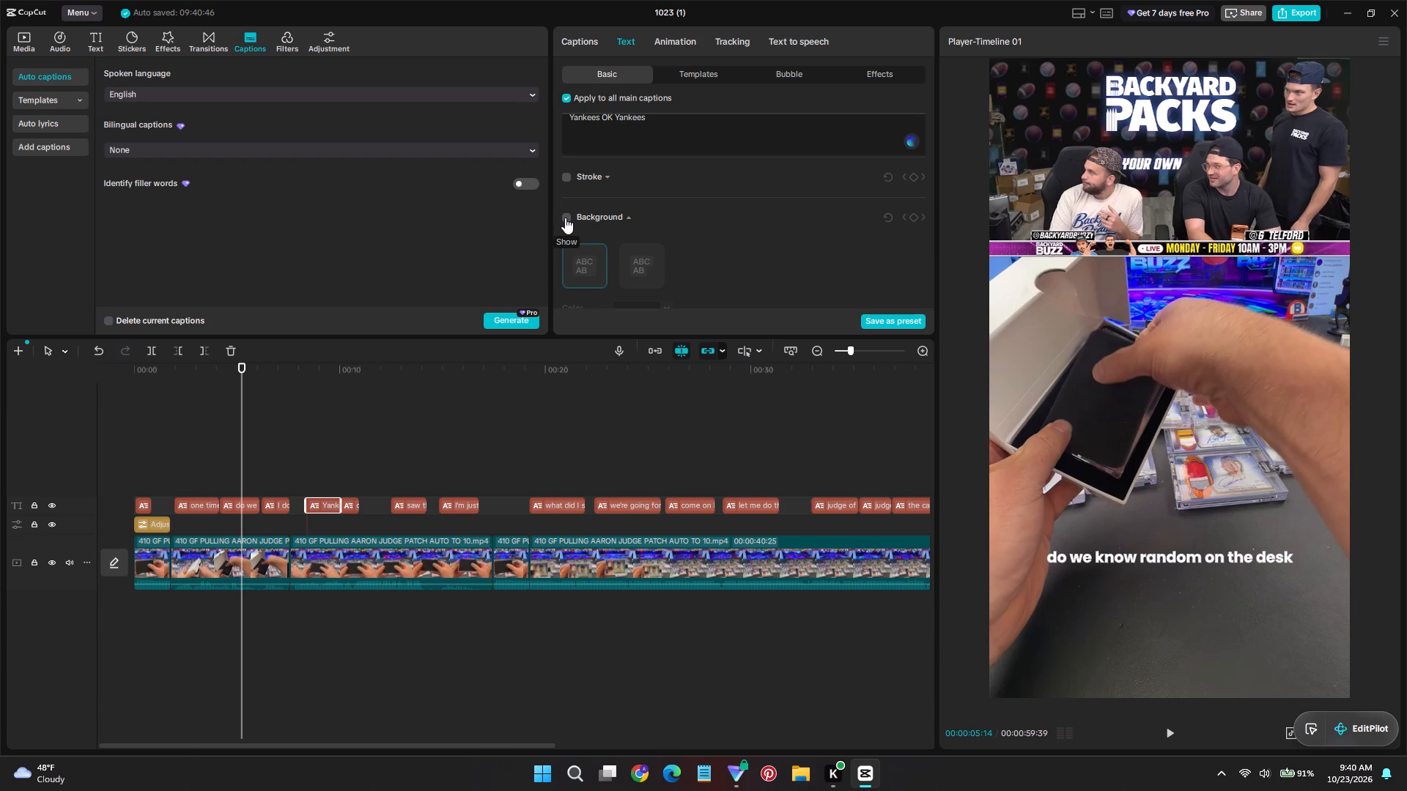
Apply the favorite uppercase "THE QUICK BROWN FOX" text template to all captions.
left_click_drag(163, 371, 89, 392)
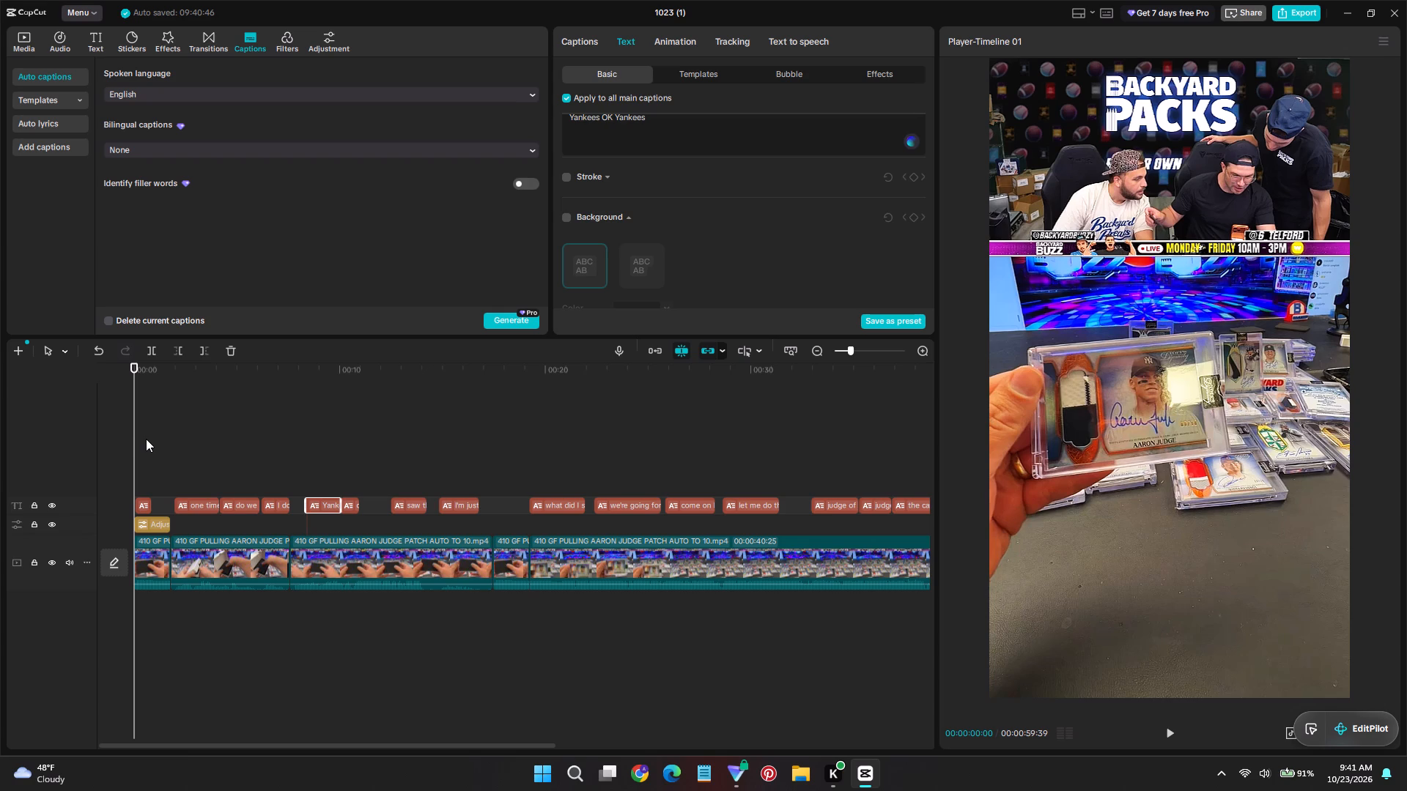
scroll(218, 467, "up", 1)
left_click_drag(191, 371, 128, 375)
left_click(687, 79)
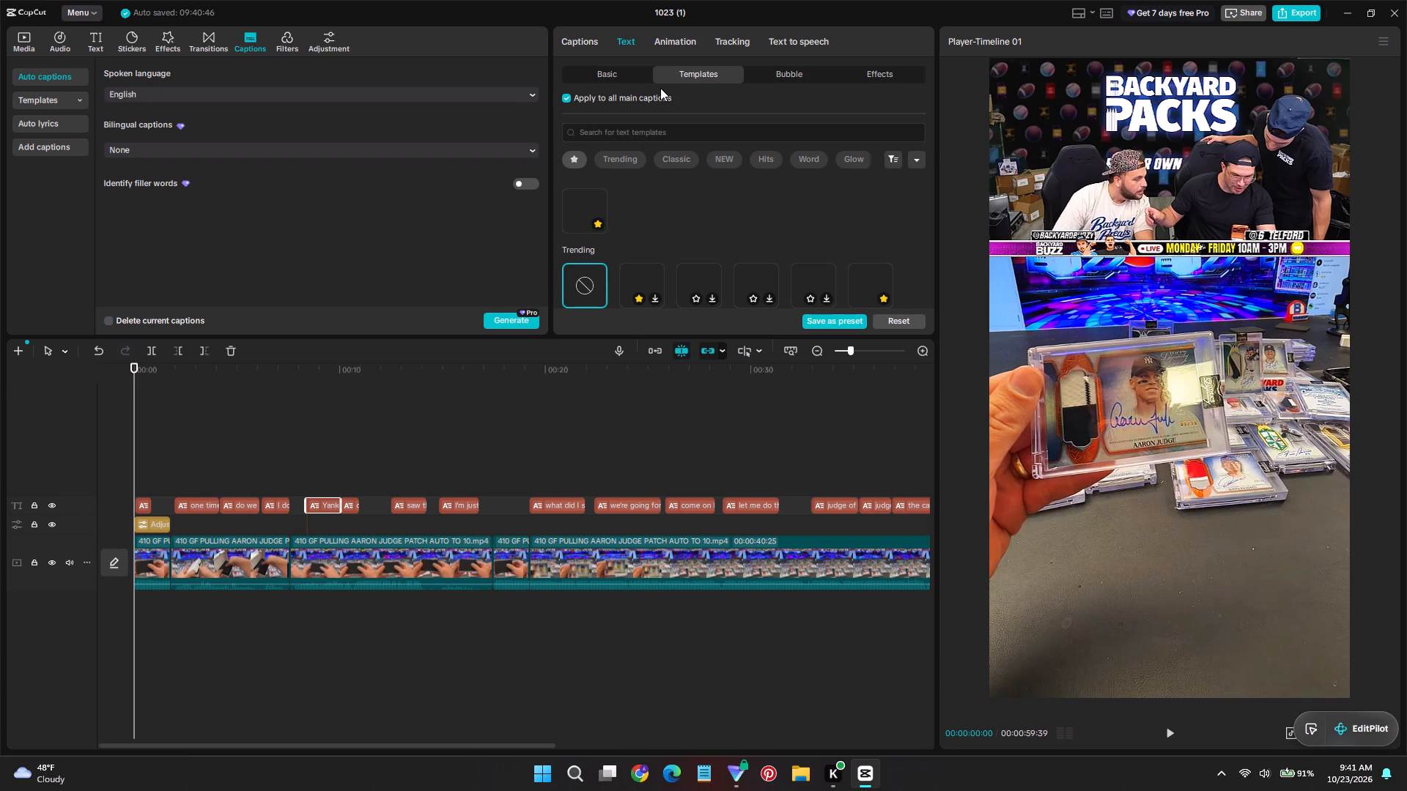
scroll(676, 237, "up", 3)
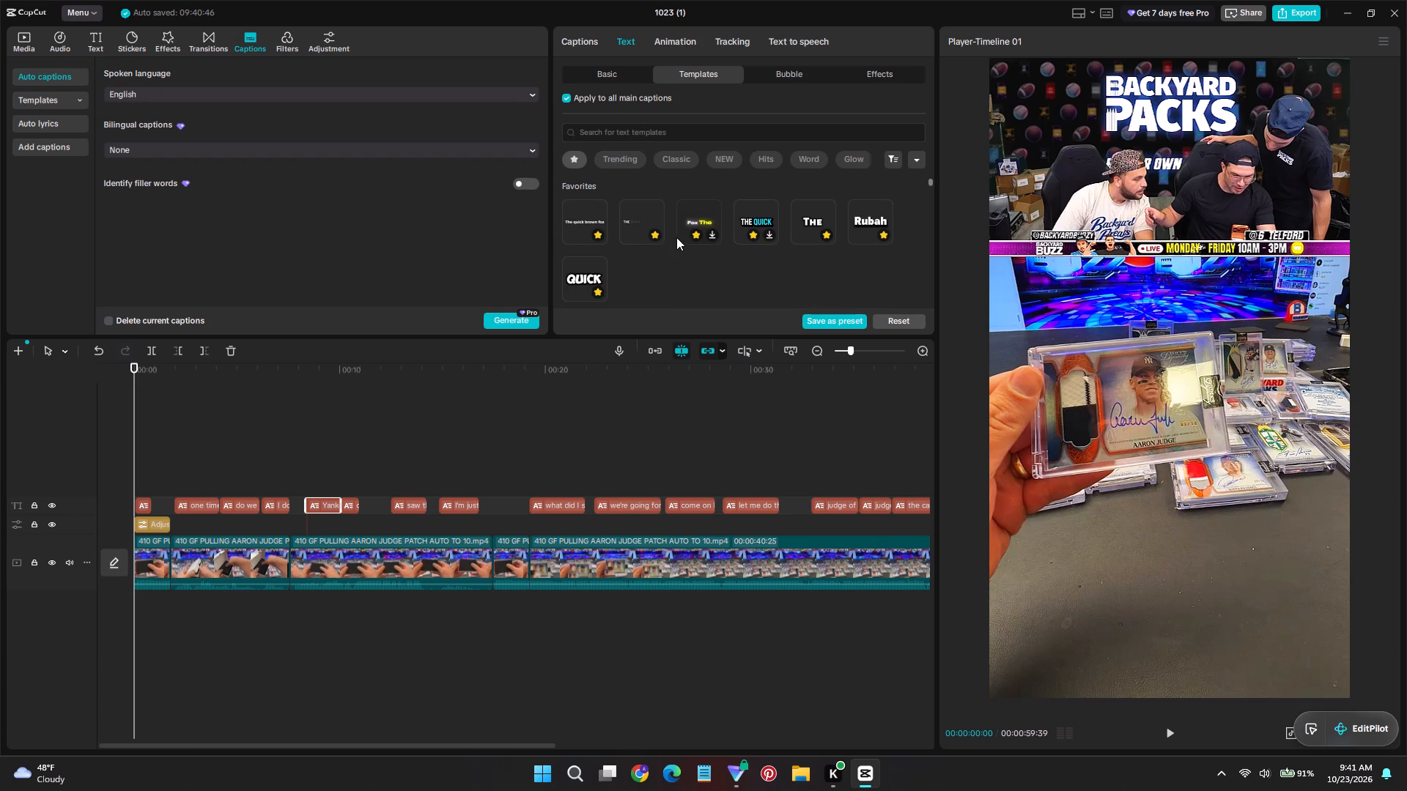
scroll(682, 248, "up", 1)
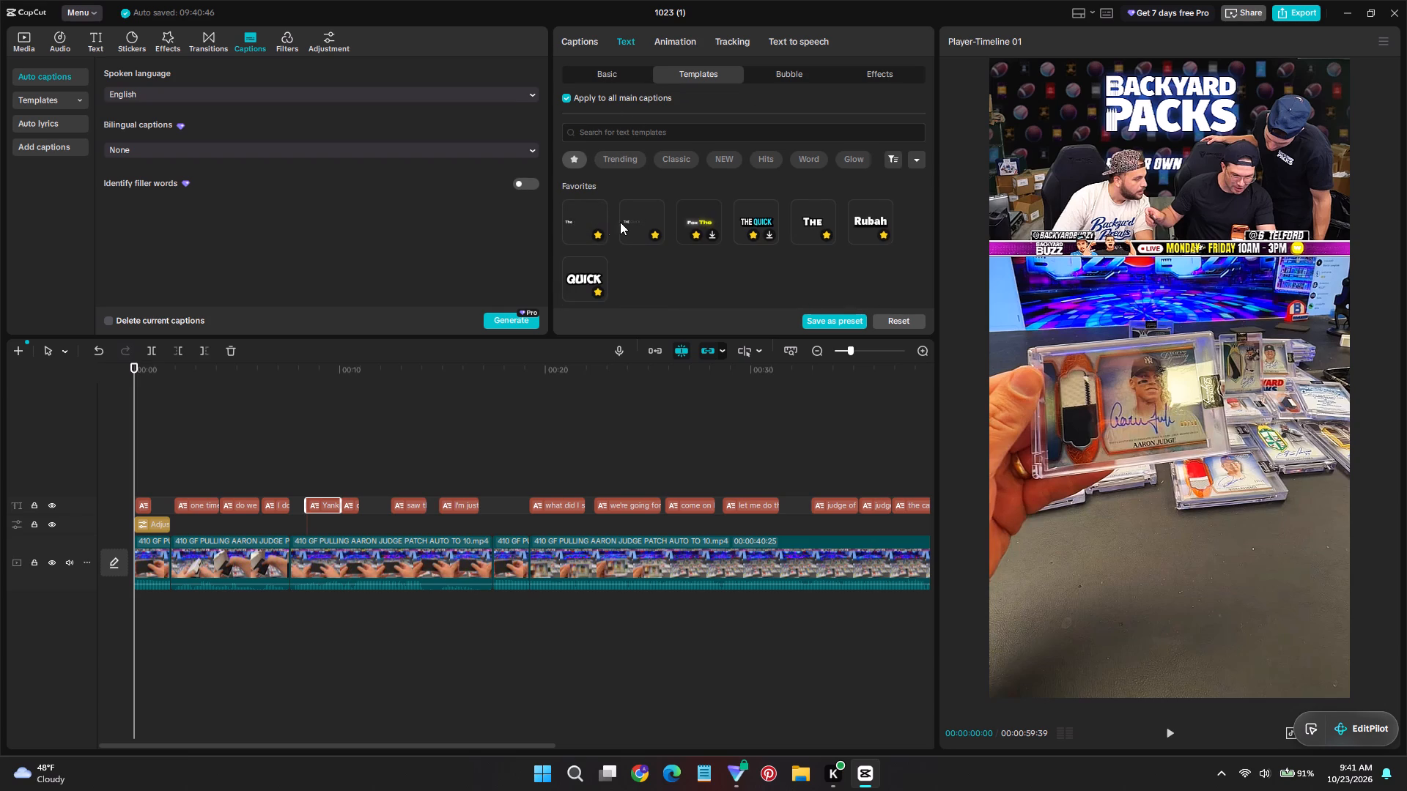
left_click(636, 229)
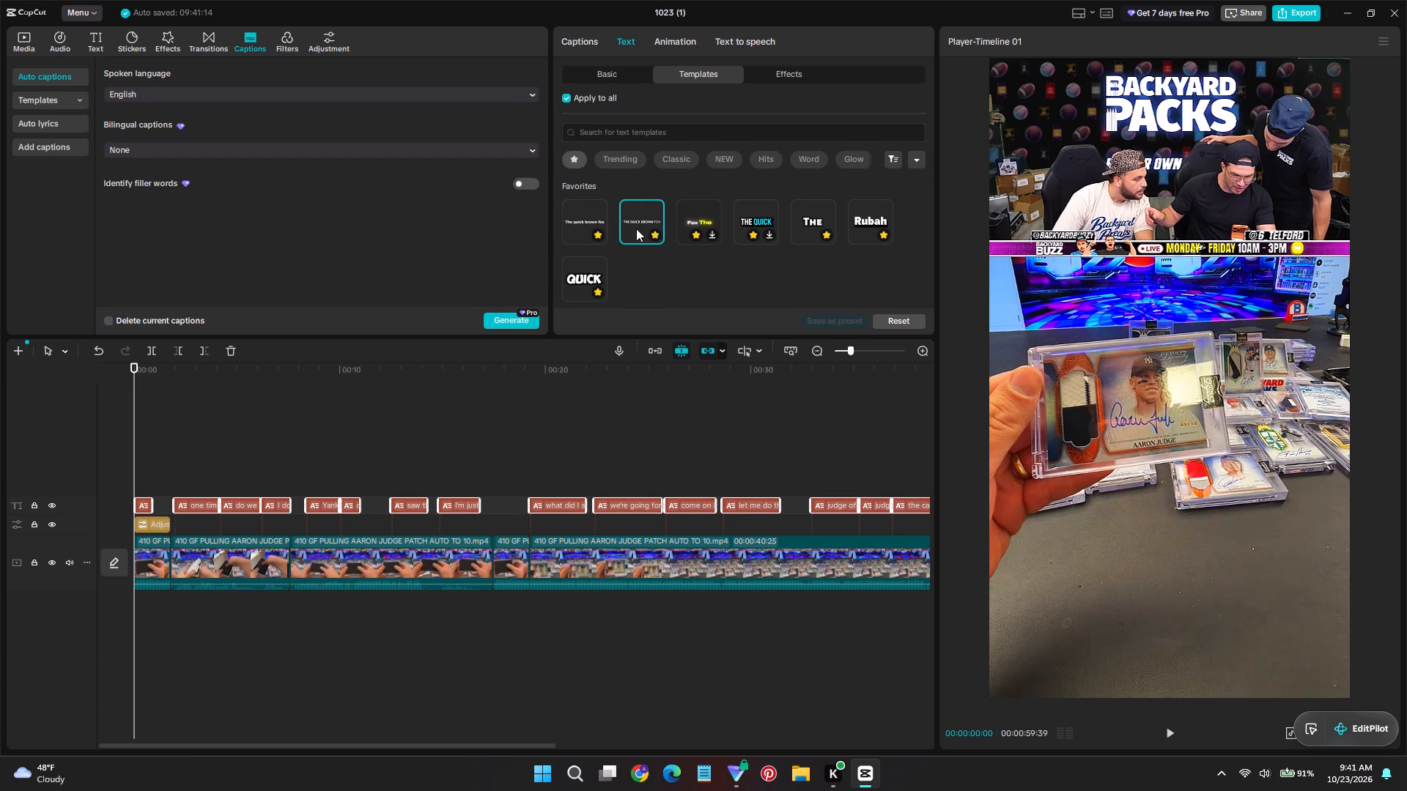
Play the opening captions through "one time godfather" to check how the applied template looks and animates.
key("space")
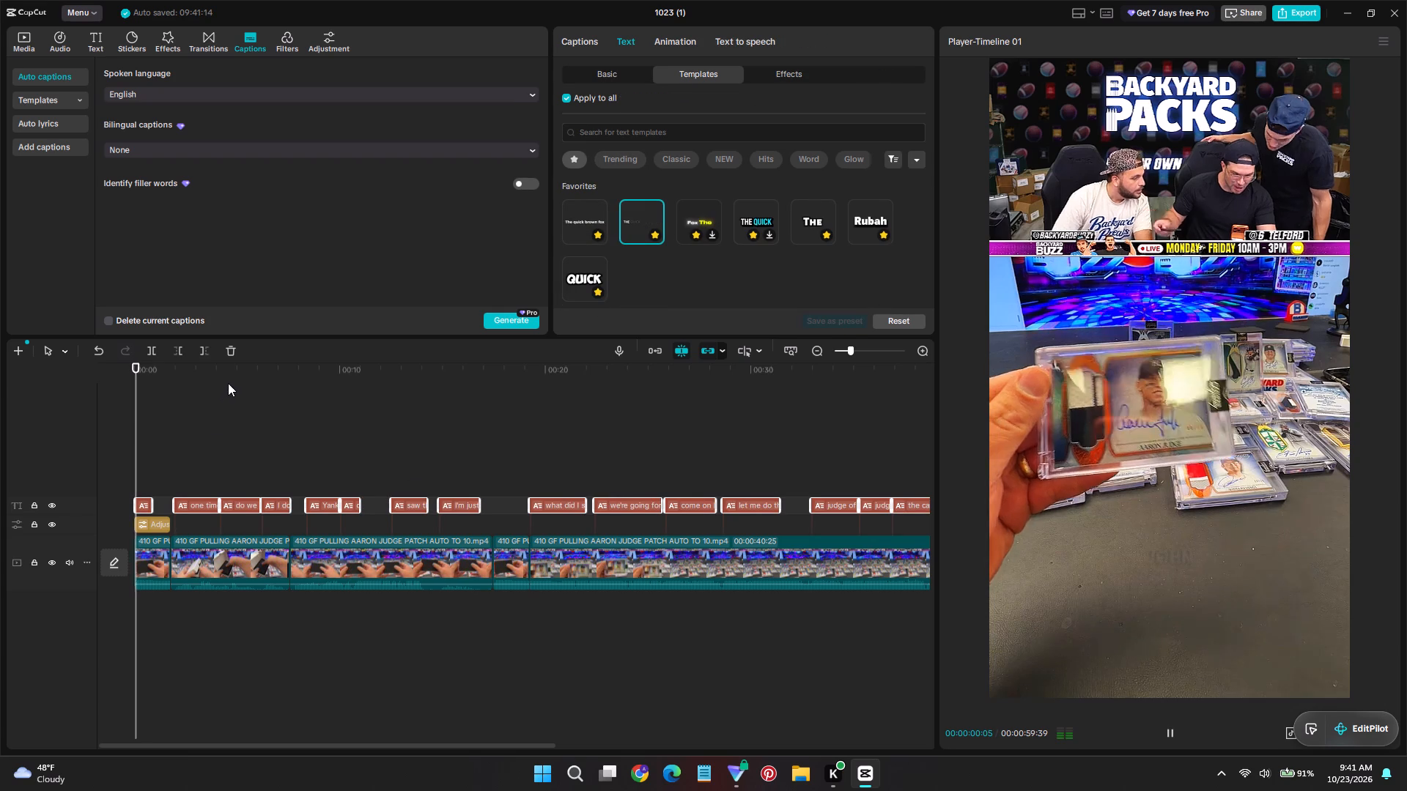
key("space")
left_click(167, 468)
key("space")
left_click(174, 468)
key("space")
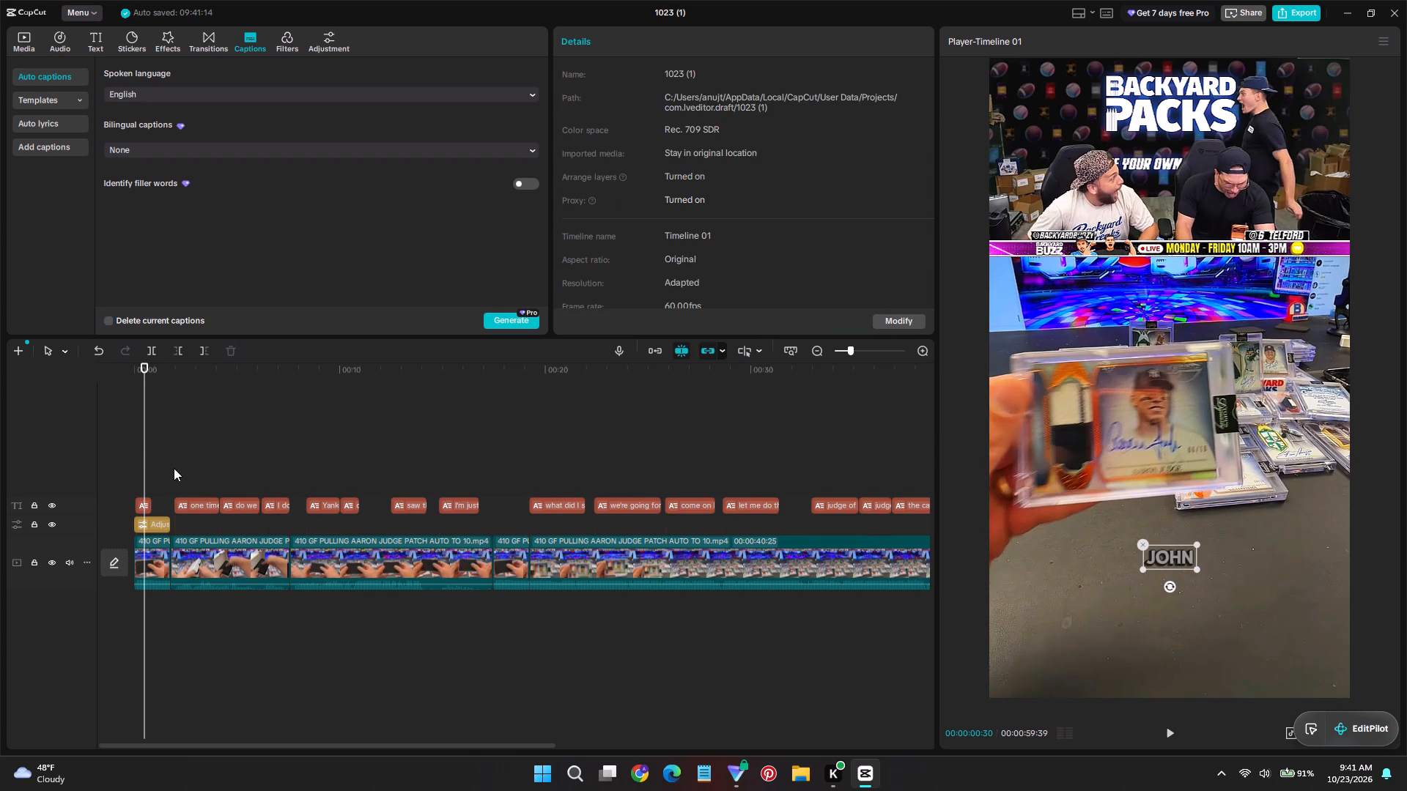
left_click(174, 472)
key("space")
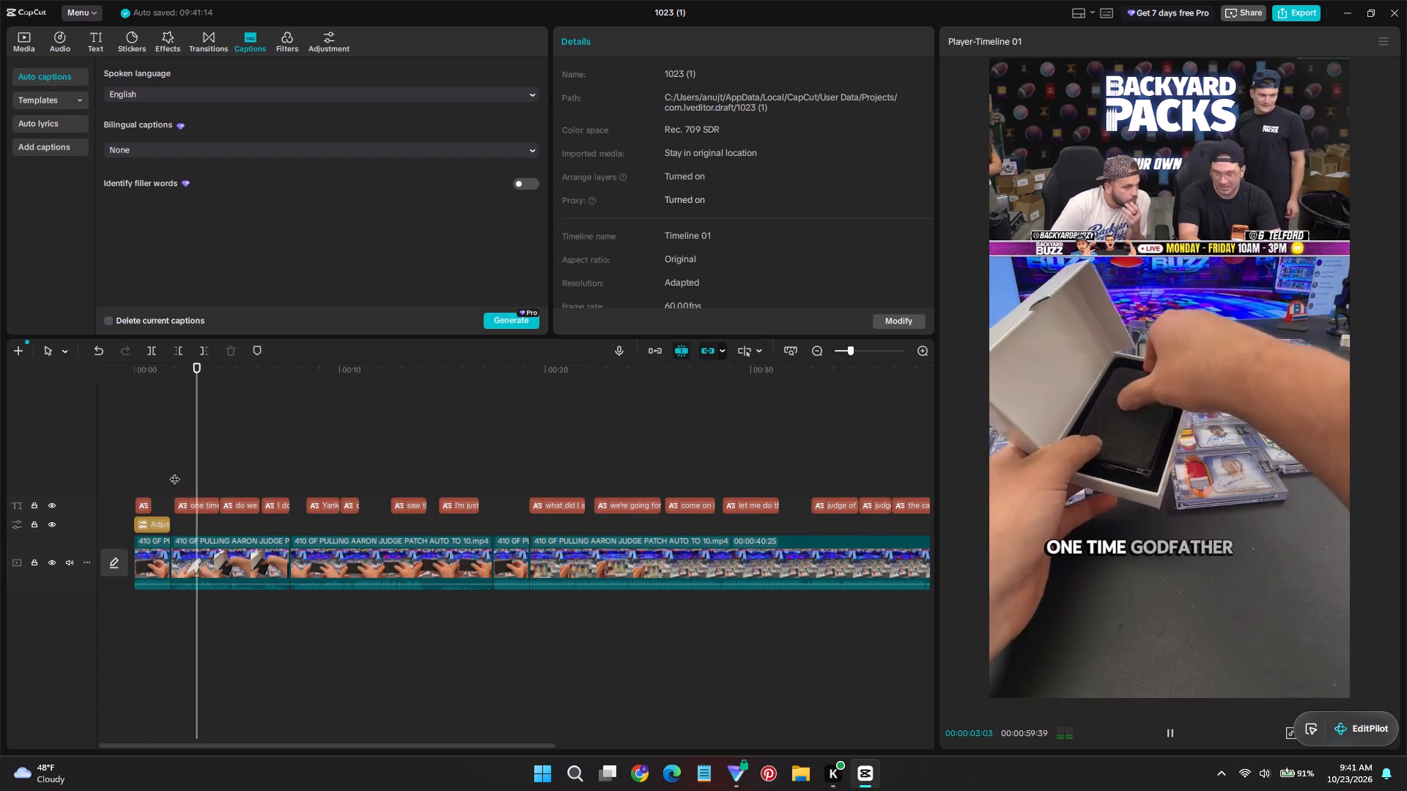
key("space")
Give all captions the red preset style with white outline and move them up to the middle of the frame, centered horizontally.
left_click(198, 502)
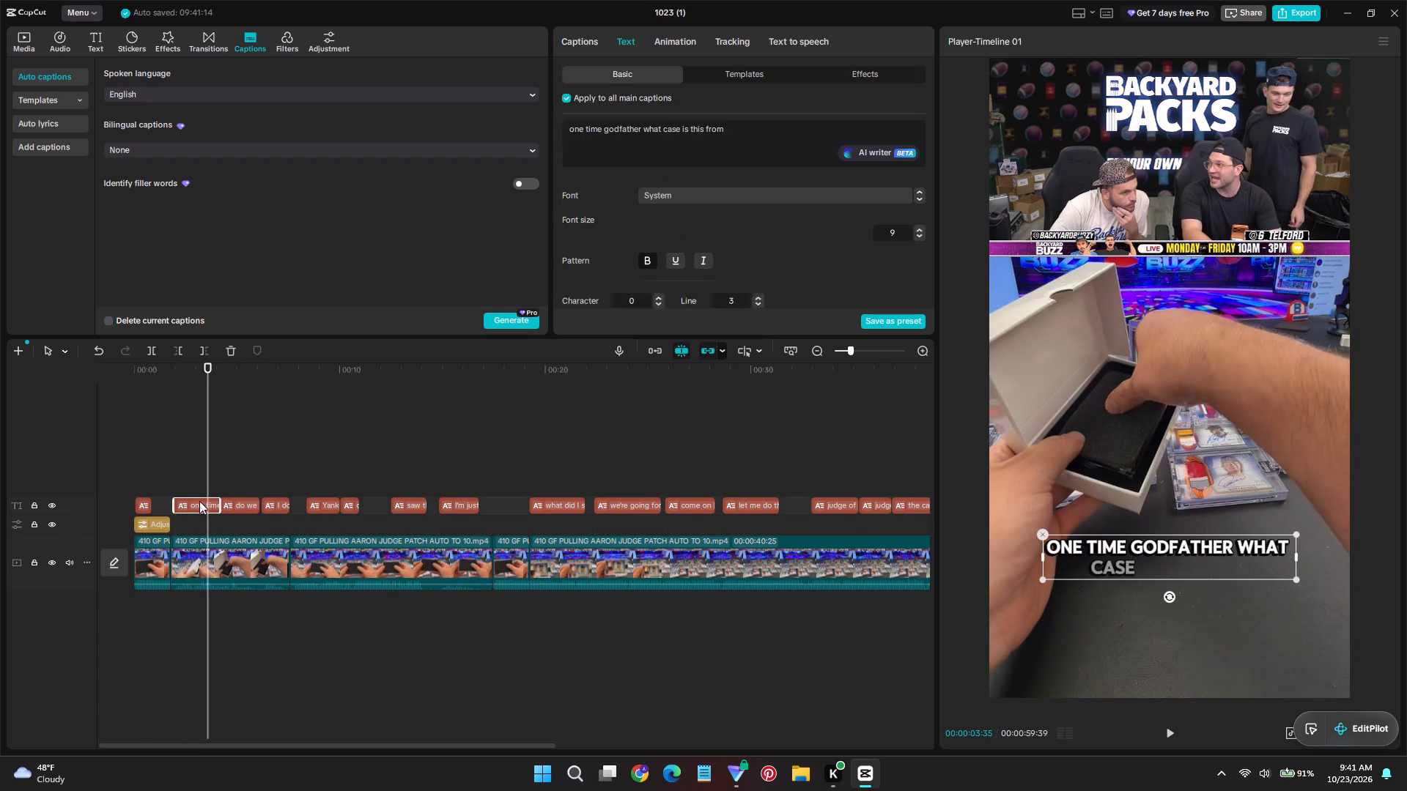
scroll(671, 264, "down", 3)
left_click(795, 247)
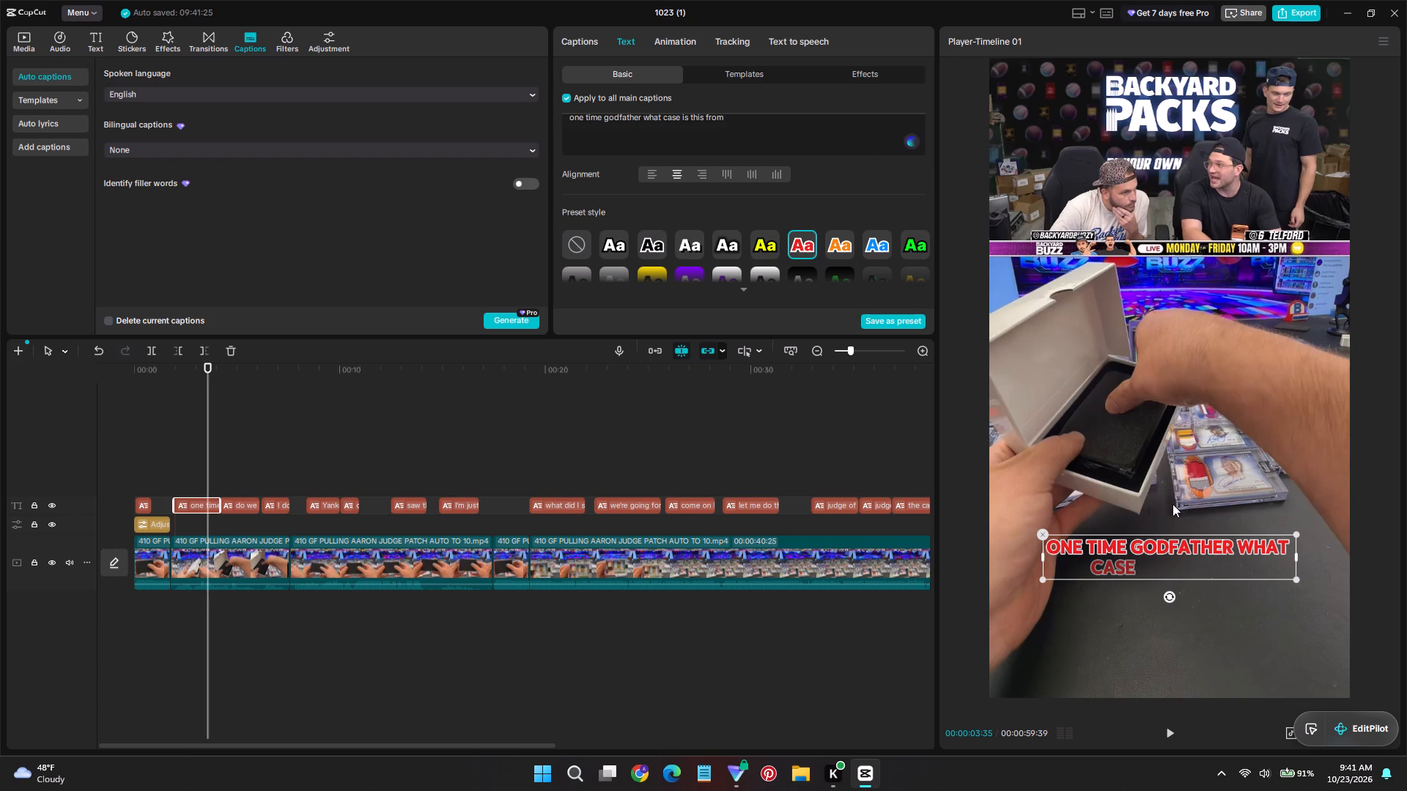
left_click_drag(1197, 550, 1194, 391)
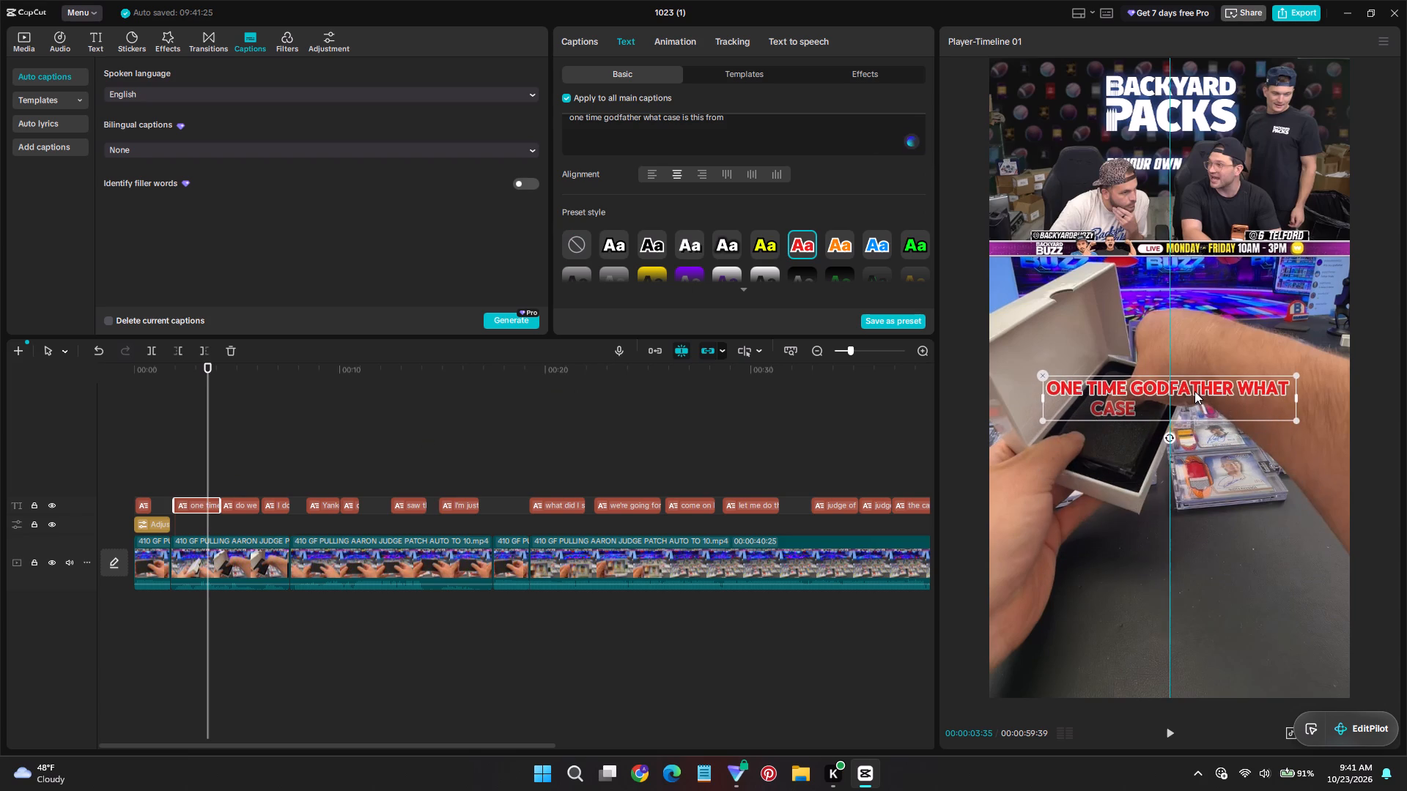
left_click_drag(1194, 391, 1196, 391)
Turn on a black shadow for all main captions.
scroll(724, 198, "down", 11)
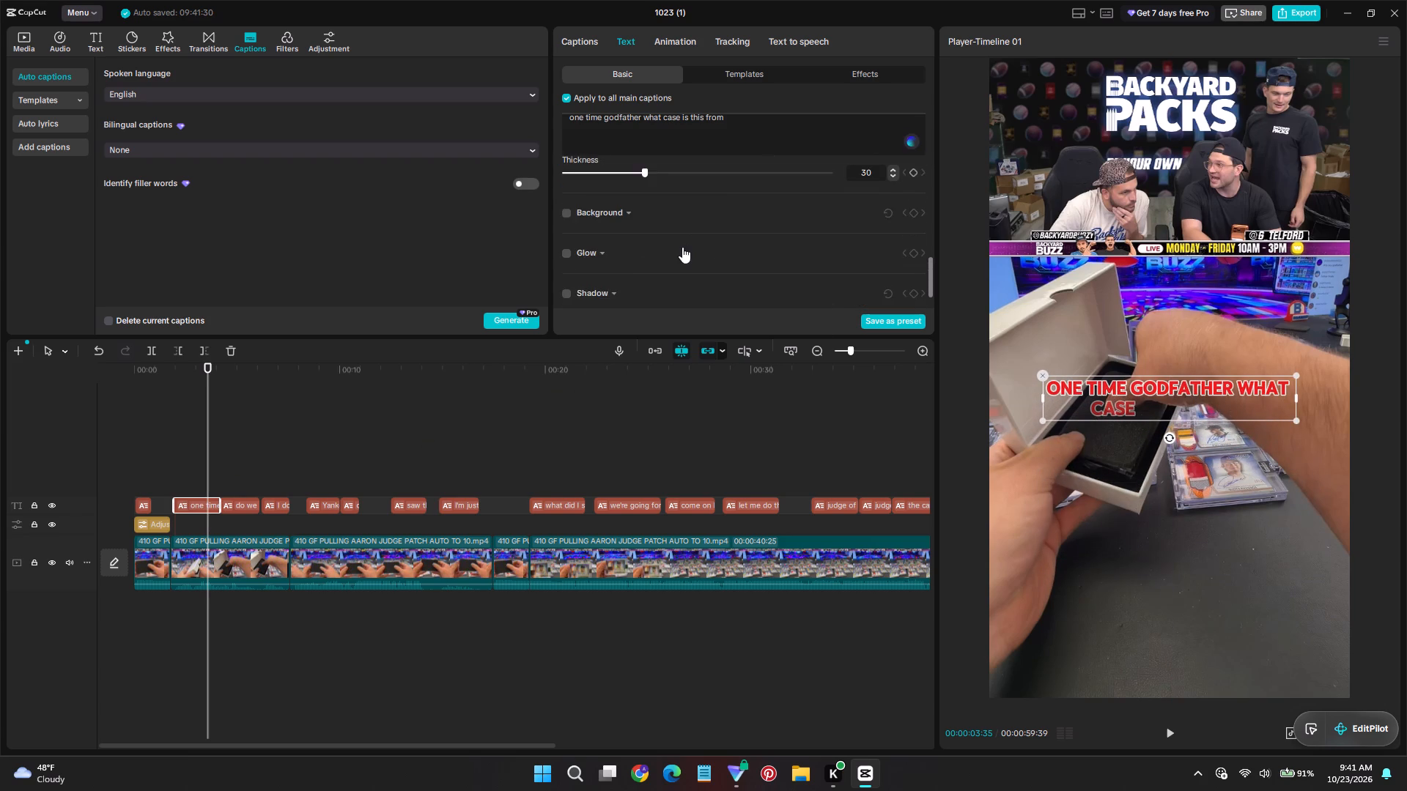
scroll(618, 286, "up", 1)
scroll(610, 284, "down", 2)
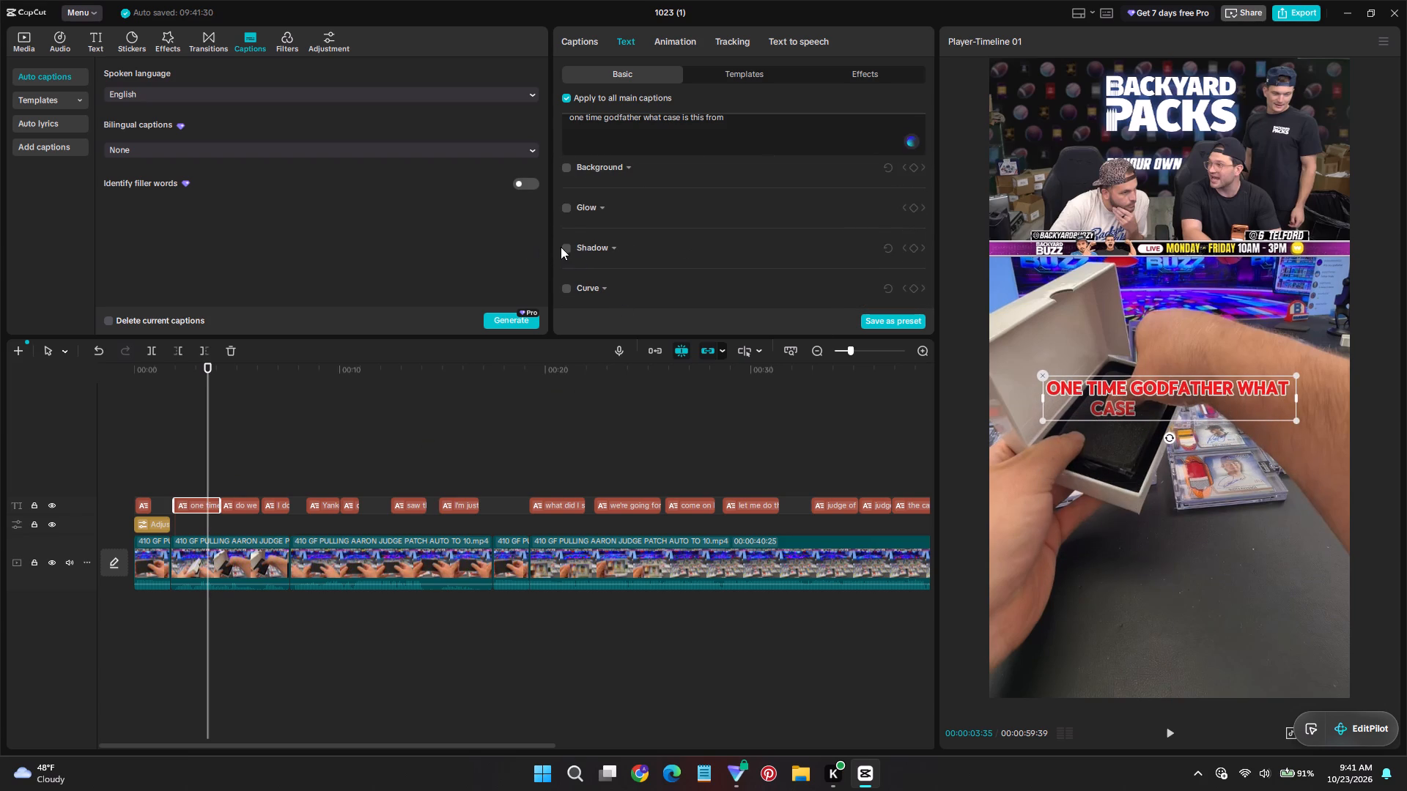
left_click(561, 247)
left_click(570, 248)
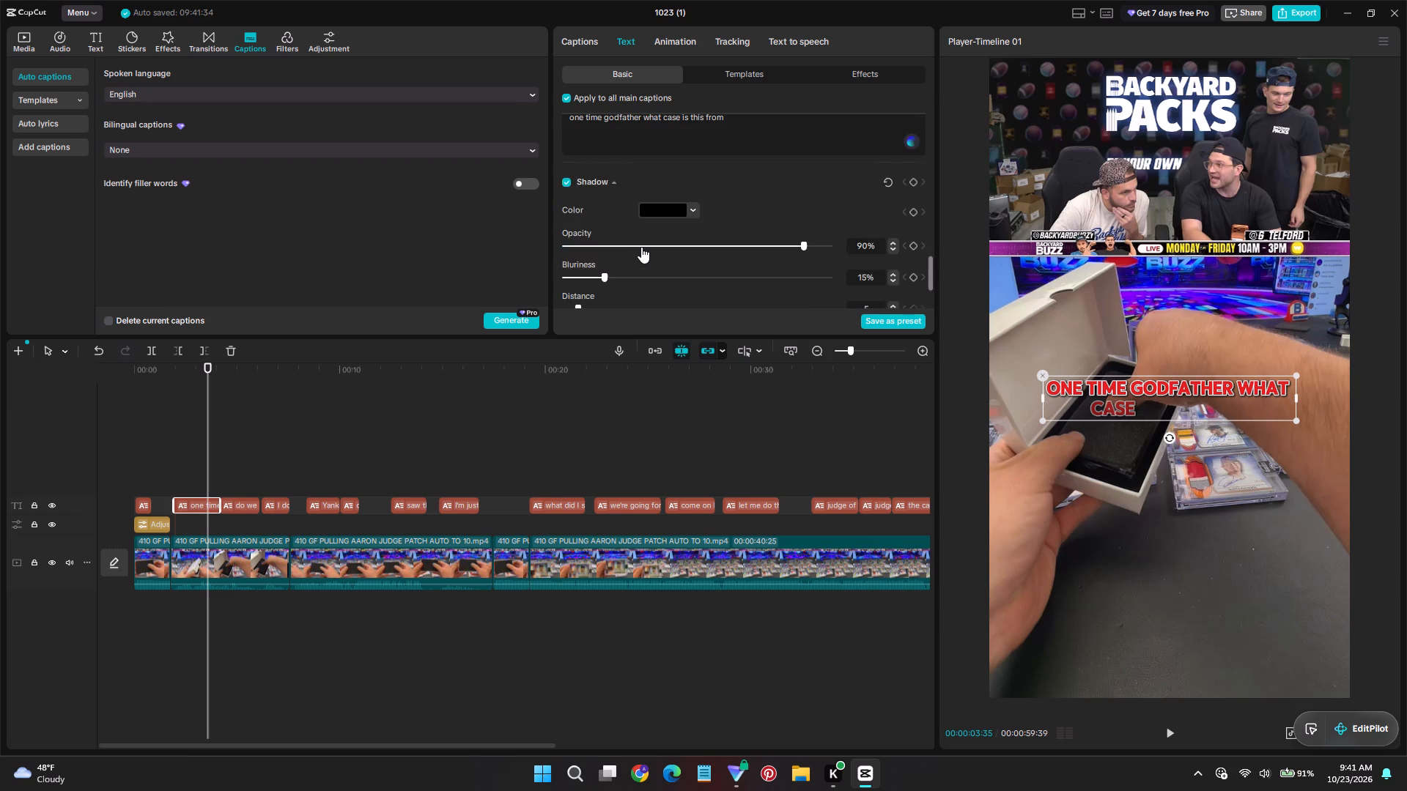
Set the caption shadow to 100% opacity, 7% blurriness, distance 11 and an angle of -41°.
scroll(641, 247, "down", 3)
scroll(665, 248, "up", 2)
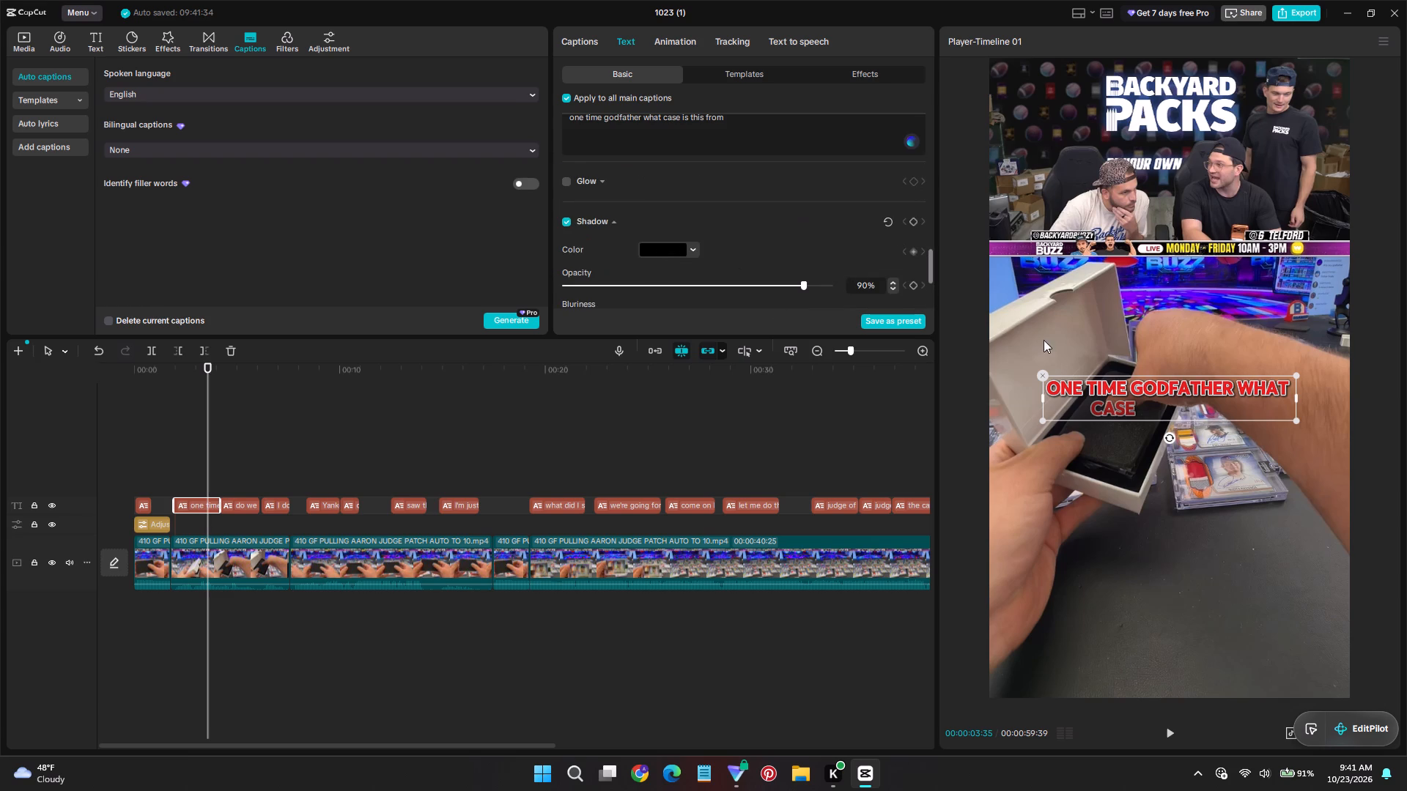
scroll(1054, 348, "up", 5, "ctrl")
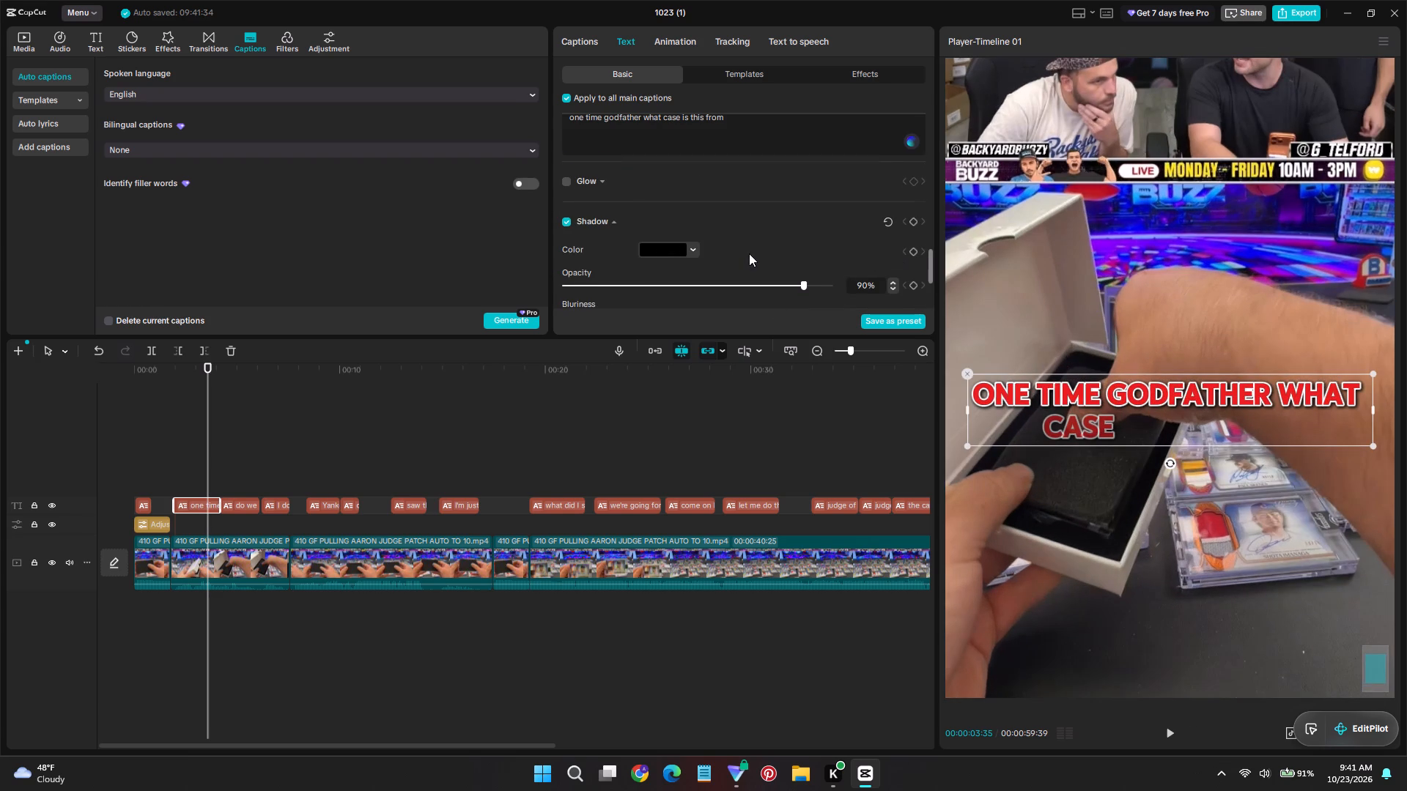
scroll(749, 253, "down", 1)
left_click_drag(801, 222, 904, 229)
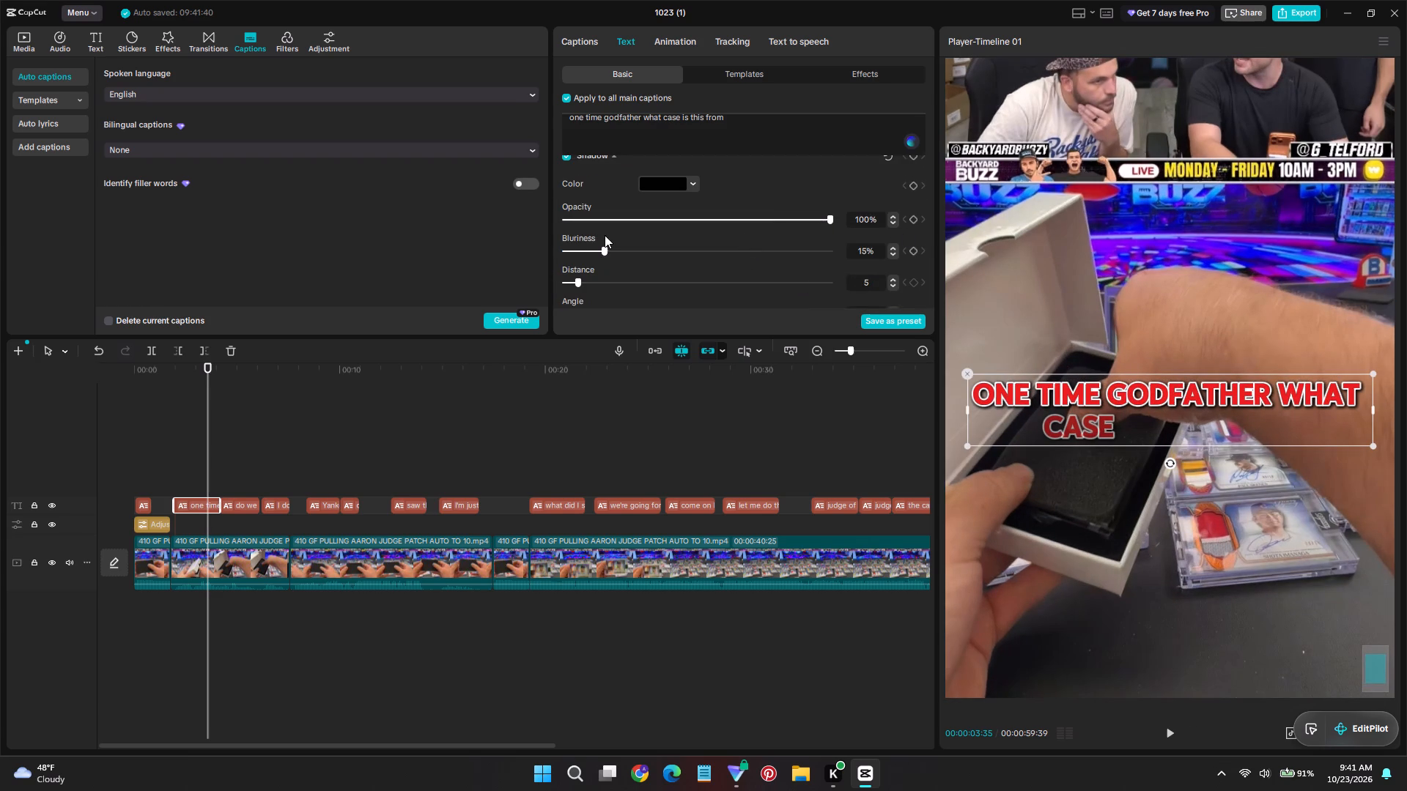
left_click_drag(605, 250, 612, 253)
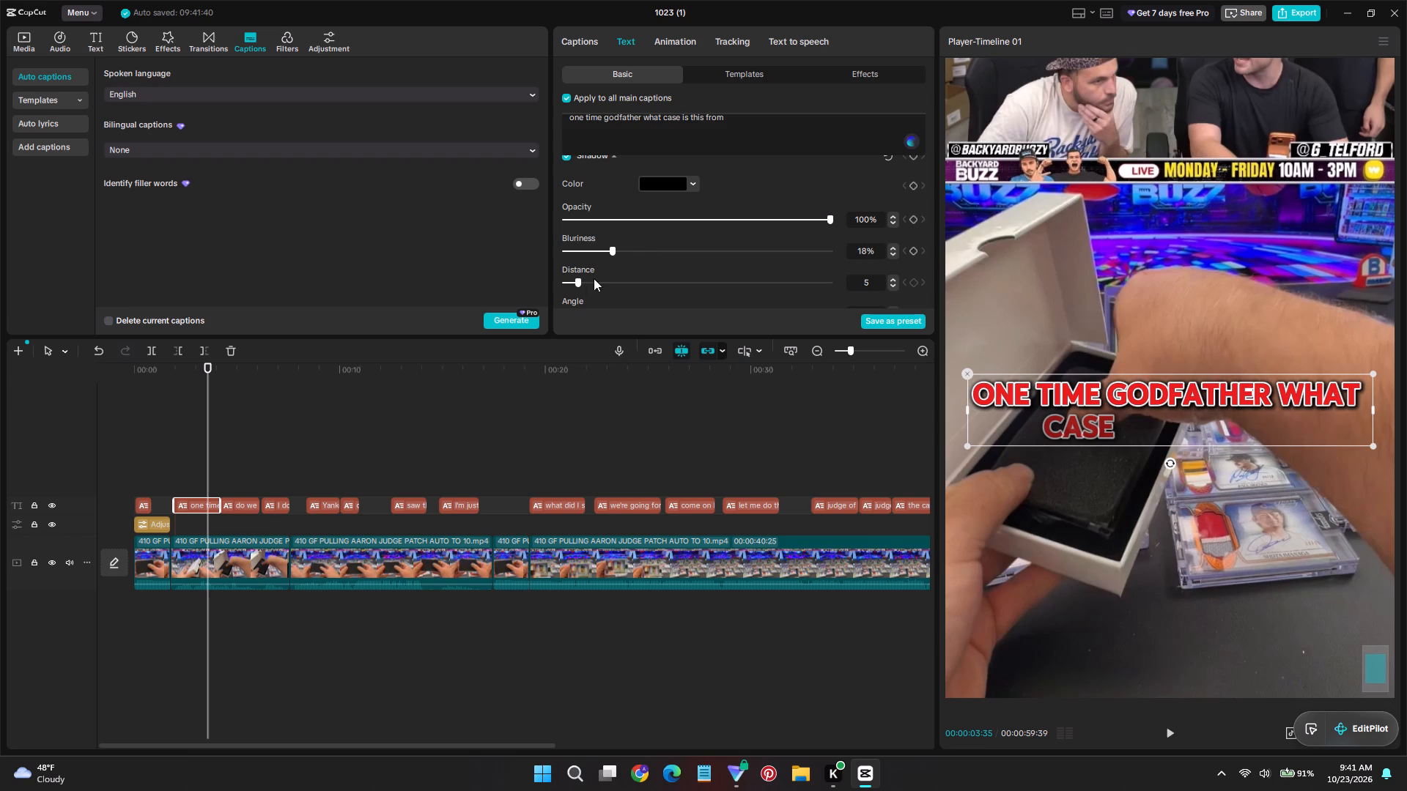
left_click_drag(579, 283, 602, 283)
left_click_drag(607, 250, 573, 235)
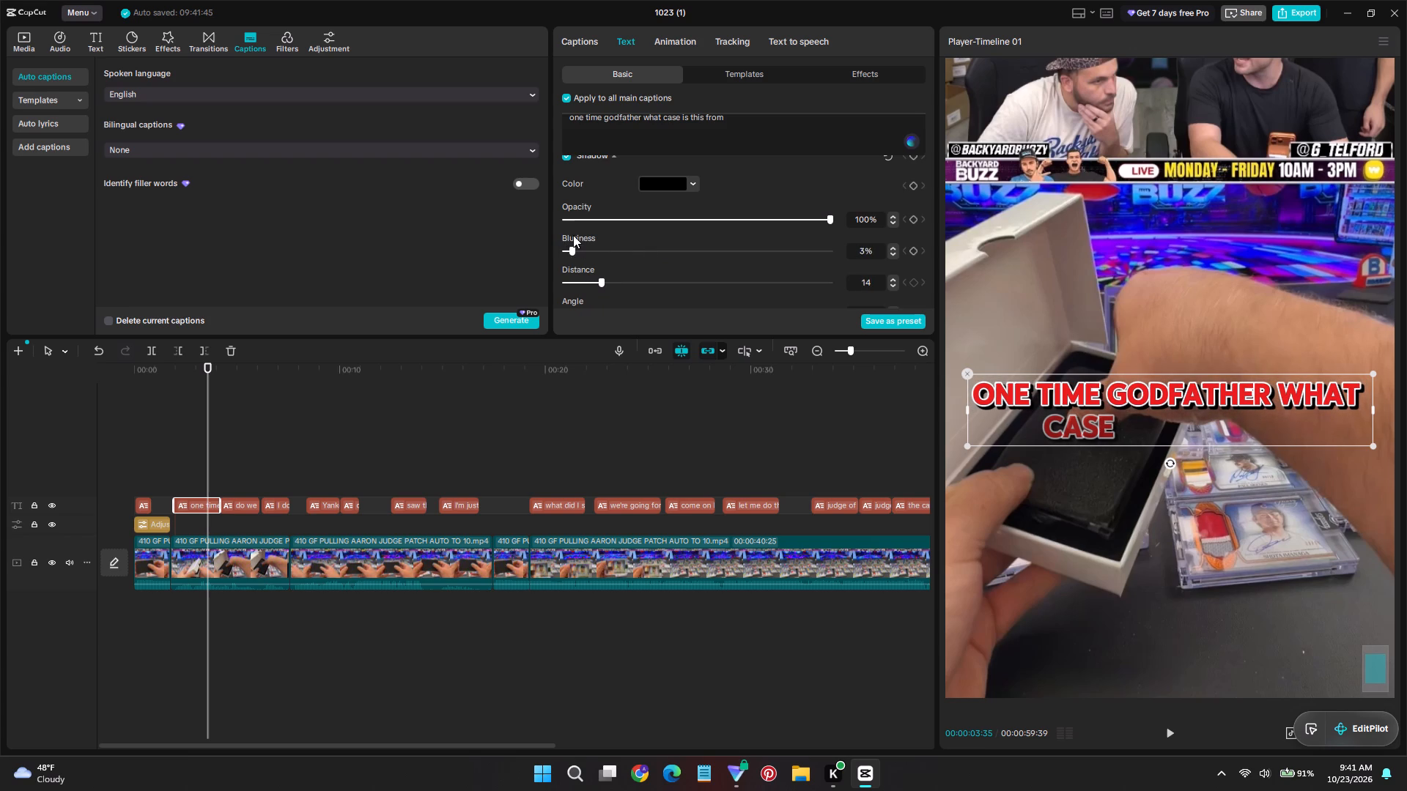
left_click_drag(573, 235, 583, 235)
scroll(621, 274, "down", 2)
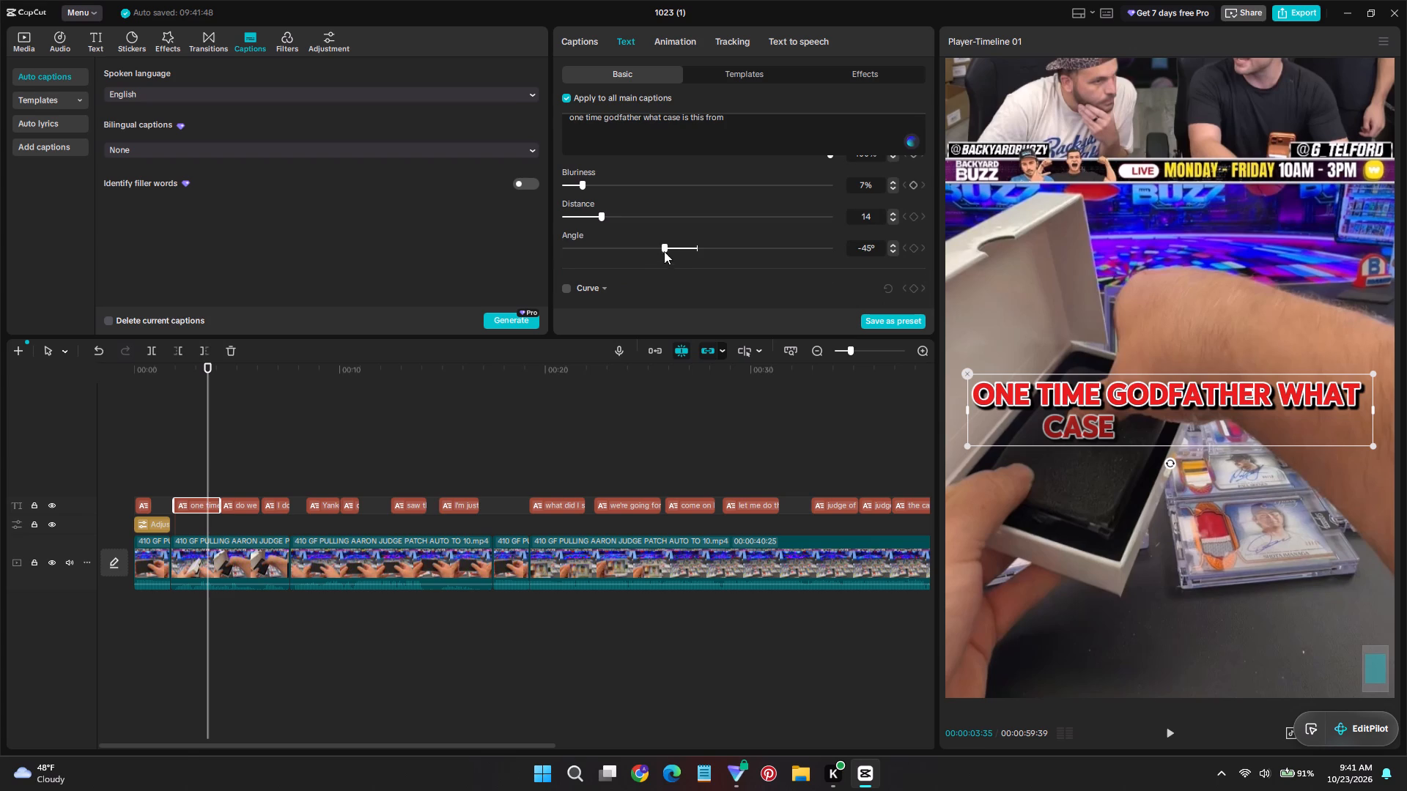
left_click(664, 248)
left_click_drag(602, 218, 594, 217)
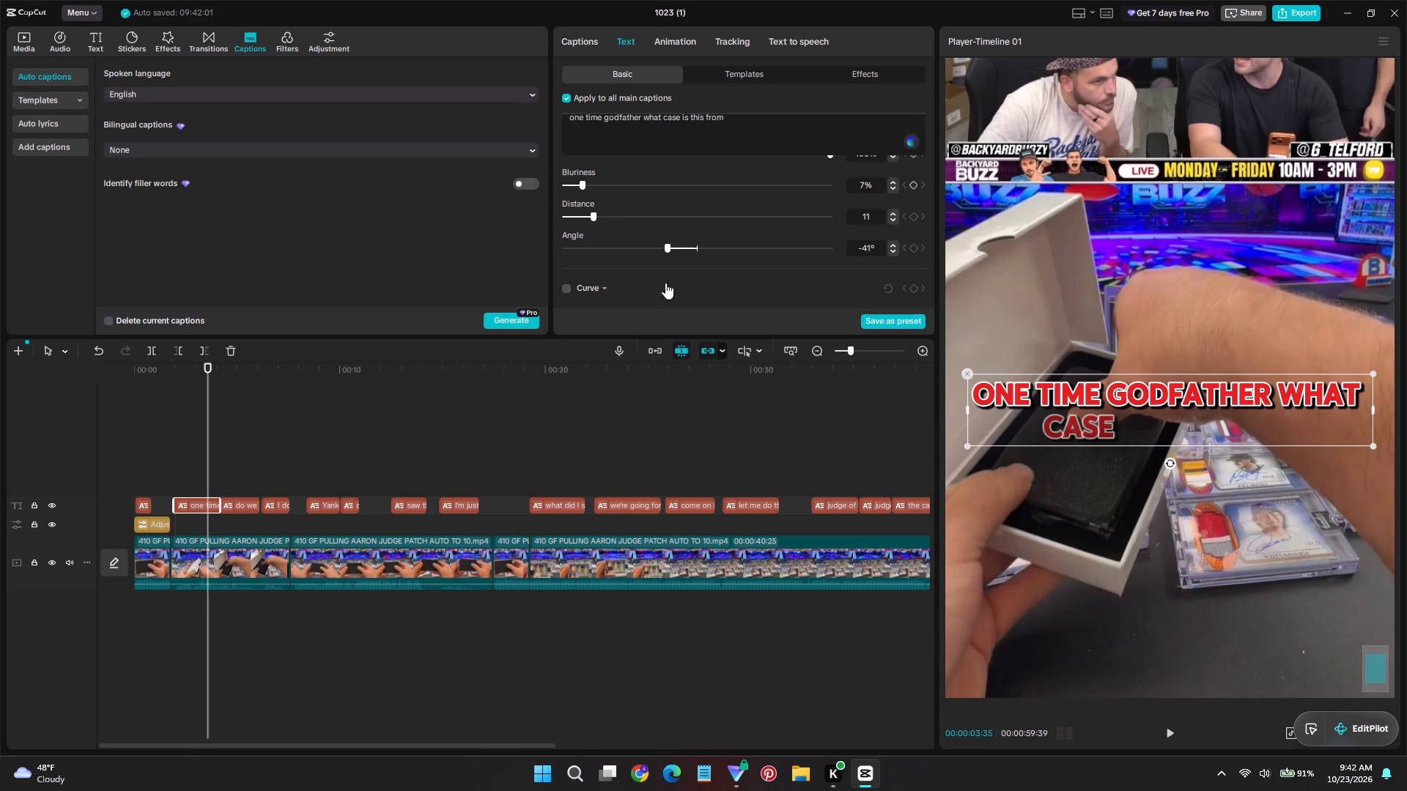
Play the restyled captions from before "one time godfather" through the "did you see" caption.
left_click(169, 382)
key("space")
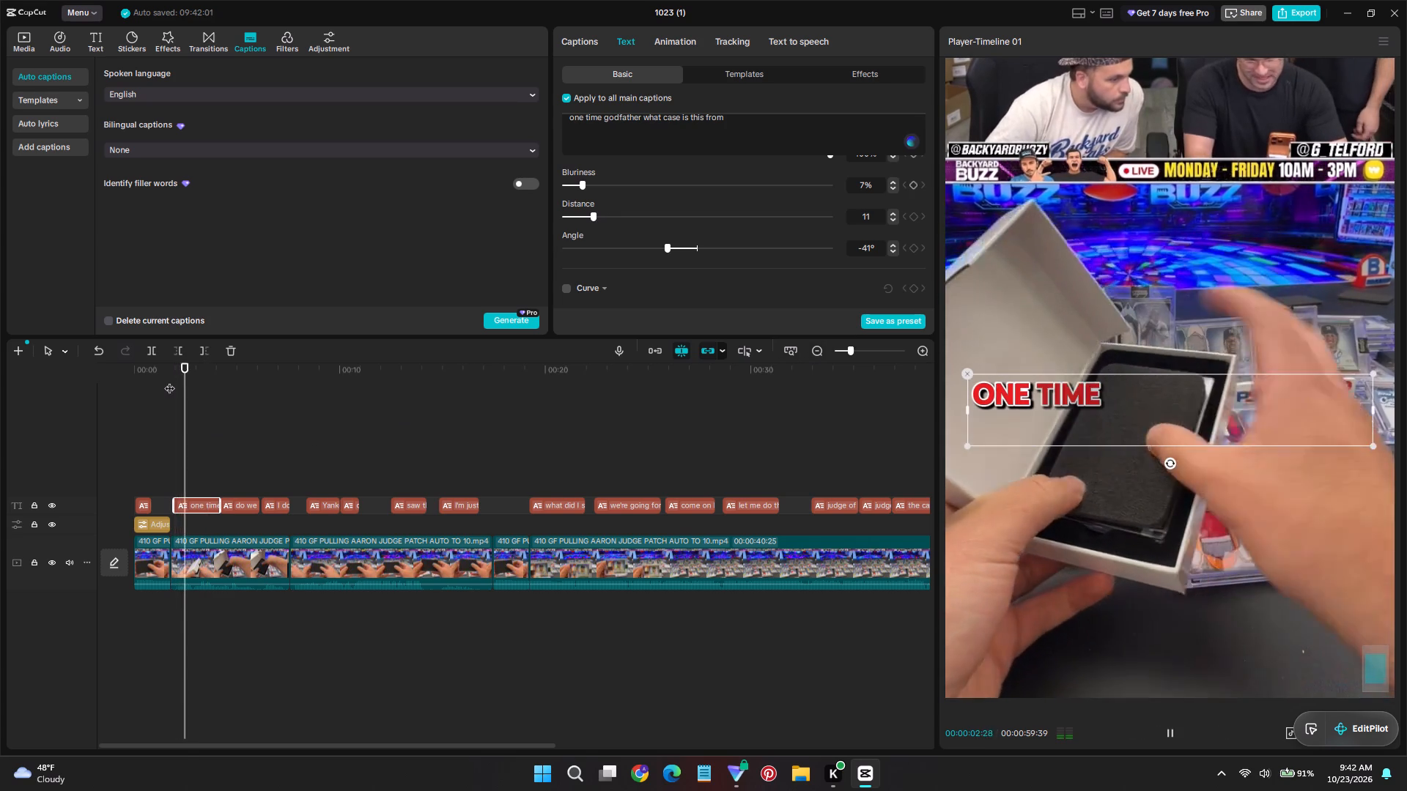
scroll(1074, 437, "down", 4, "ctrl")
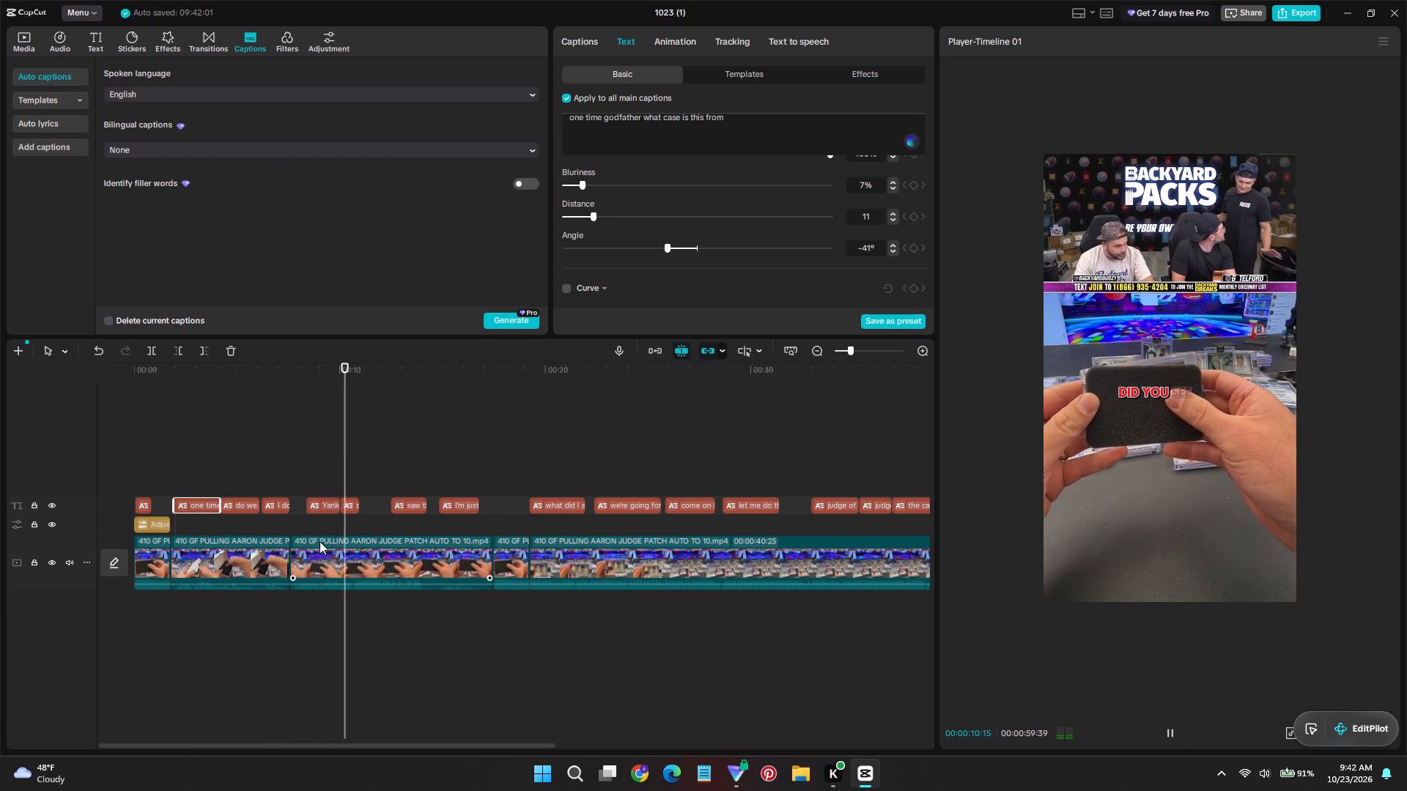
key("space")
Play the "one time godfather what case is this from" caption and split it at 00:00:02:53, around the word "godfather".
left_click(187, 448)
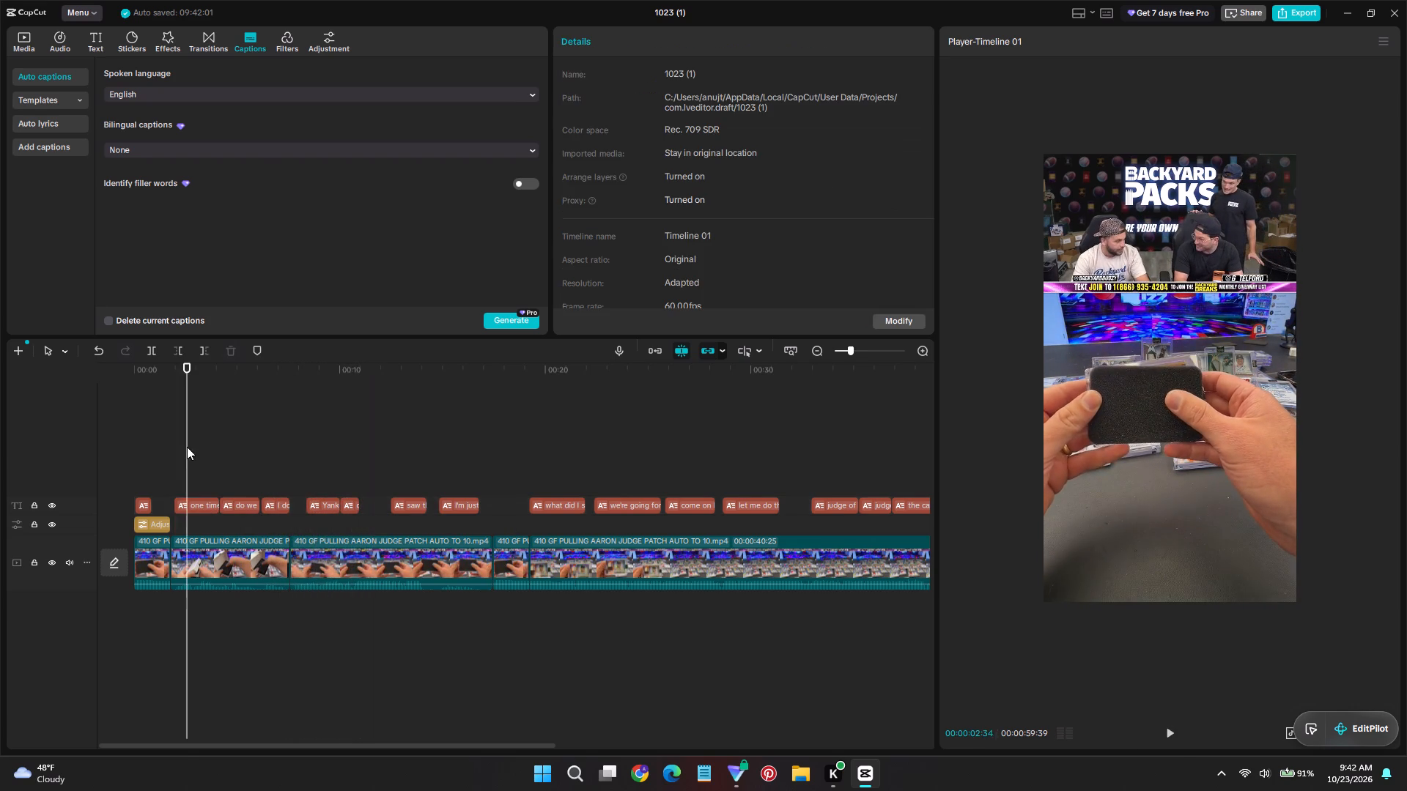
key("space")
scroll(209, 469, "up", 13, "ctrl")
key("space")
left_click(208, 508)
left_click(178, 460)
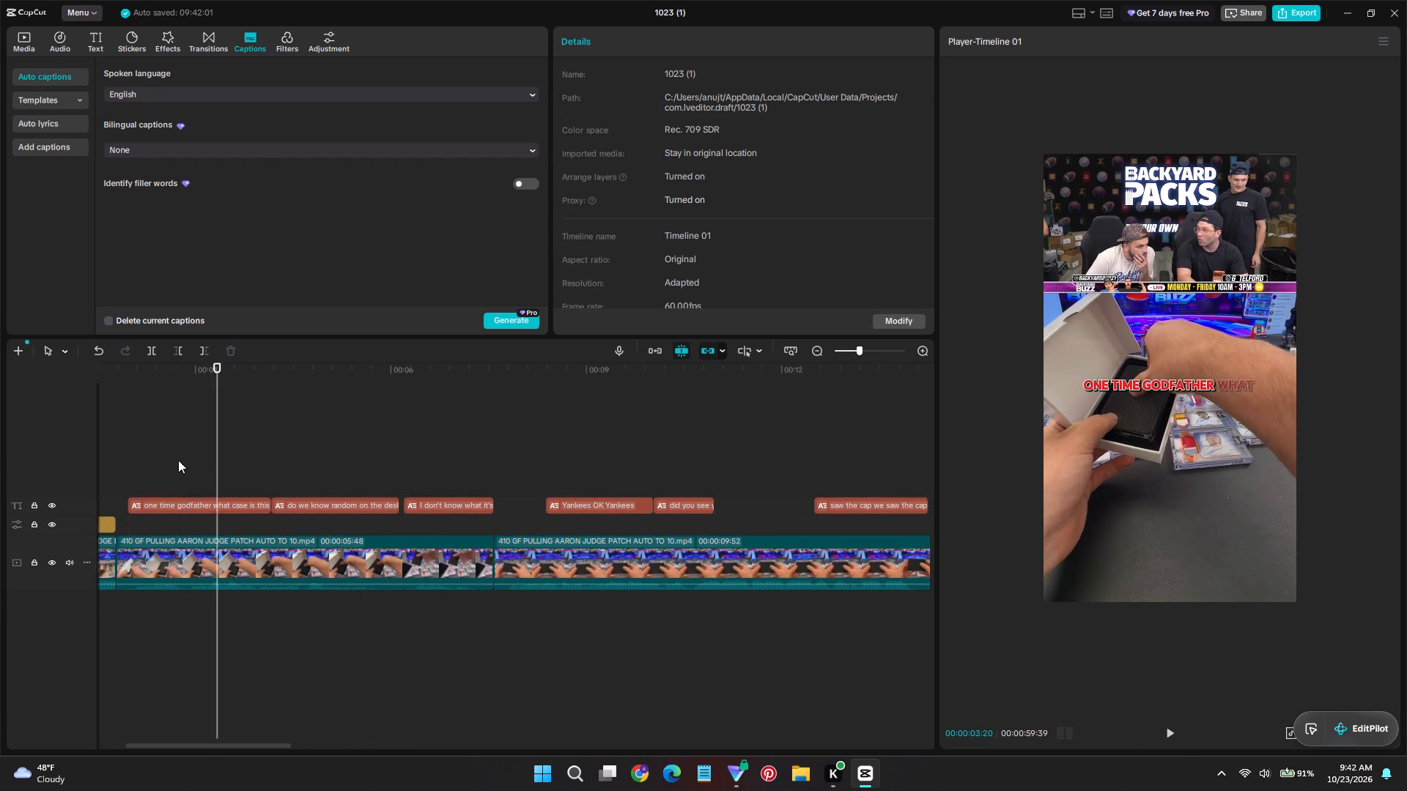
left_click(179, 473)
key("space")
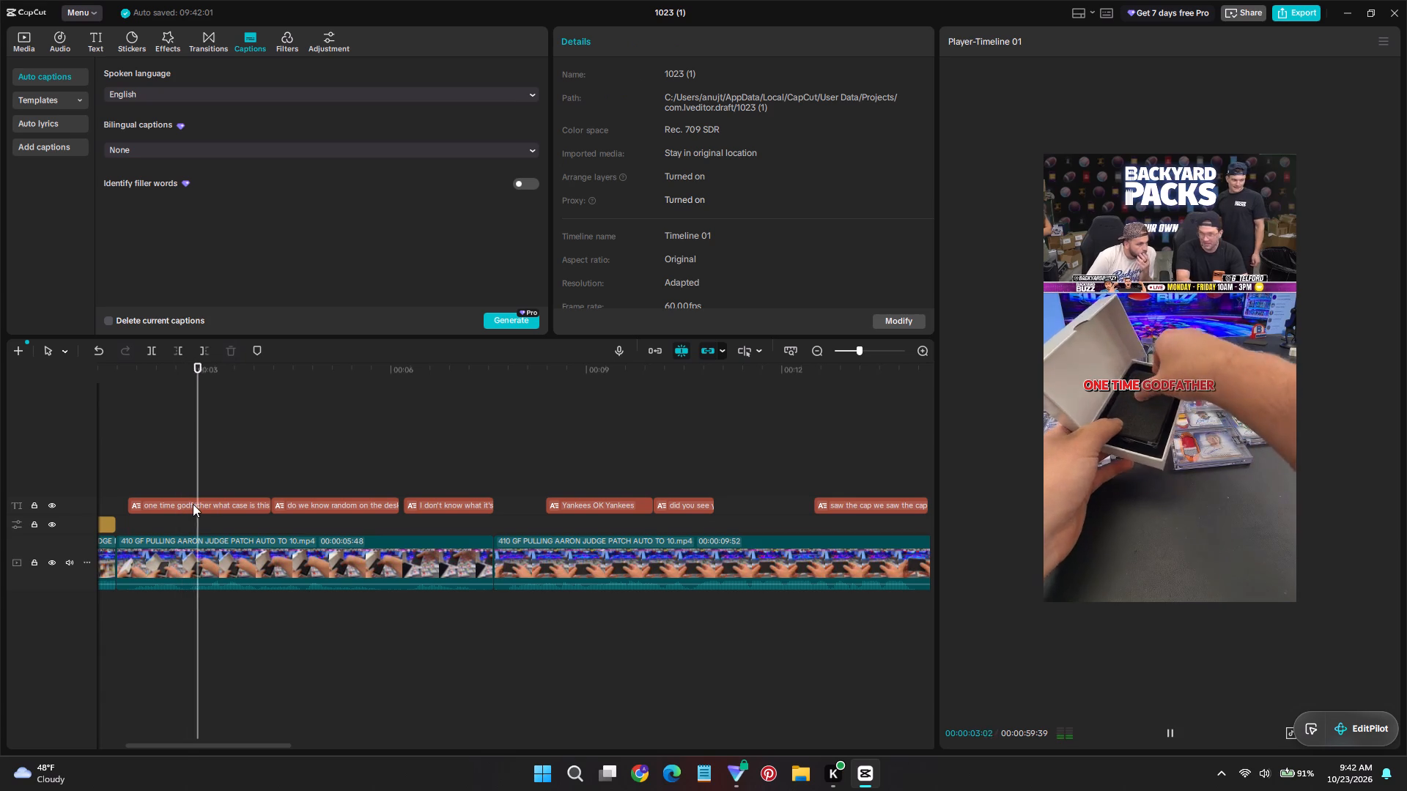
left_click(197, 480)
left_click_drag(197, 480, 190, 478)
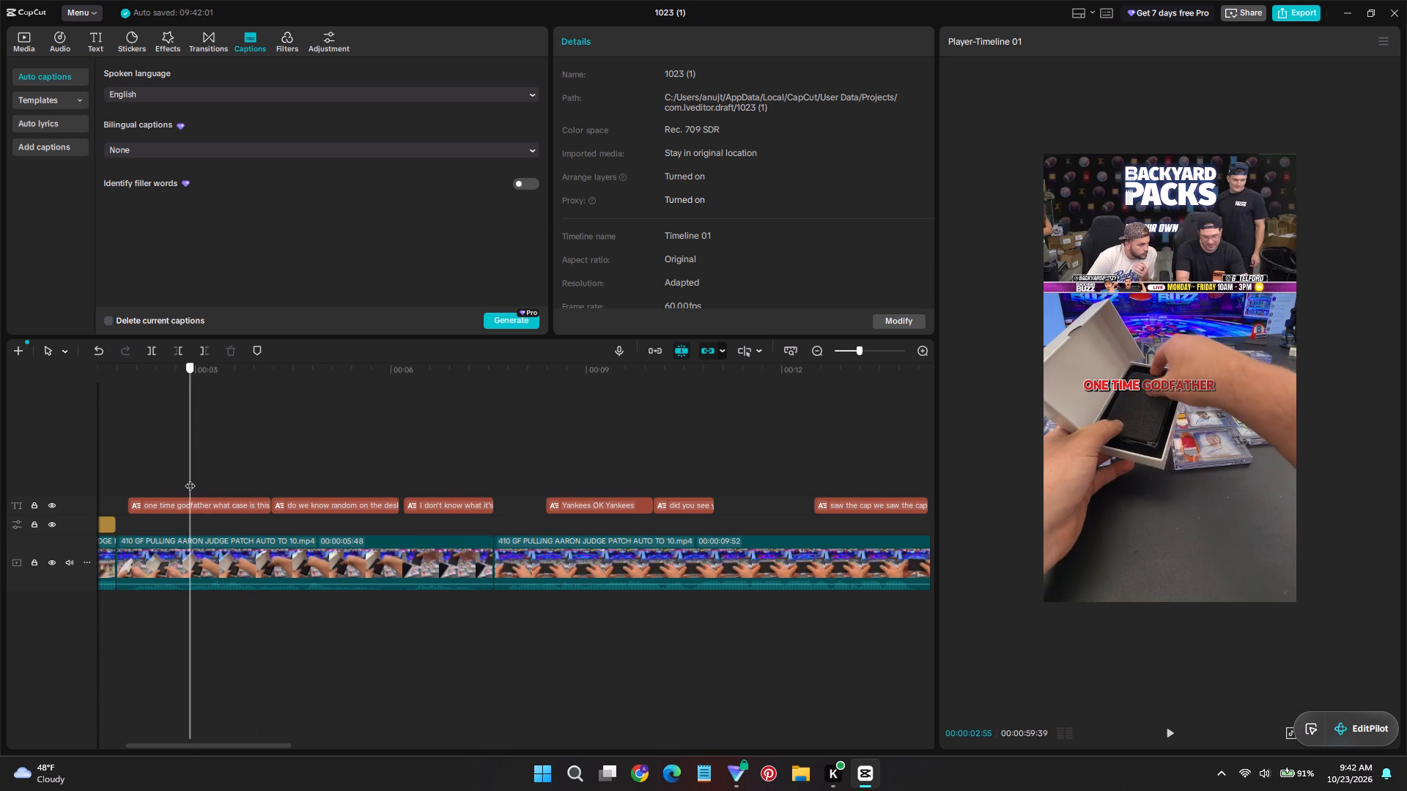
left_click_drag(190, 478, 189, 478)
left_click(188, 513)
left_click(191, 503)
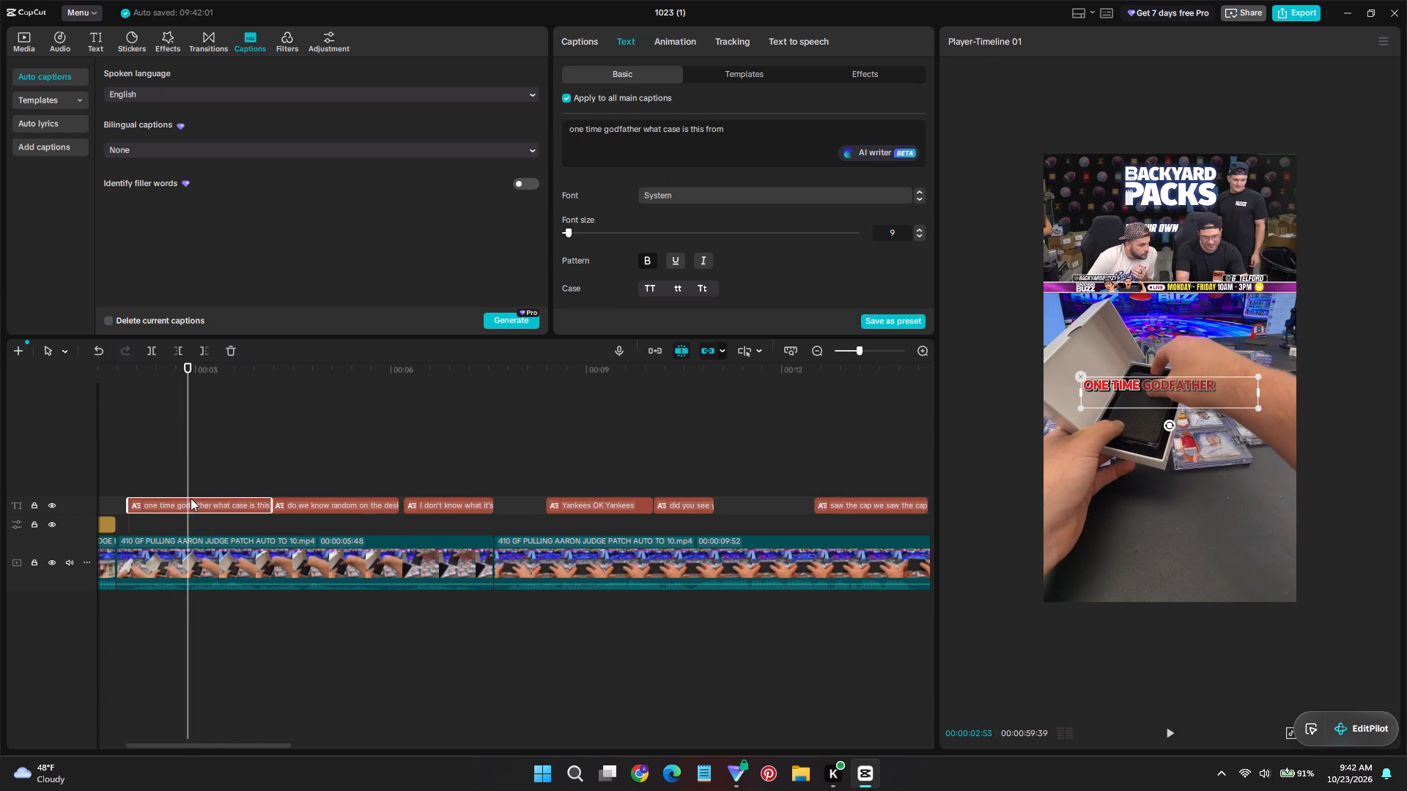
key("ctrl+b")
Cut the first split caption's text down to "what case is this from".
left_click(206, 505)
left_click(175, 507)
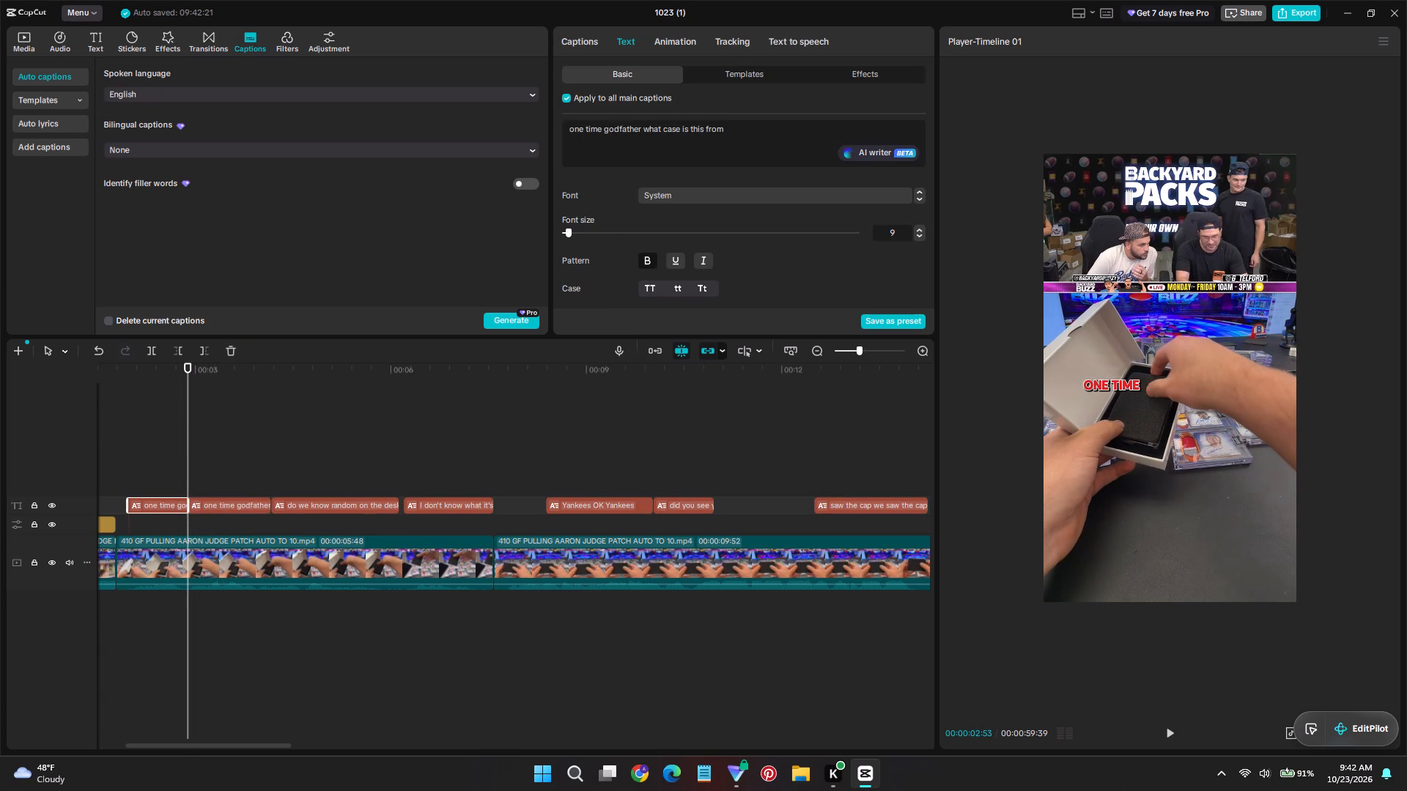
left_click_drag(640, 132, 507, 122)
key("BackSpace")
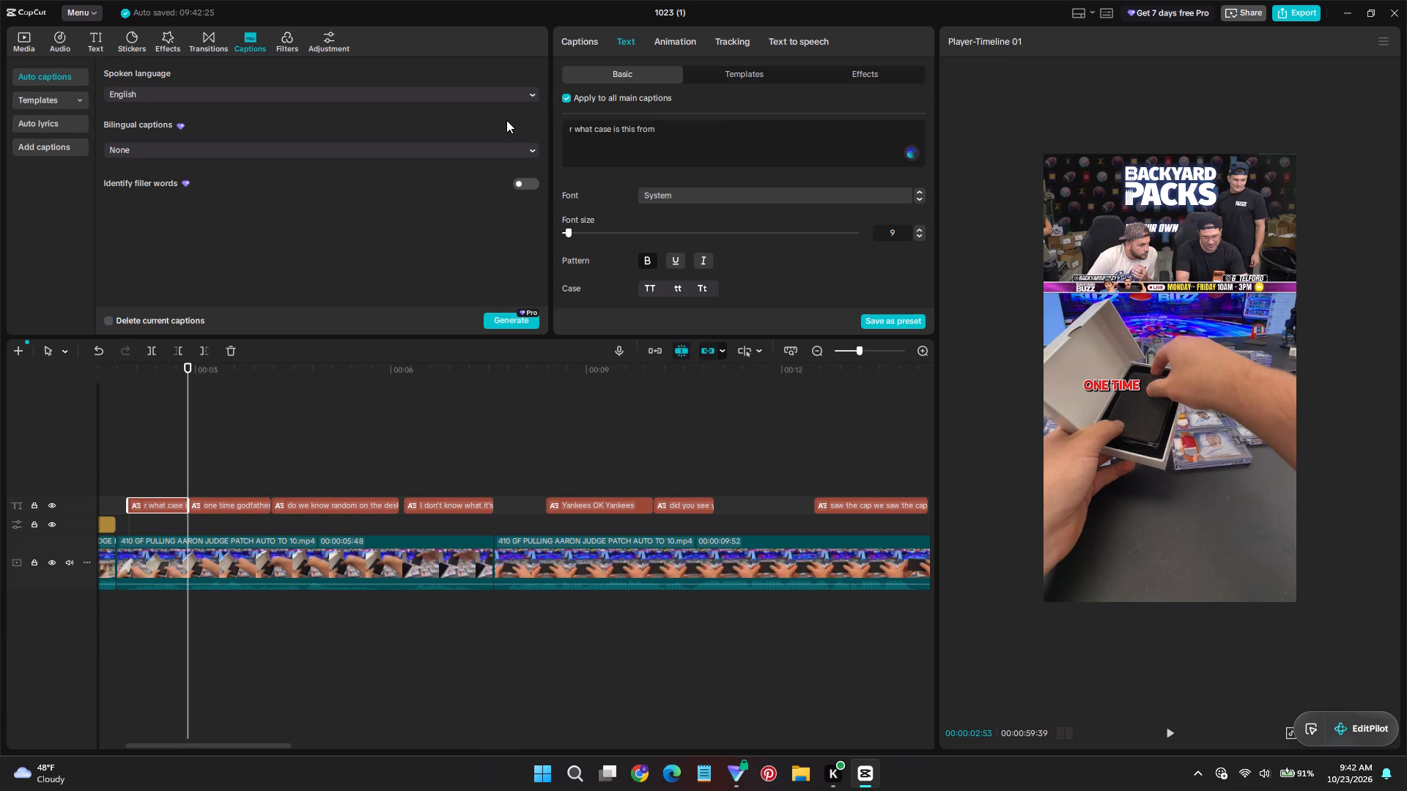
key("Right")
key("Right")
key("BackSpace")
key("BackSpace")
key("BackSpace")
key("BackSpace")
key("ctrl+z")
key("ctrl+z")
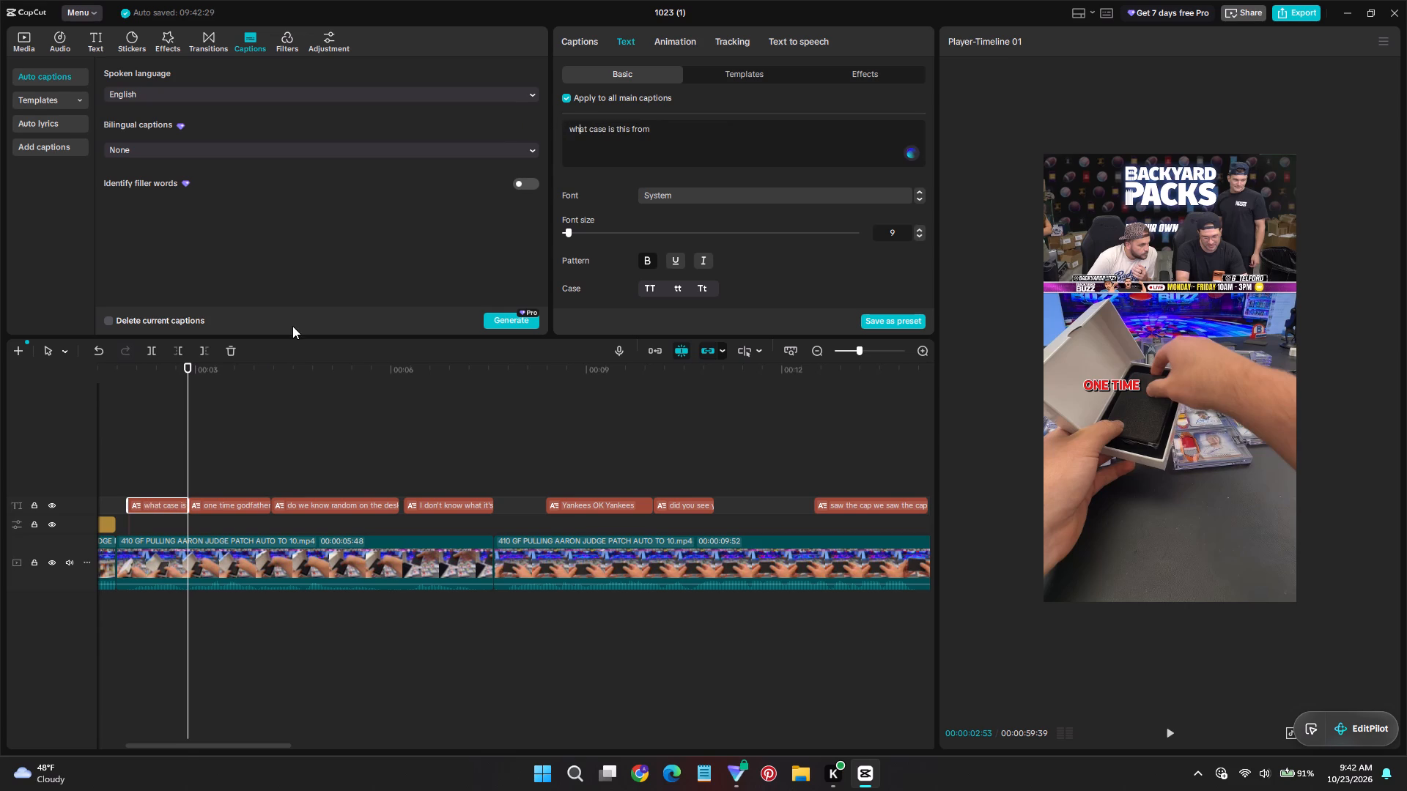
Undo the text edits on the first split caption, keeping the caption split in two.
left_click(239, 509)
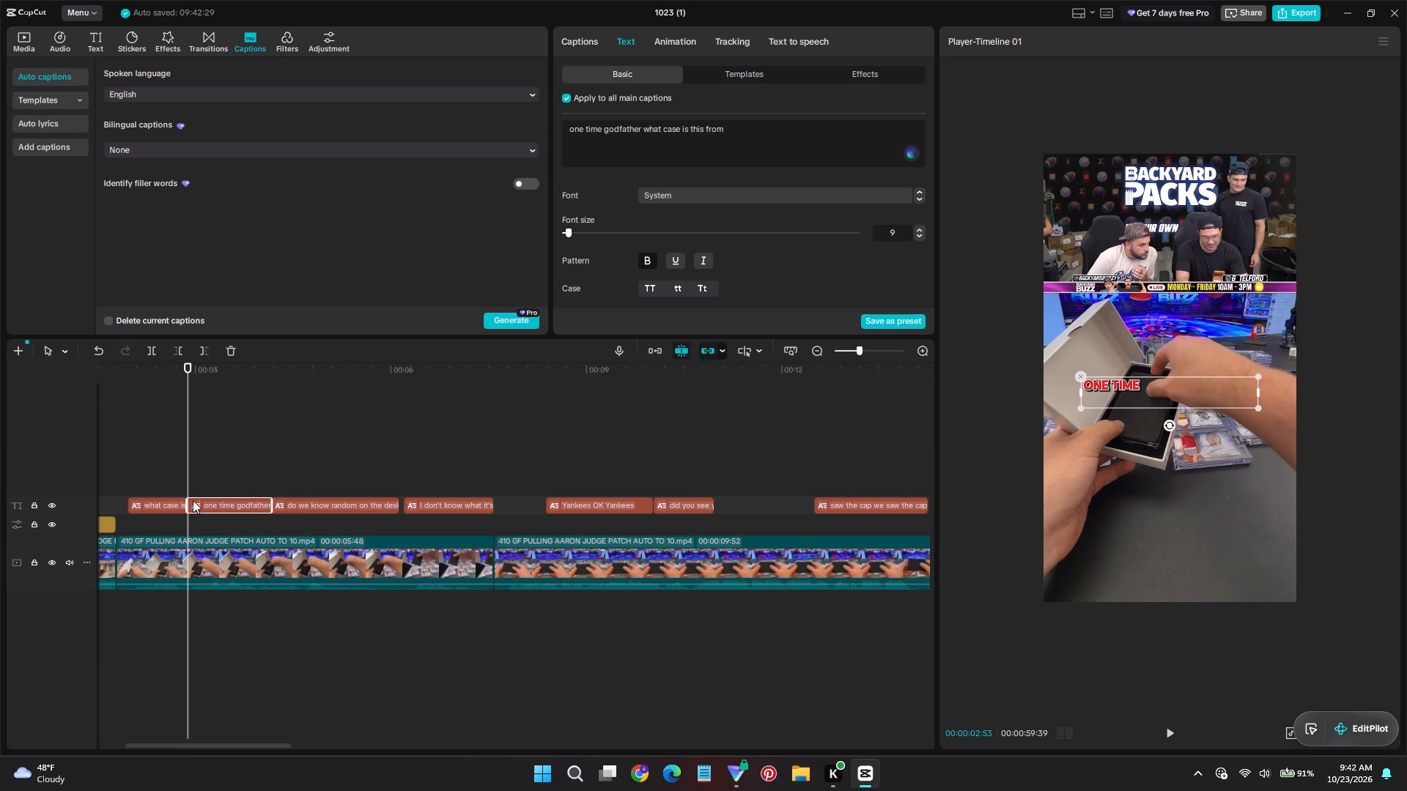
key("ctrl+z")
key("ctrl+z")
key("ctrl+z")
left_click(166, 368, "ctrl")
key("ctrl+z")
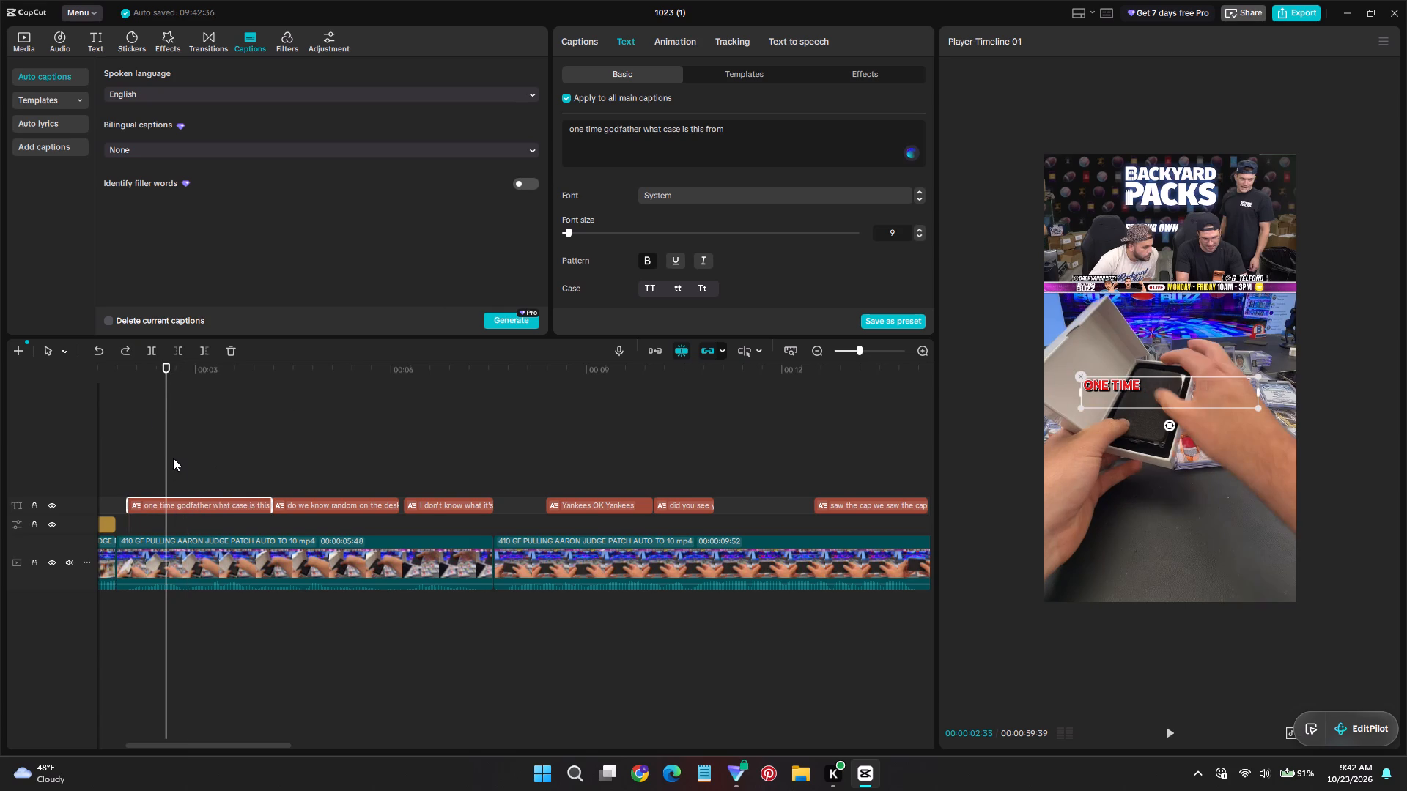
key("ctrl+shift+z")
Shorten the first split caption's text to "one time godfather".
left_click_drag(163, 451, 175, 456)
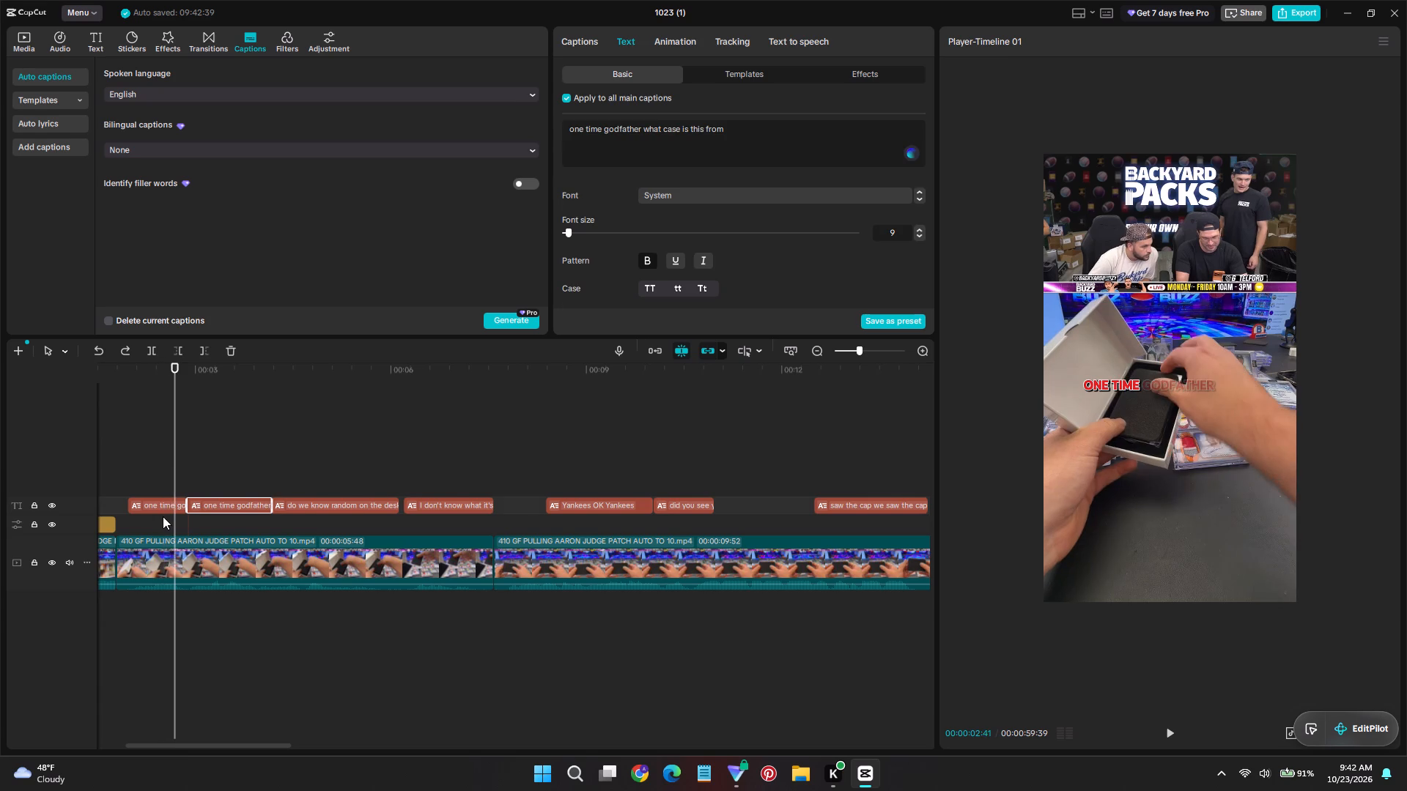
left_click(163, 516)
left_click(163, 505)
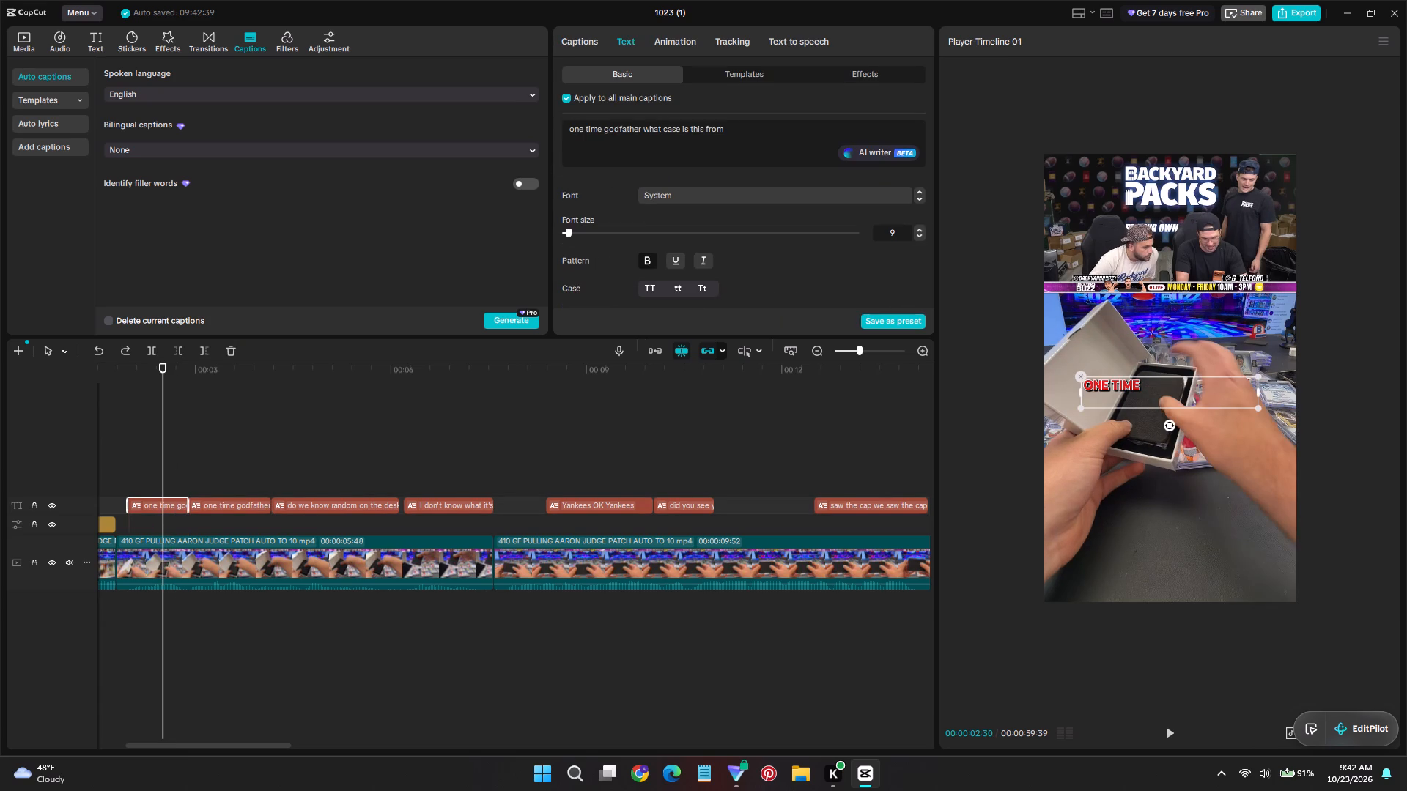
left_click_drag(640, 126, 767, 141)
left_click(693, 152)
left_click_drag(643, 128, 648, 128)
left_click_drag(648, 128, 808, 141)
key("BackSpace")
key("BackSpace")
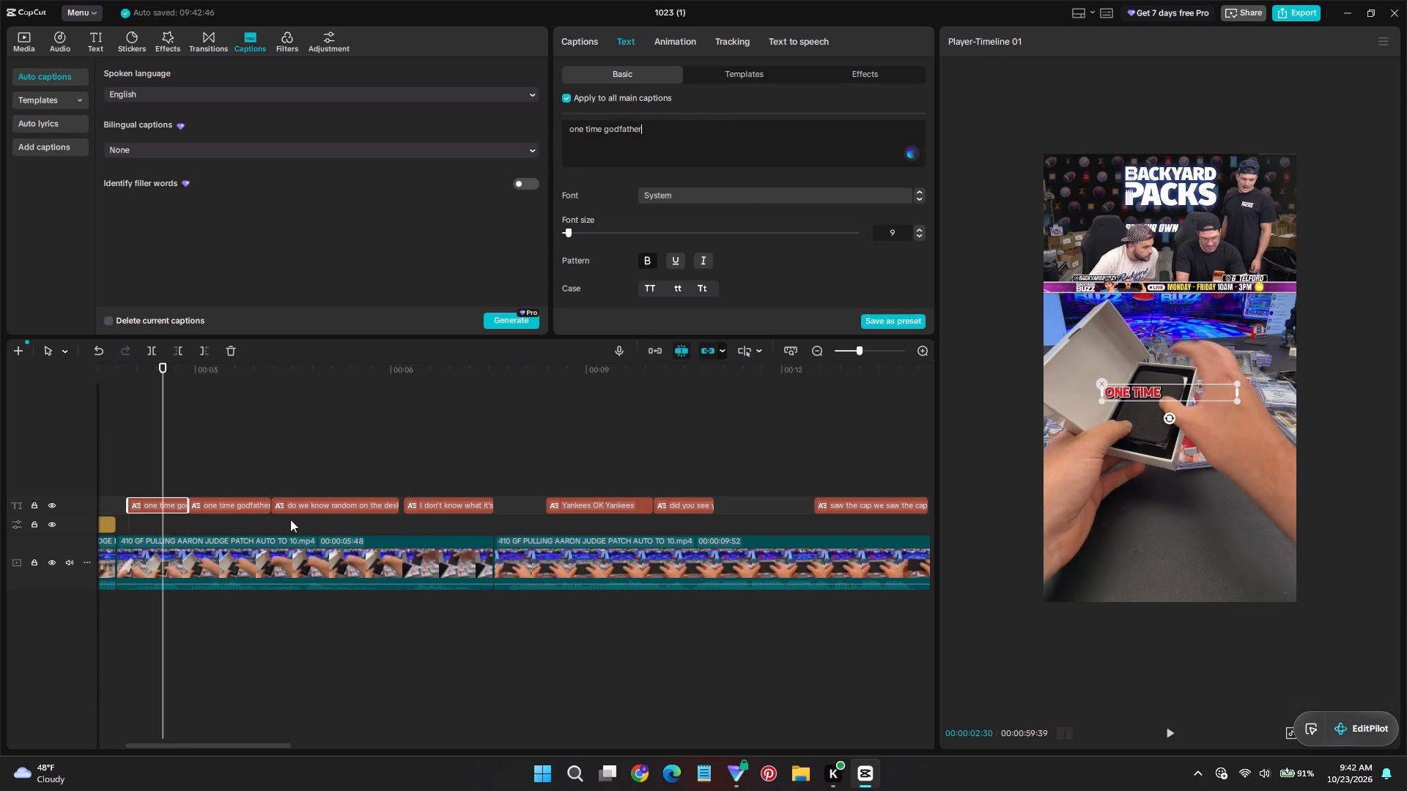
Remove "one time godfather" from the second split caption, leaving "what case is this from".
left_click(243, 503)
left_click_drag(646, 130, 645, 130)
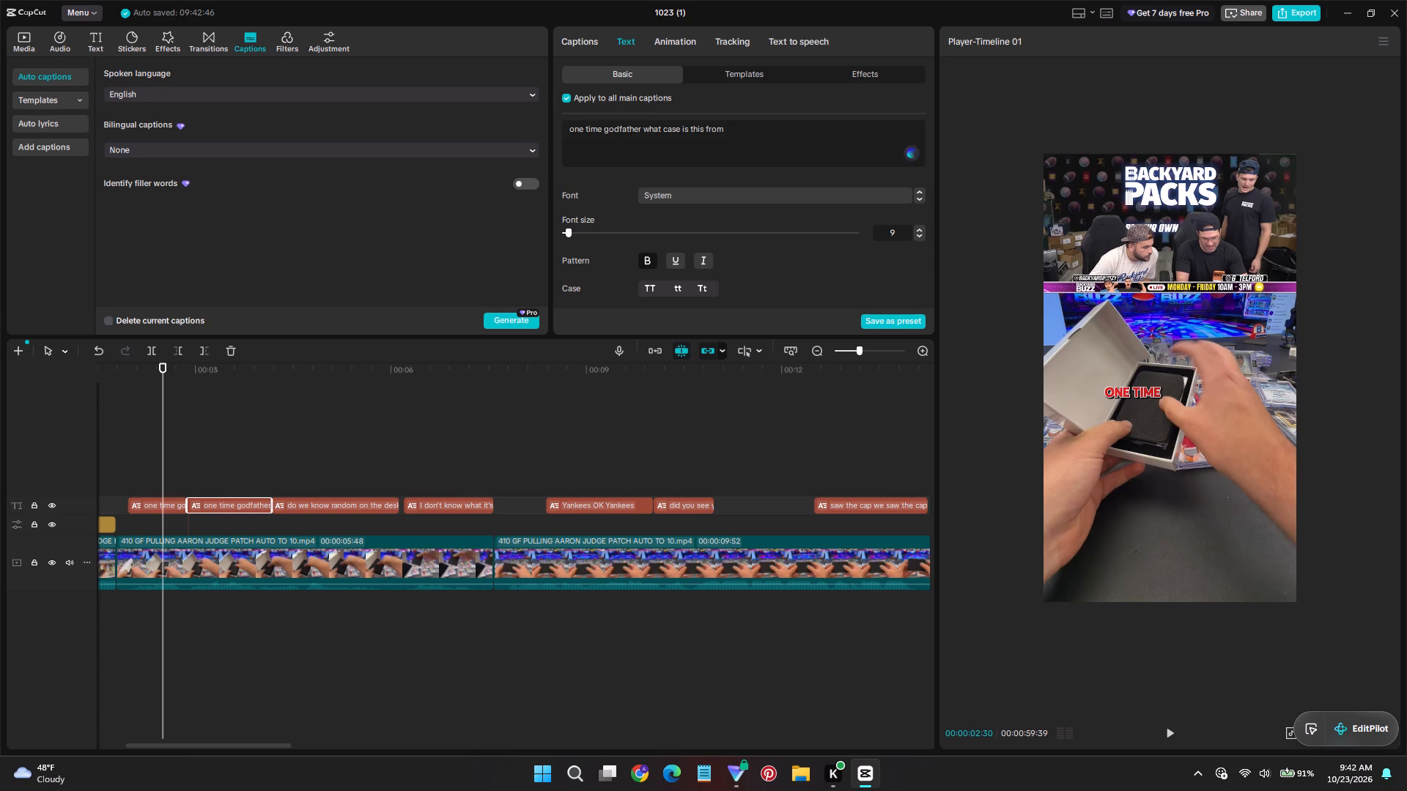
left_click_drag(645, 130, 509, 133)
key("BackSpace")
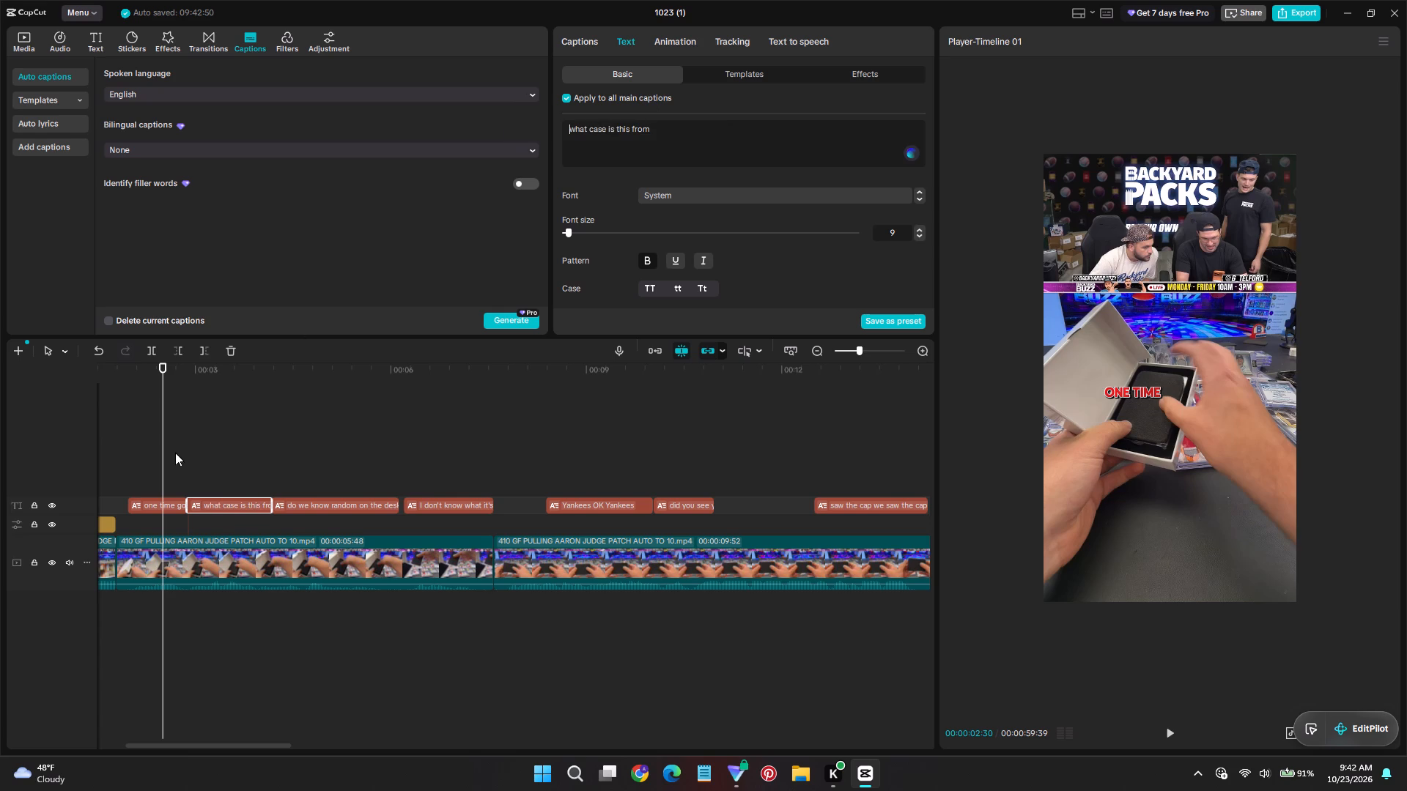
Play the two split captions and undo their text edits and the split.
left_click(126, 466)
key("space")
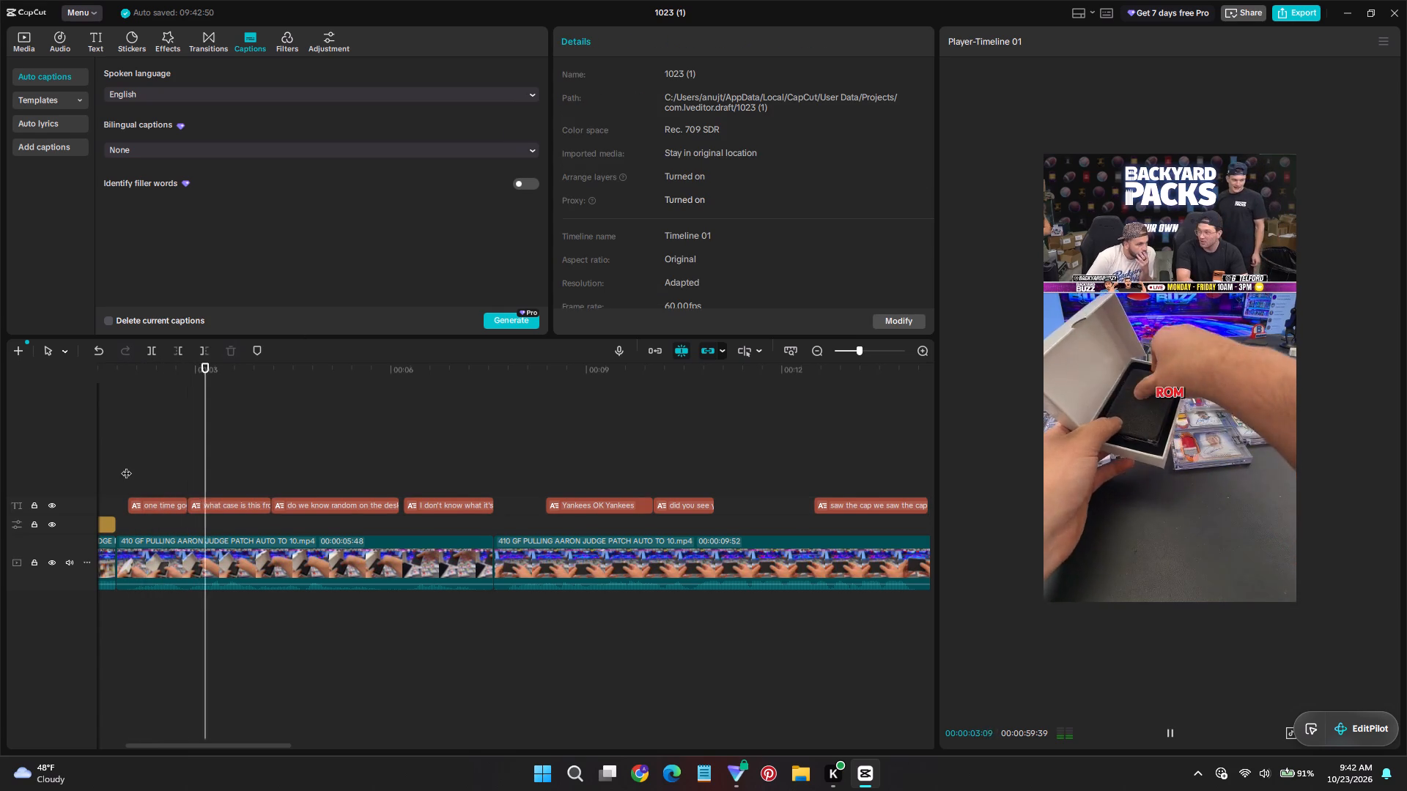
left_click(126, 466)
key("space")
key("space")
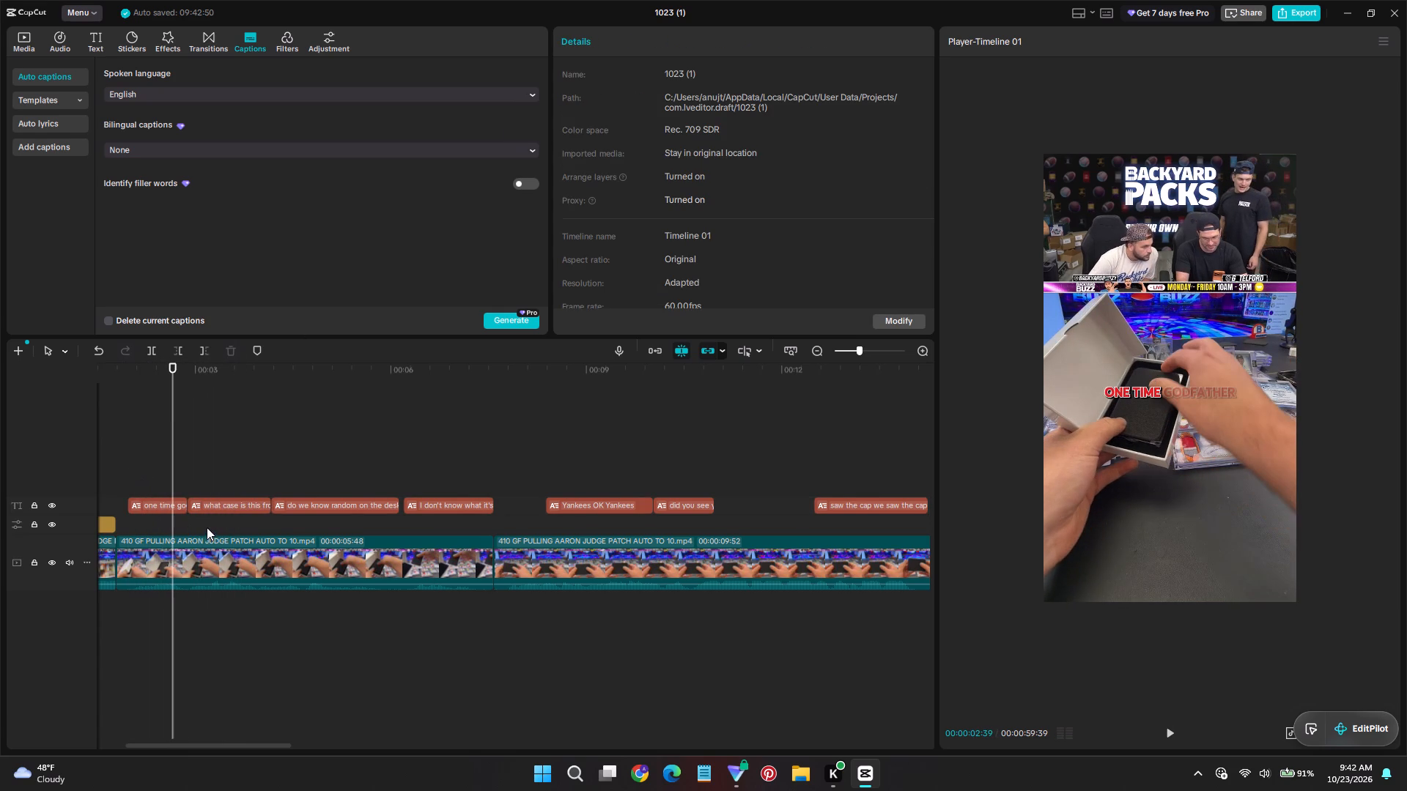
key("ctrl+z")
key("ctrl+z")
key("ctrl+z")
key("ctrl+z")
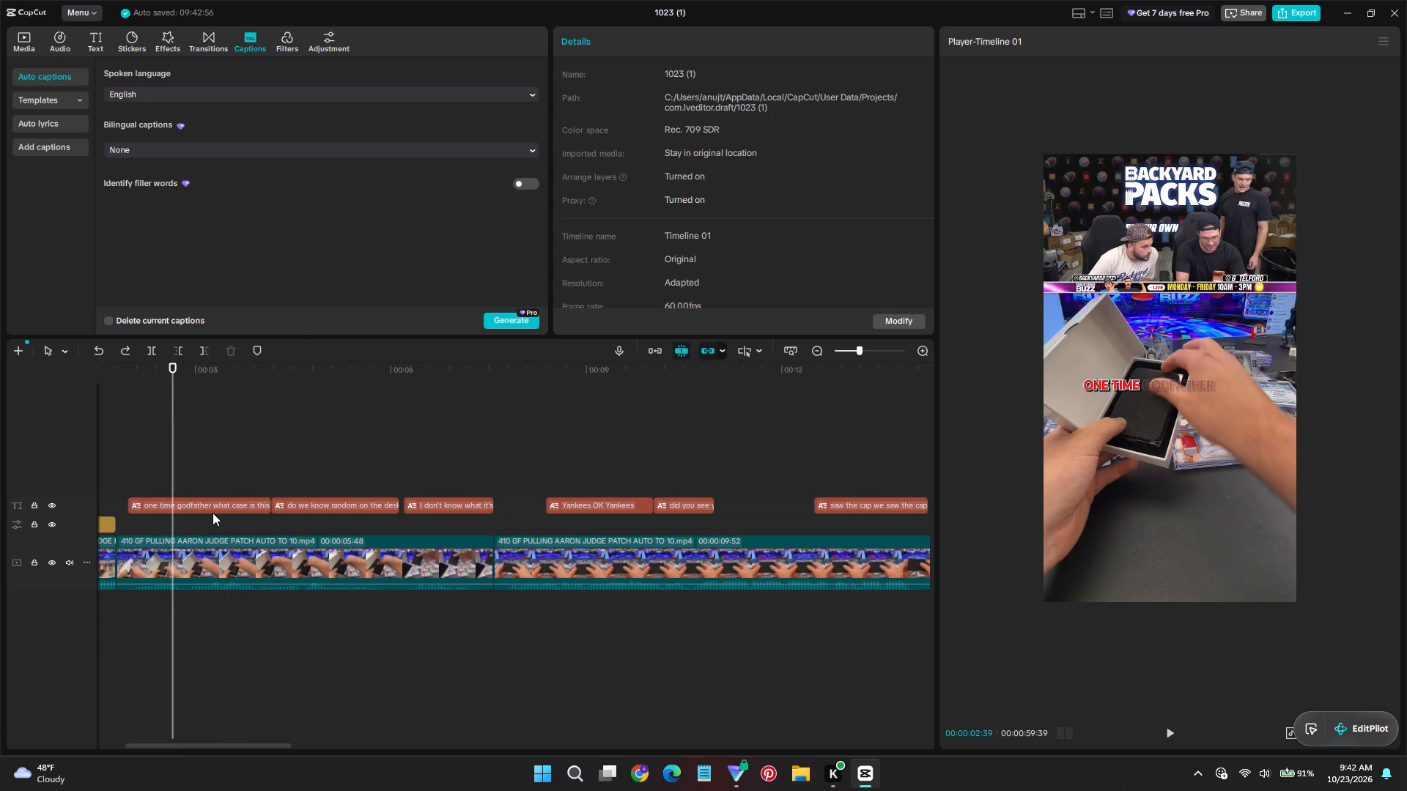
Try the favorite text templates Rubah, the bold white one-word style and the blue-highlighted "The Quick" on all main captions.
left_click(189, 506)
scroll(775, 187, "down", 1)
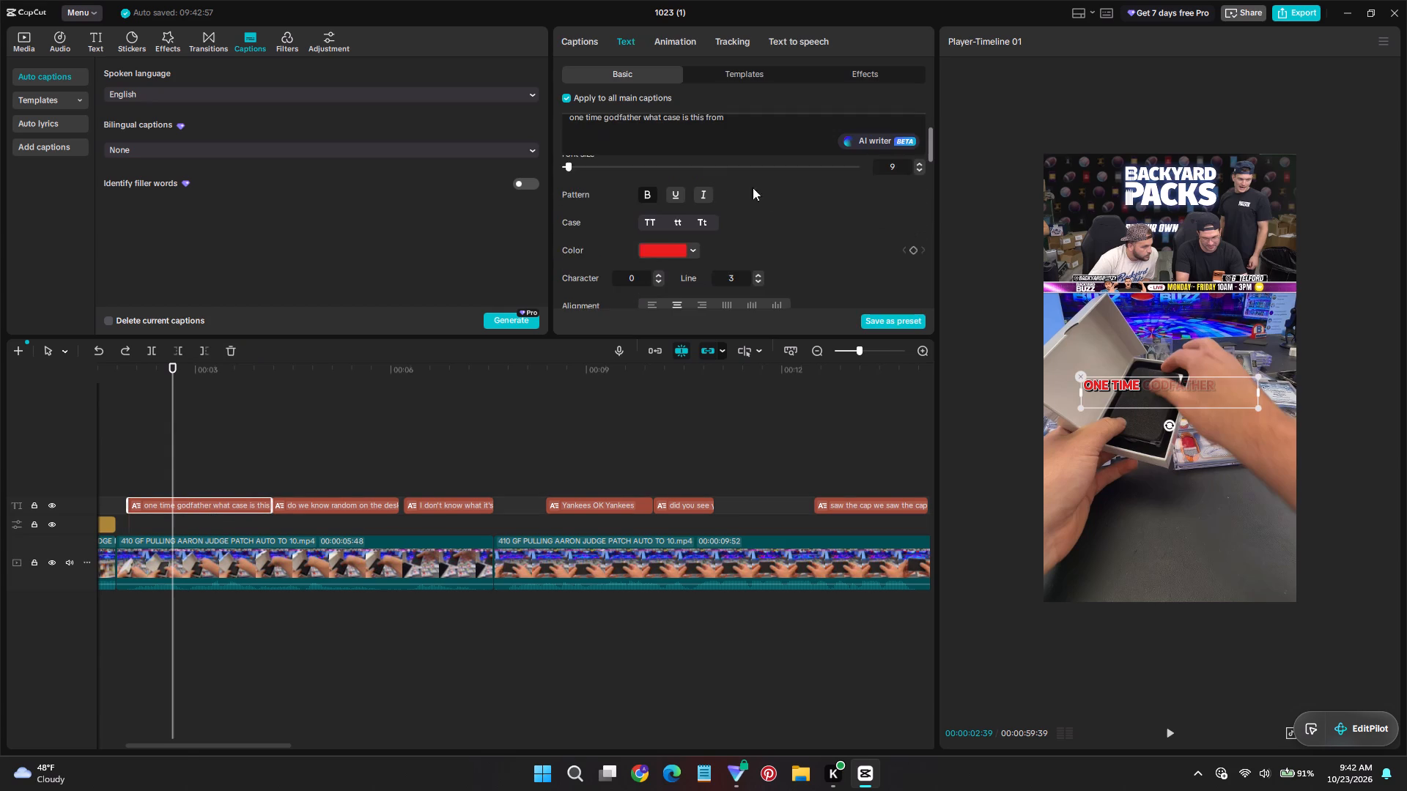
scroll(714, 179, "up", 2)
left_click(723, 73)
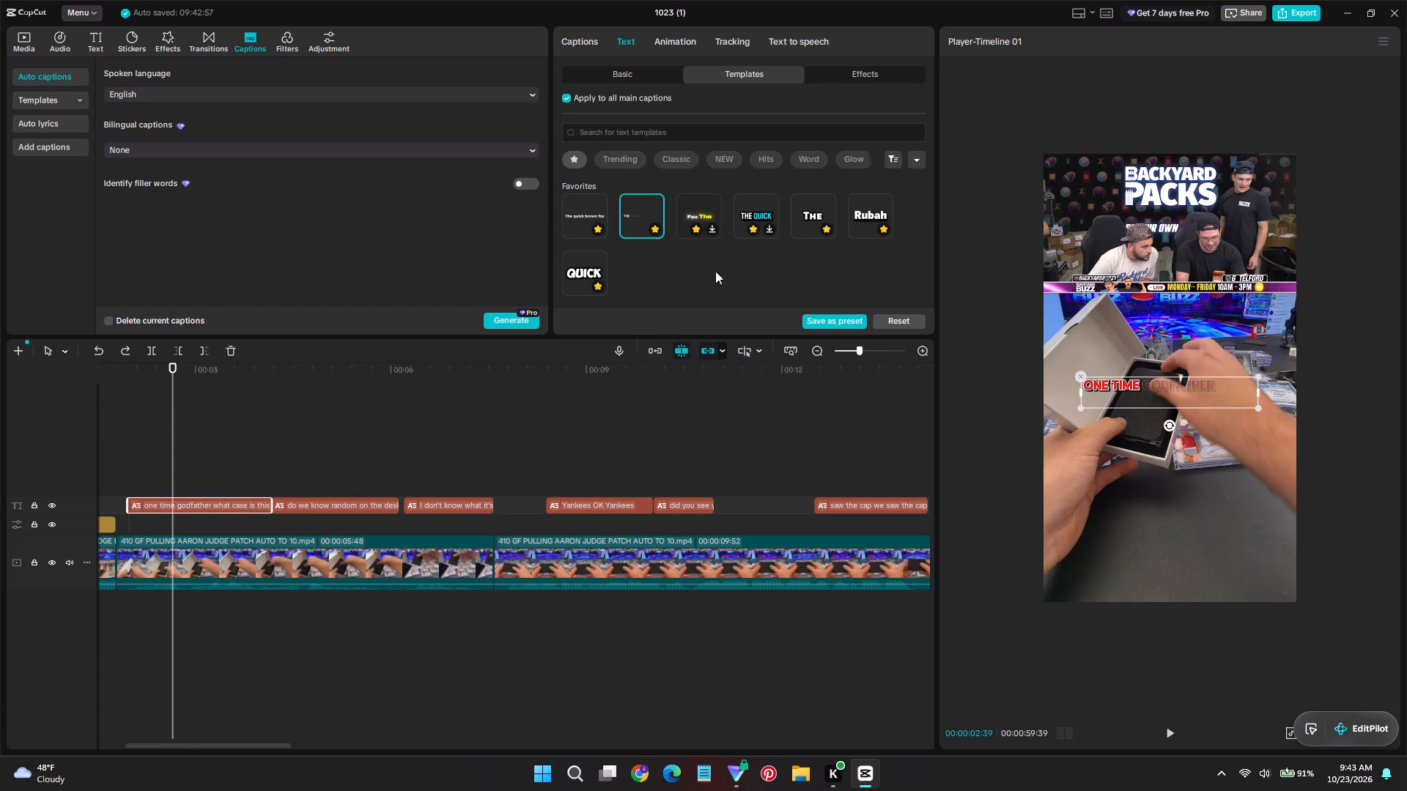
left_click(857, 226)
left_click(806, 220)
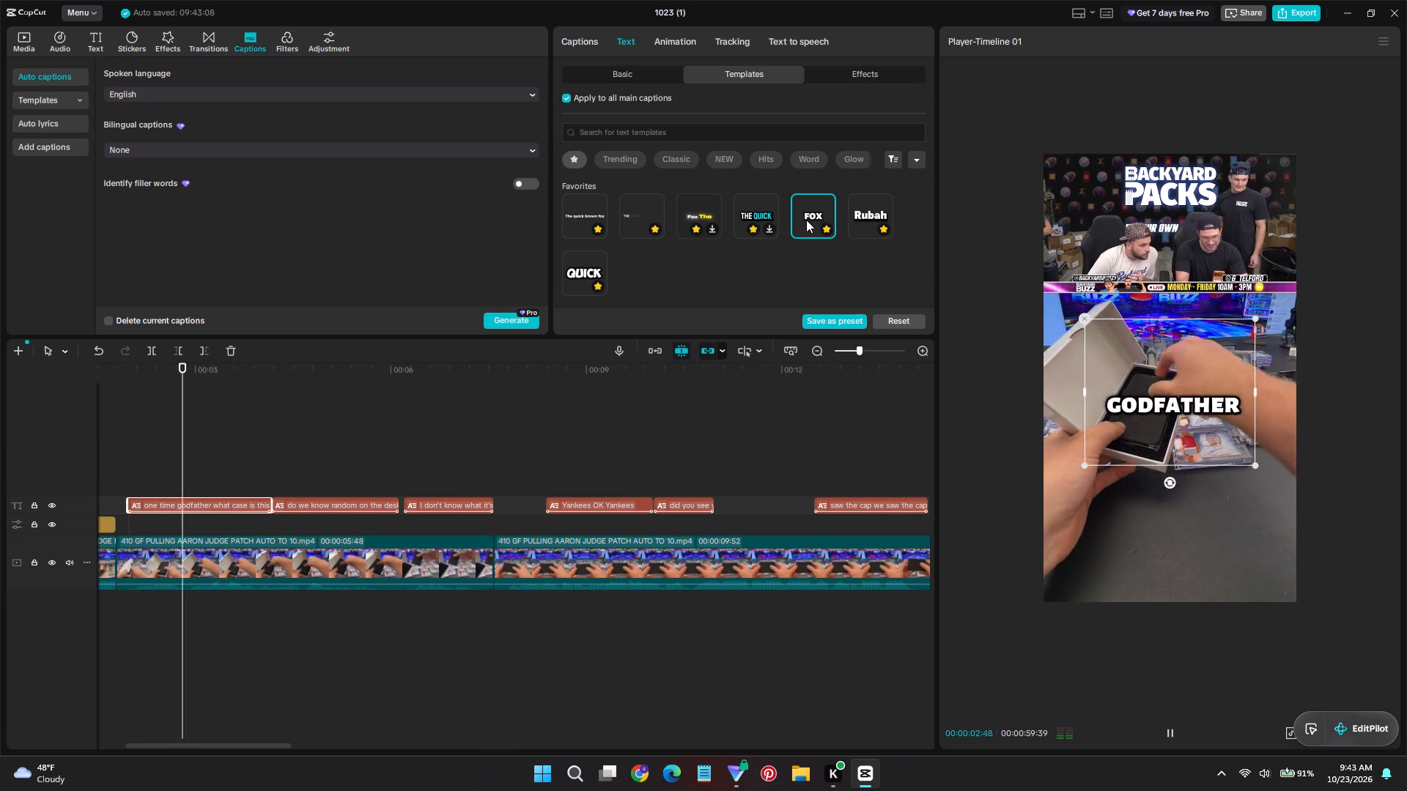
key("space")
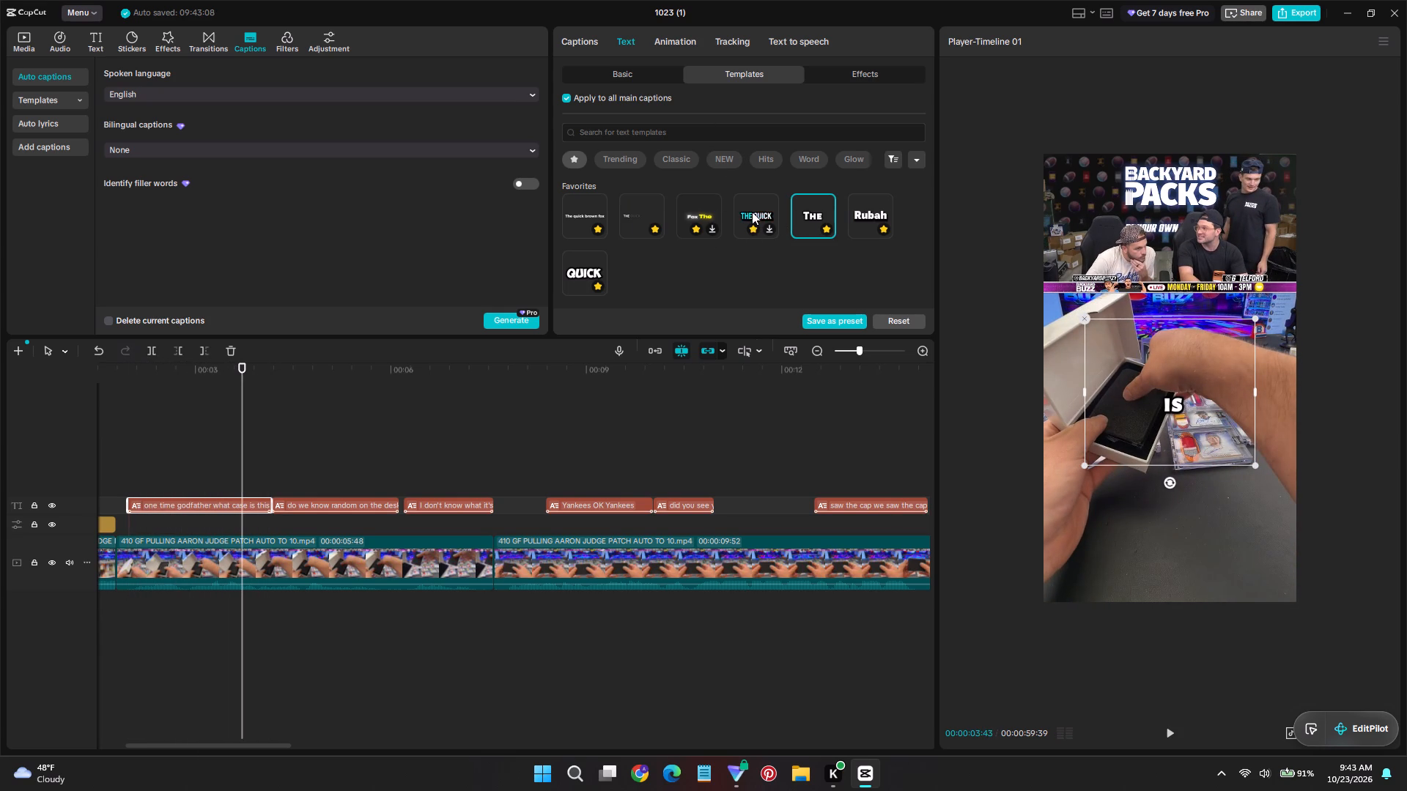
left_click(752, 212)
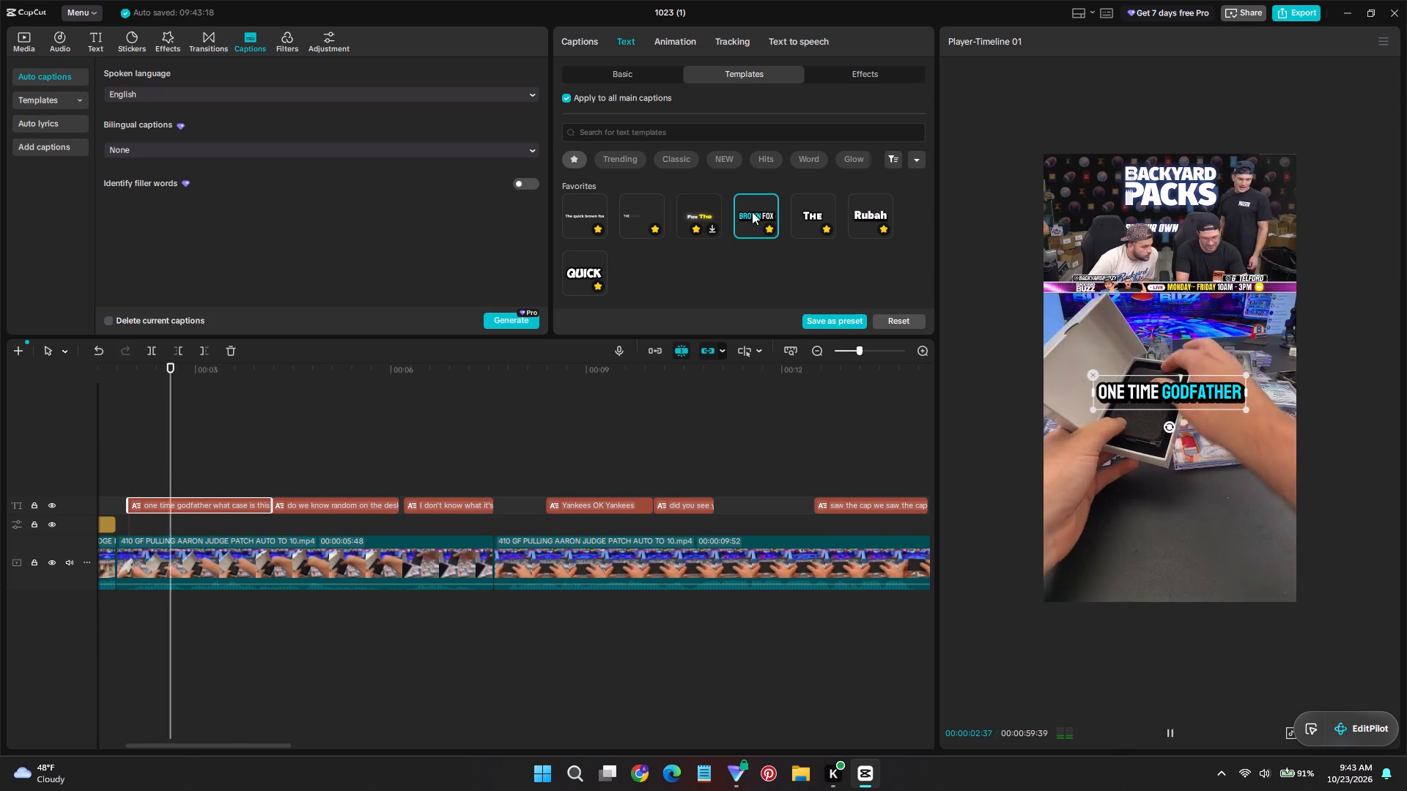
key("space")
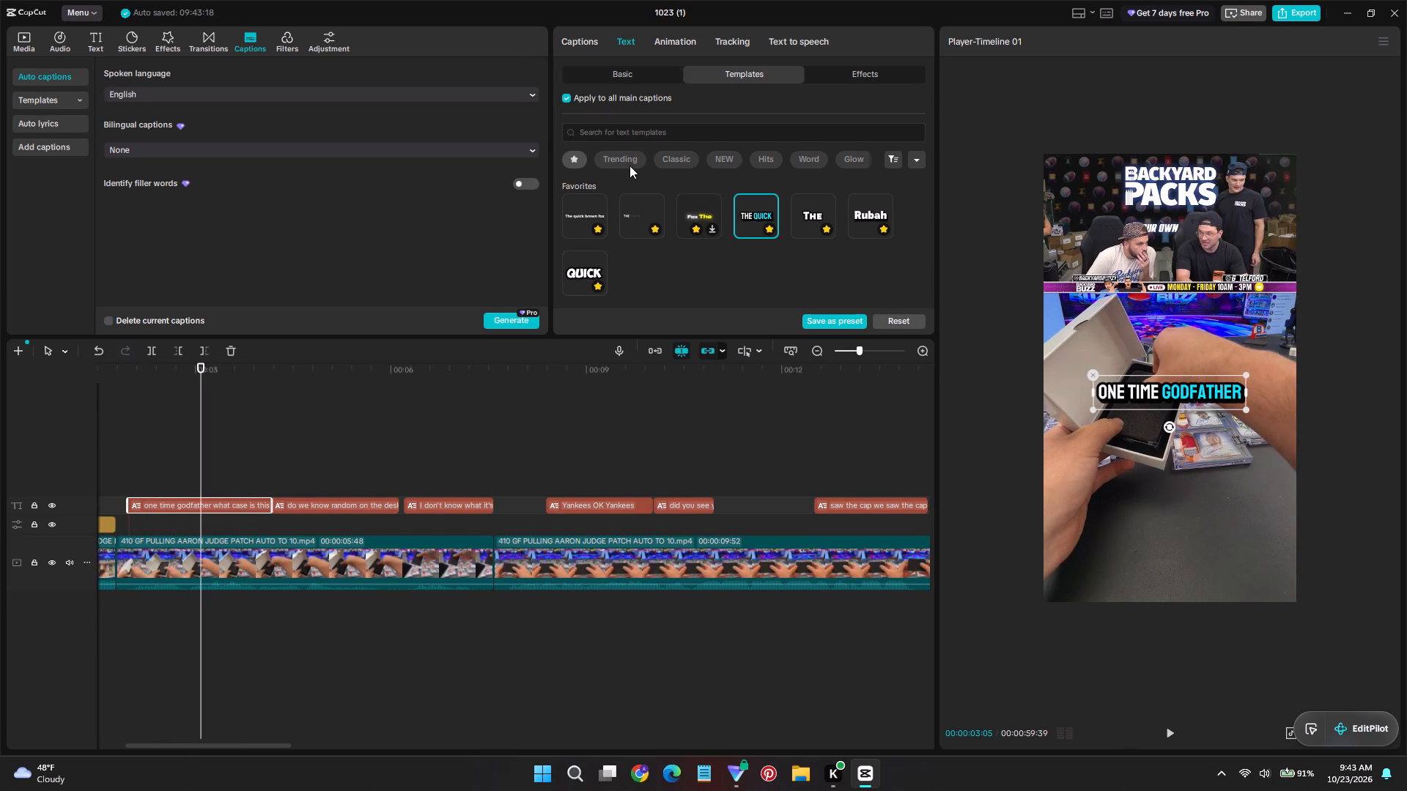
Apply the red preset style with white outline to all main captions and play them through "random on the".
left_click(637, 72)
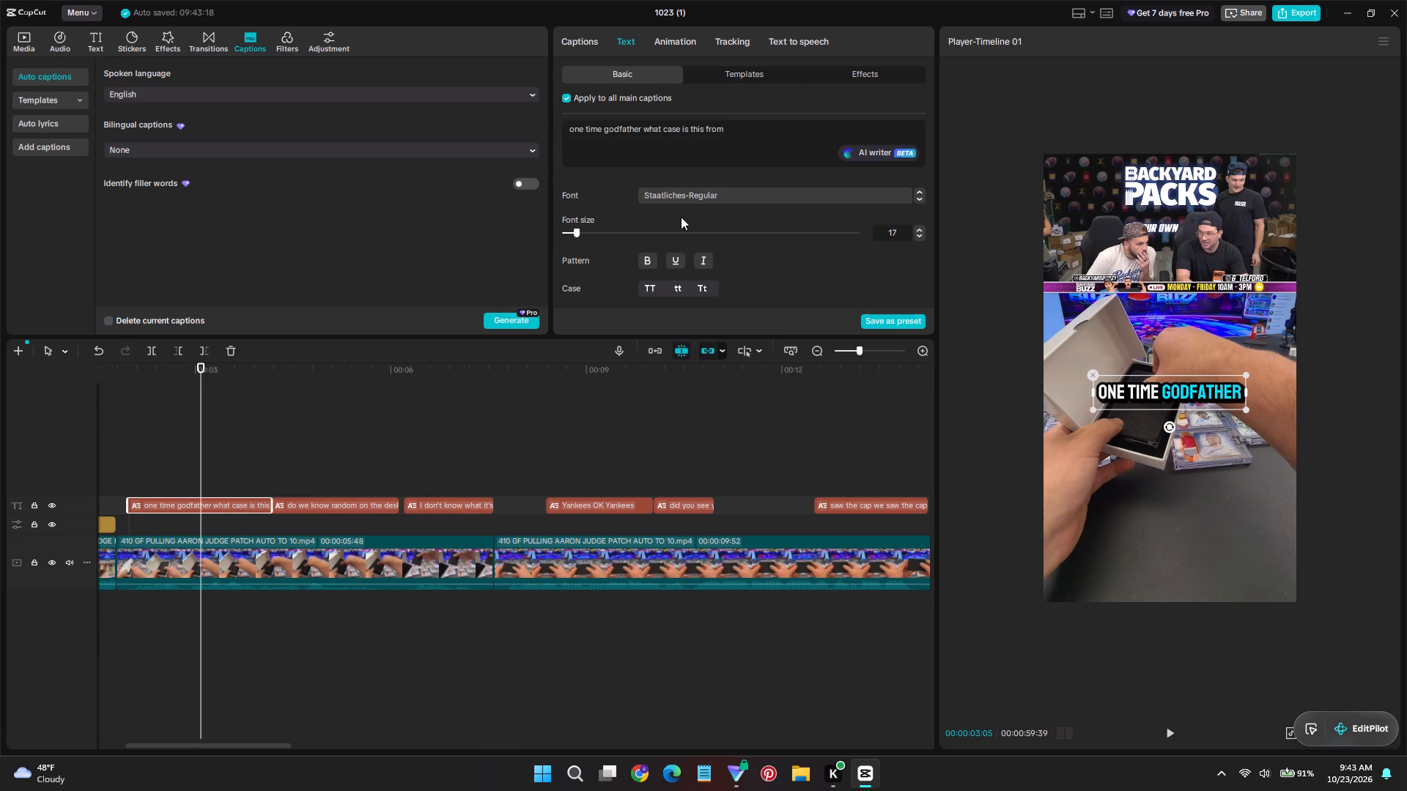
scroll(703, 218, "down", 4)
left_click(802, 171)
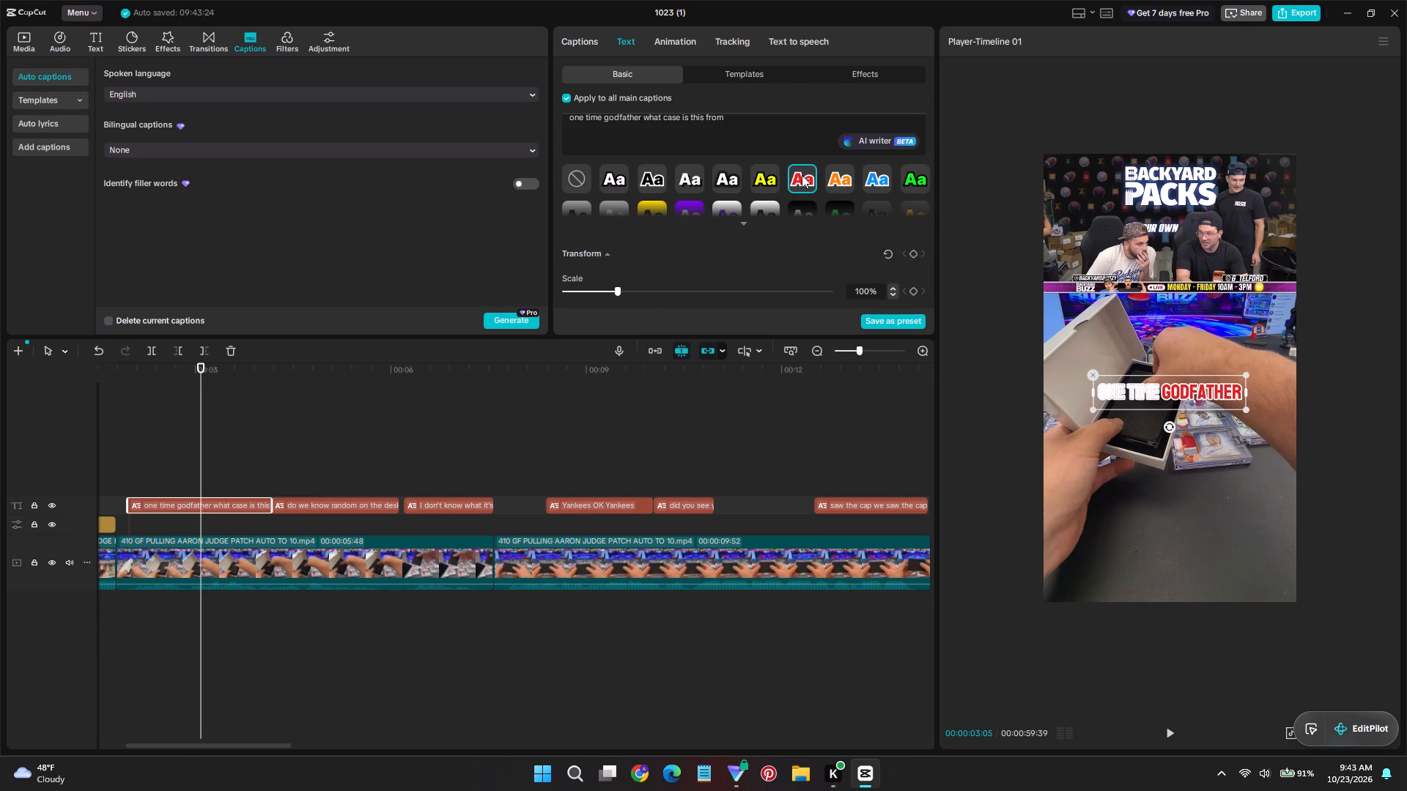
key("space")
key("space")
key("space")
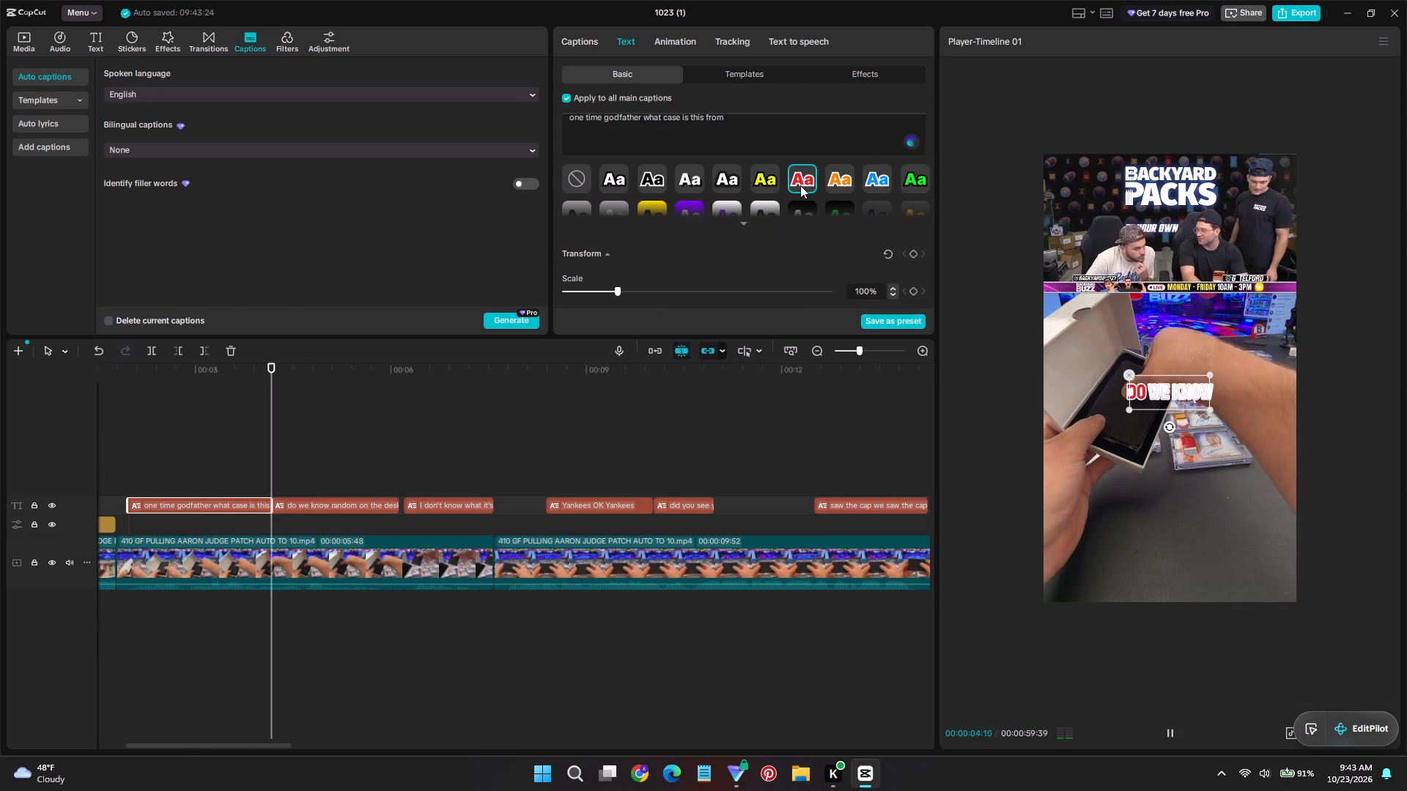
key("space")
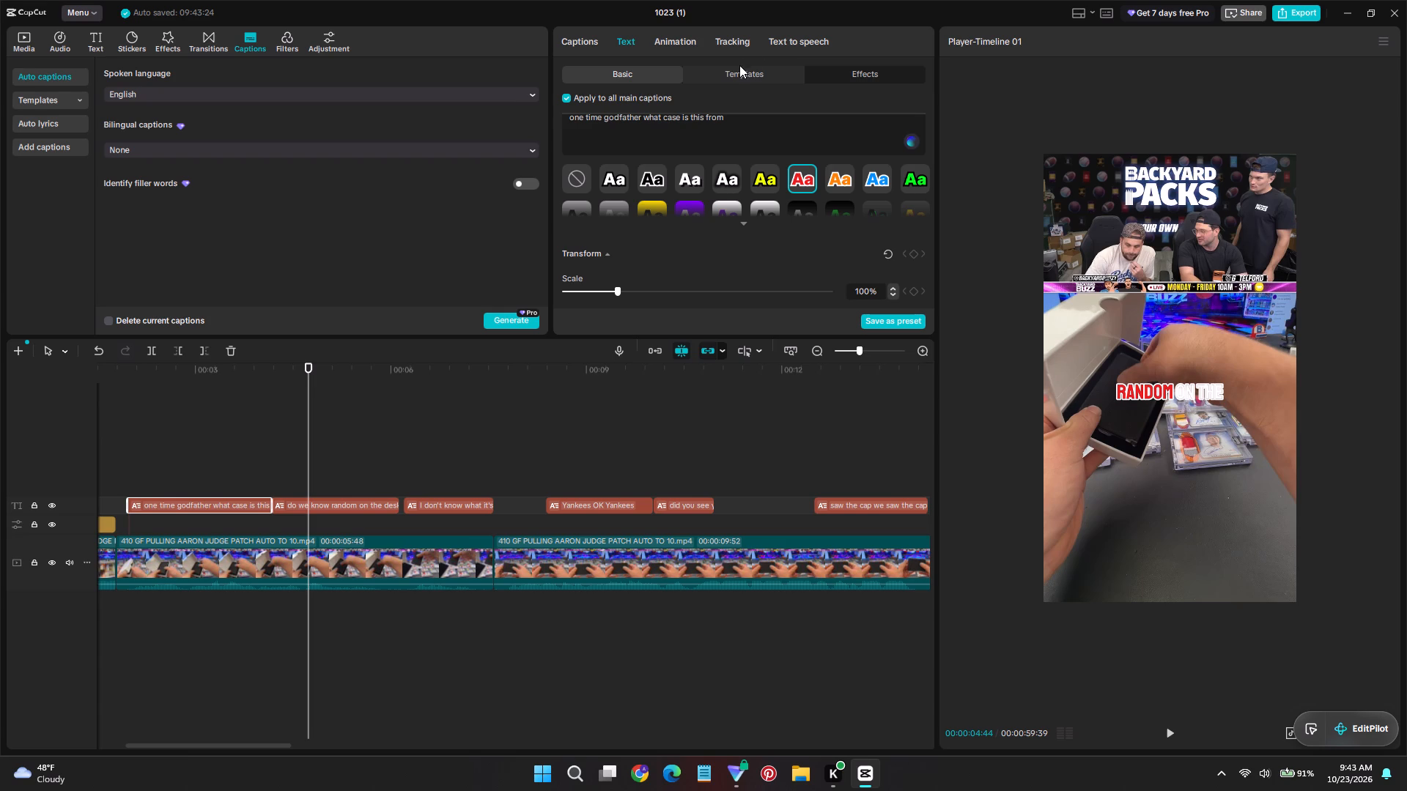
Apply the favorite bold white one-word text template with dark outline to all main captions.
left_click(739, 65)
left_click(739, 75)
left_click(799, 220)
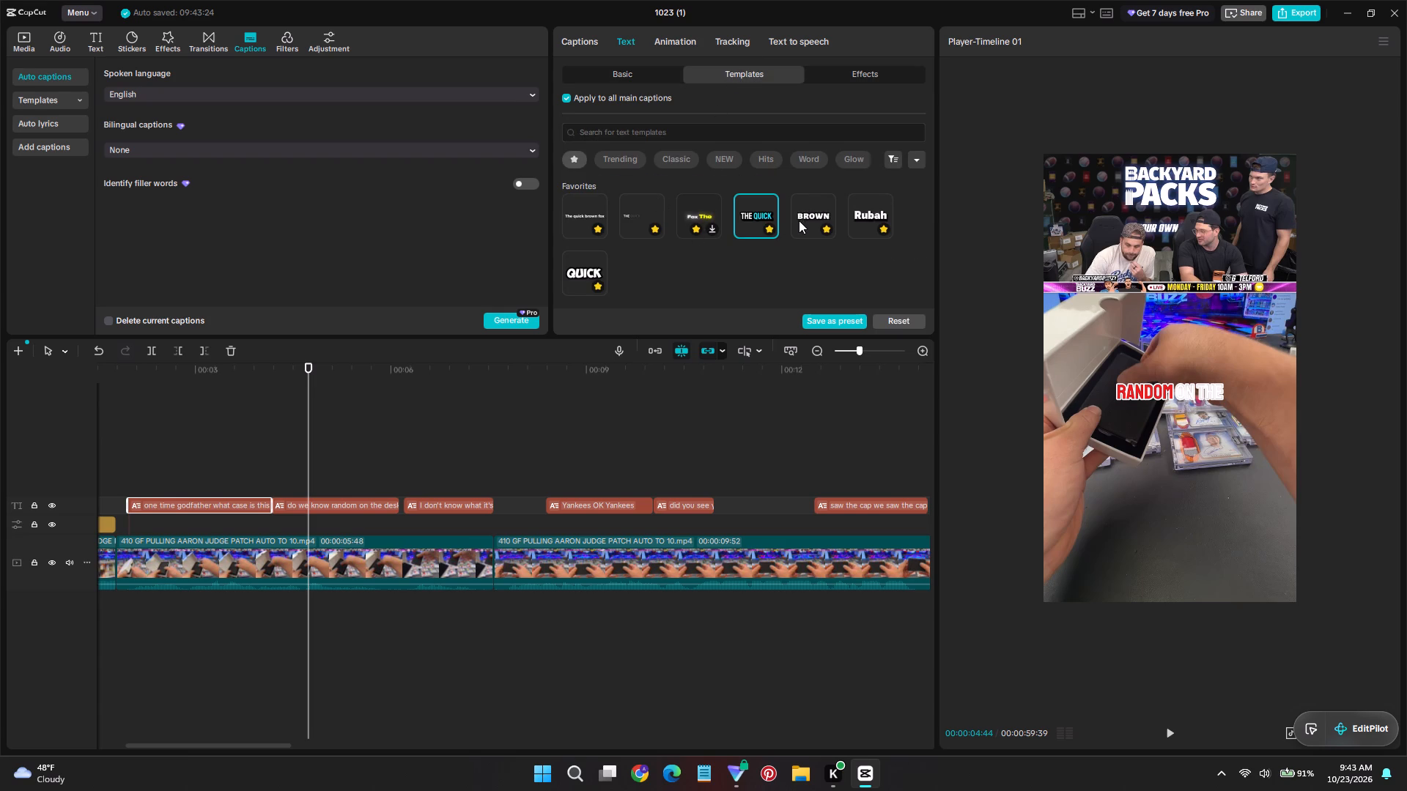
key("space")
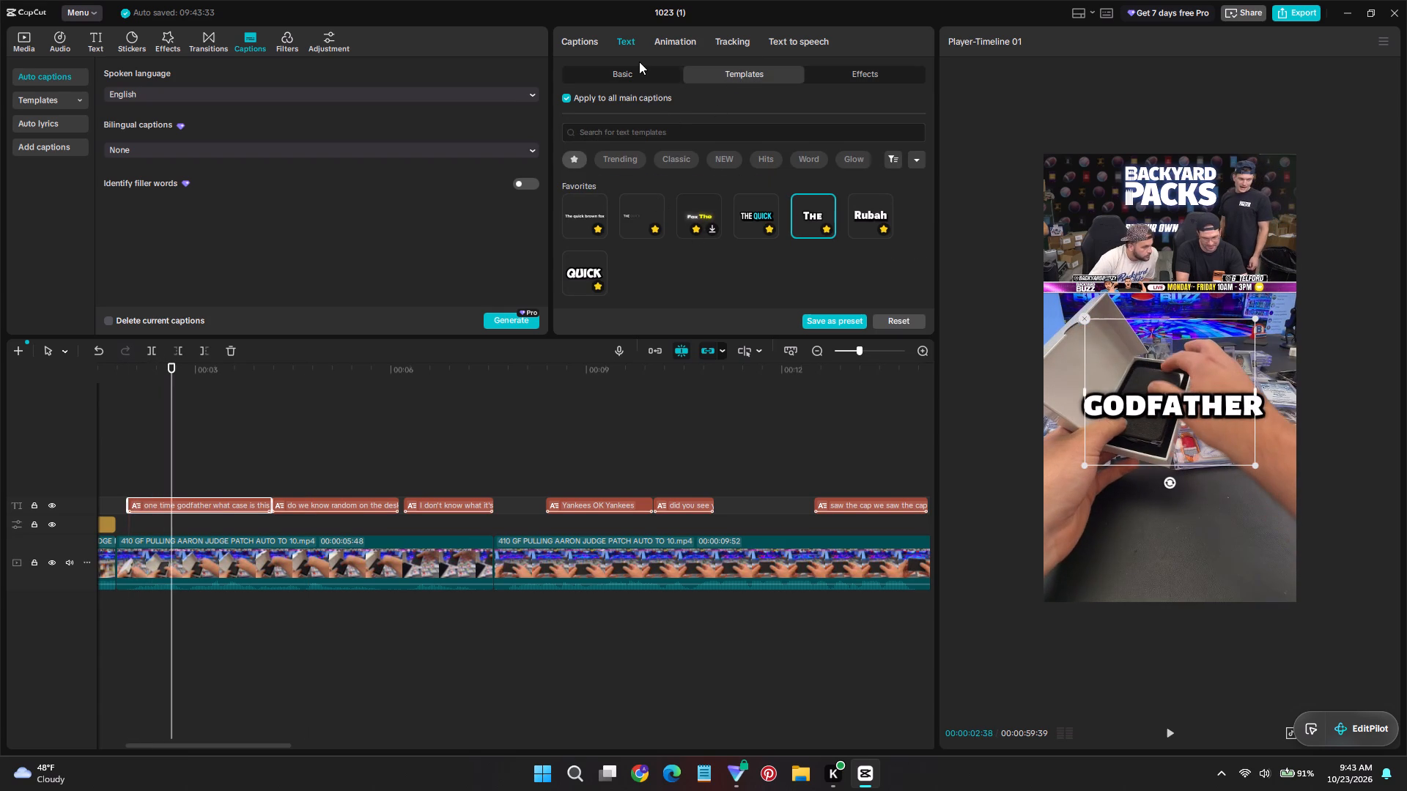
left_click(639, 62)
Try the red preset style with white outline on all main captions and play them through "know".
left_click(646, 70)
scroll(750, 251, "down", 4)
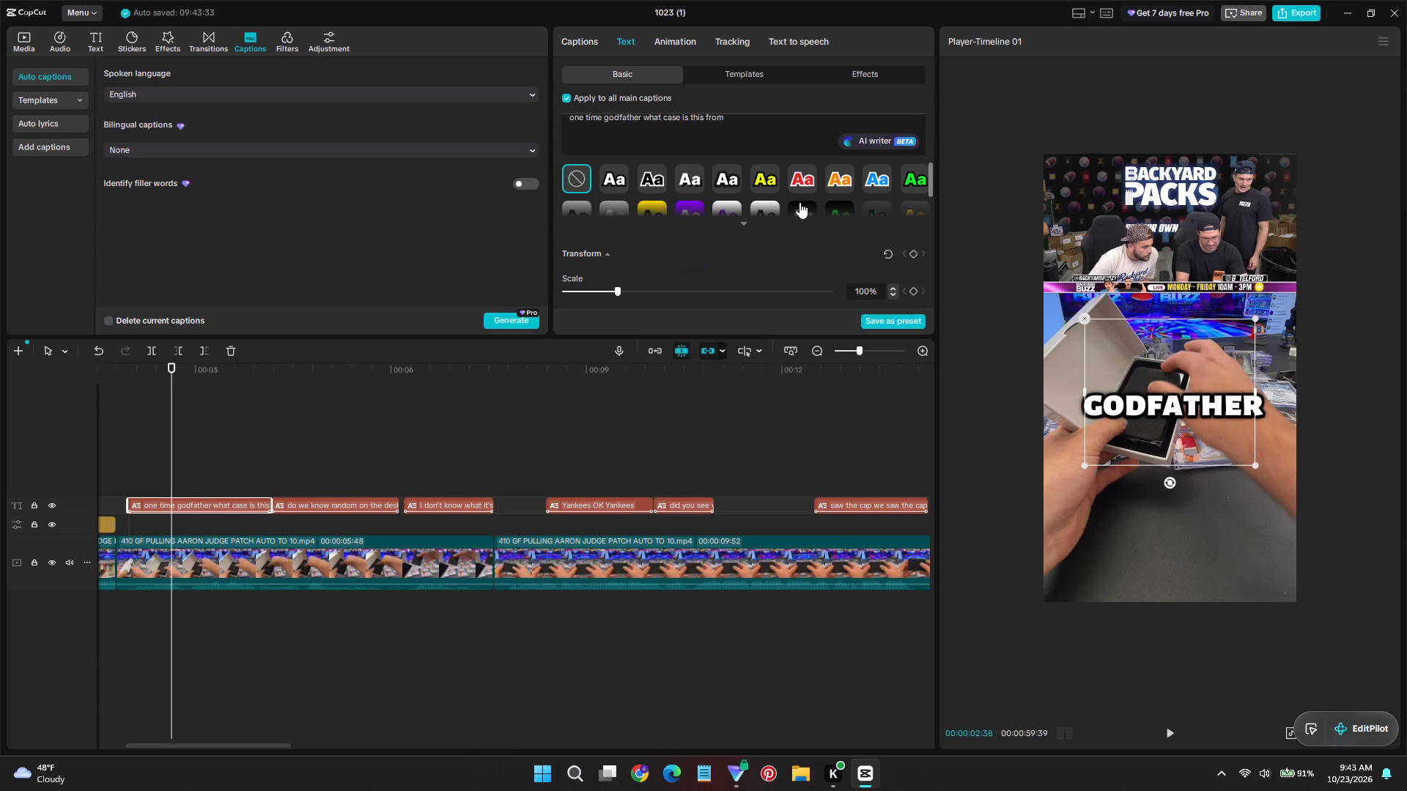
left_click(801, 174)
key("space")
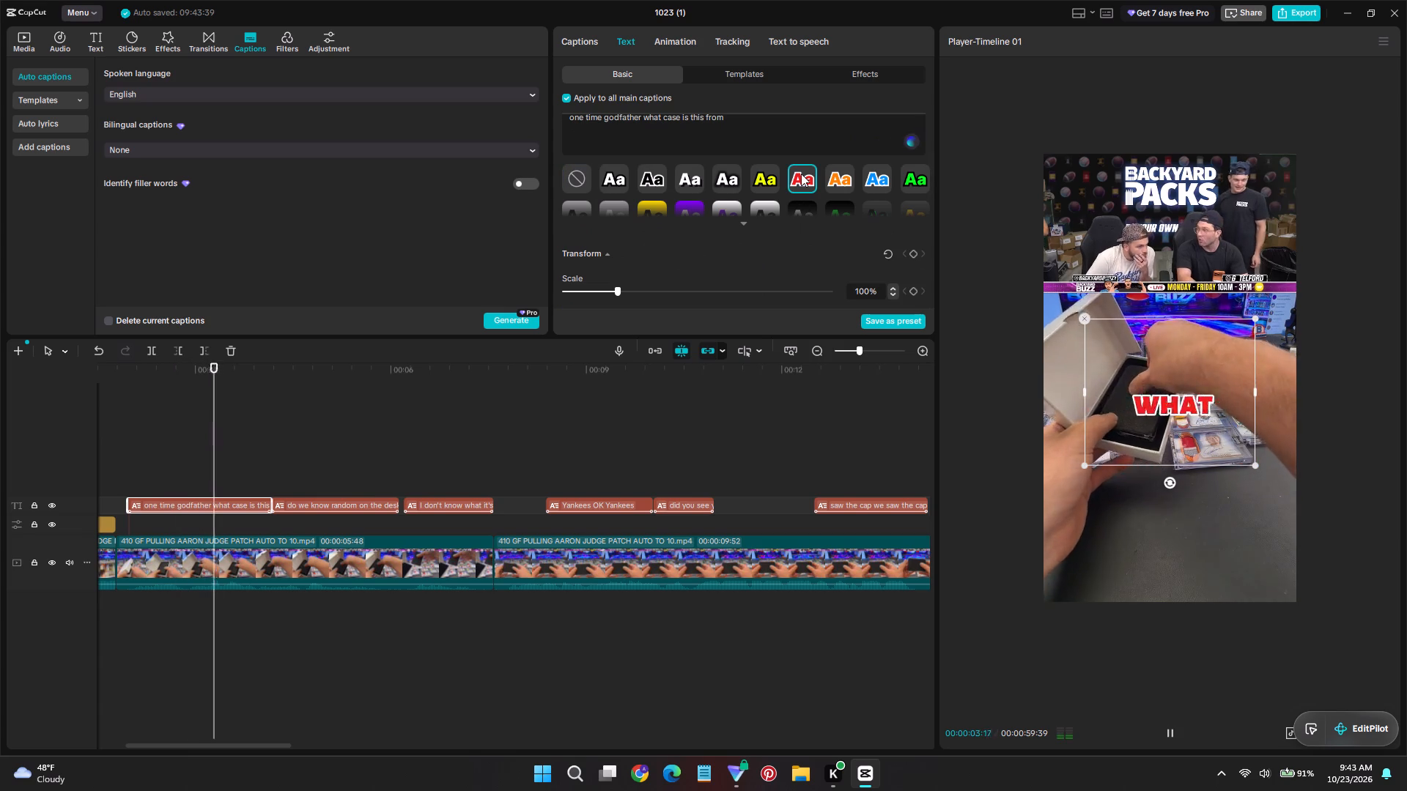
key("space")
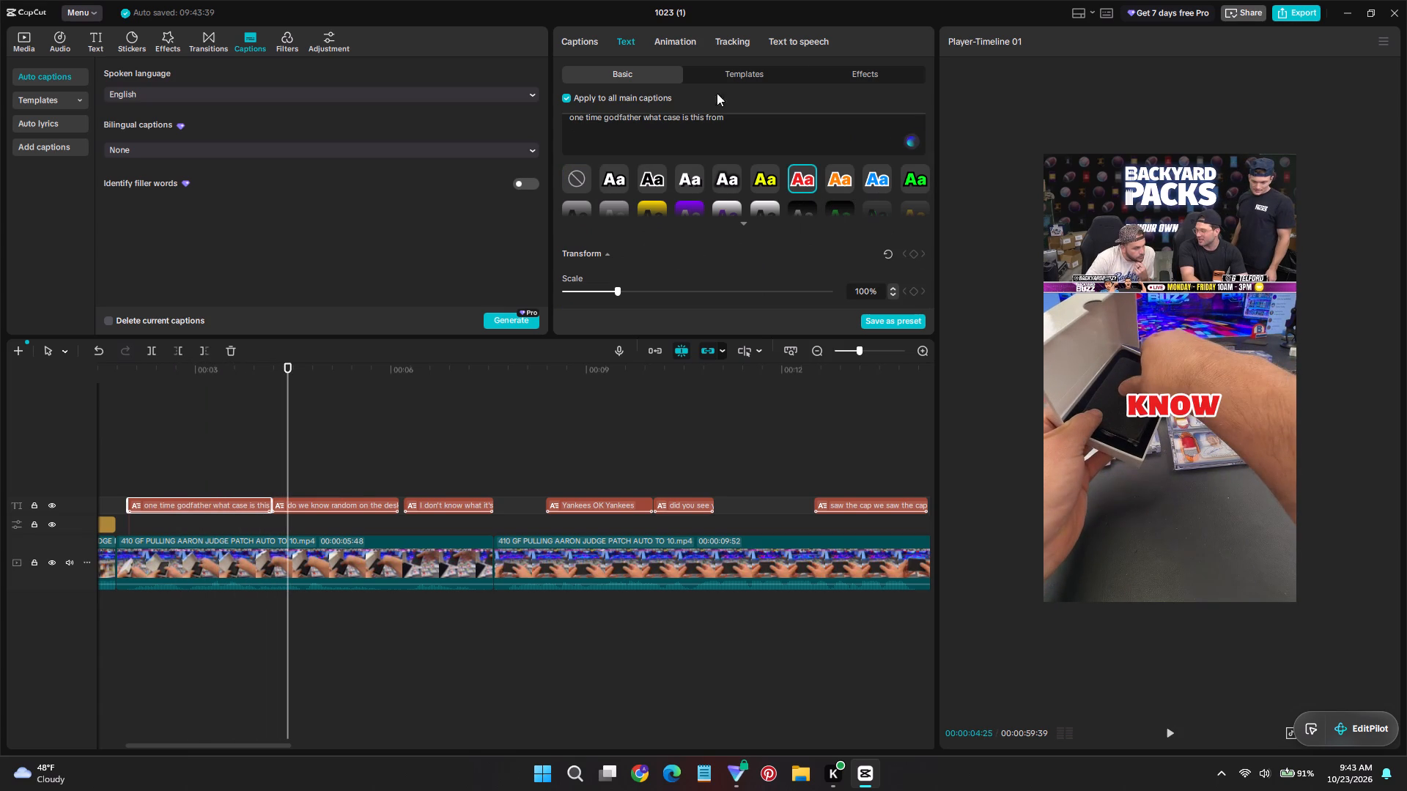
Apply the favorite Rubah text template to all main captions, combined with the red preset style with white outline.
left_click(723, 83)
left_click(868, 218)
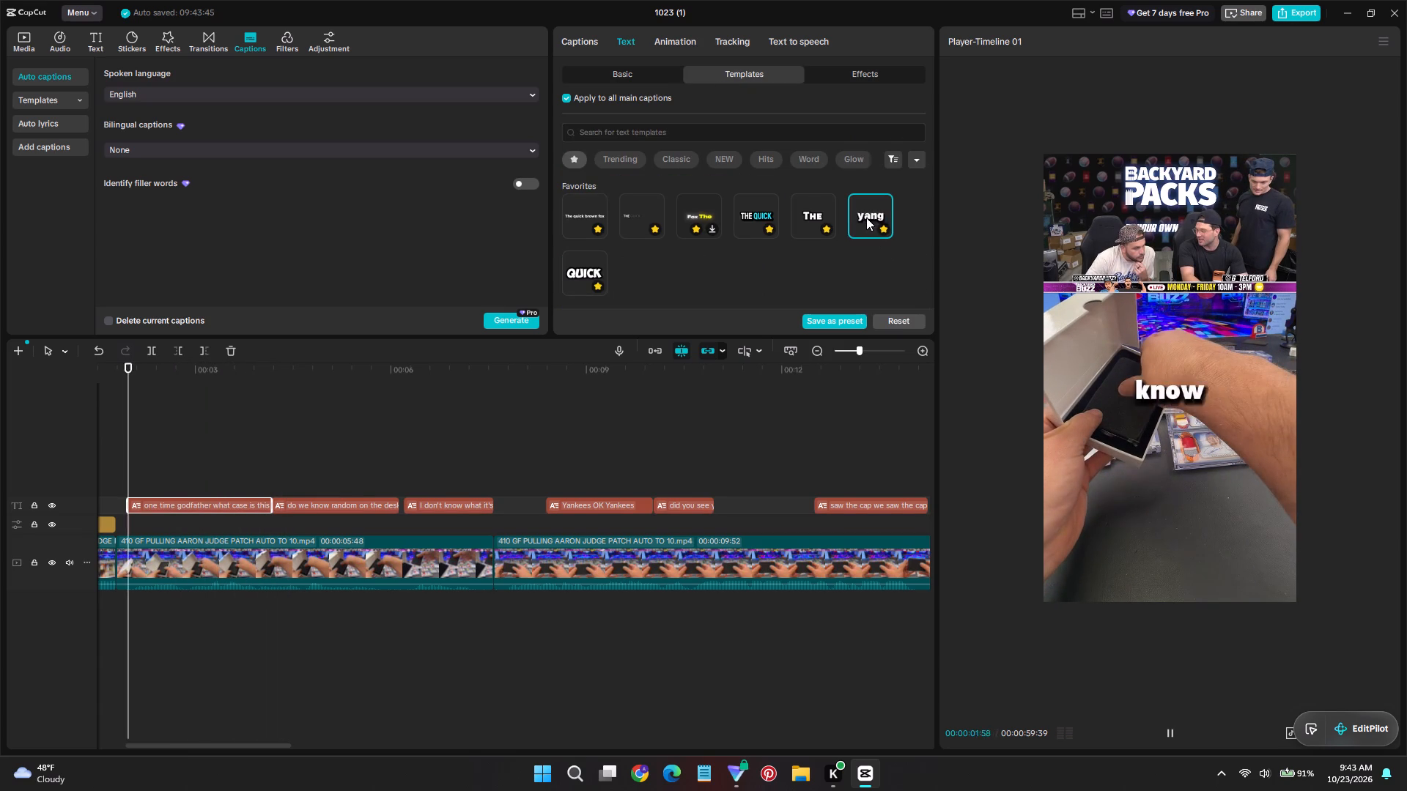
key("space")
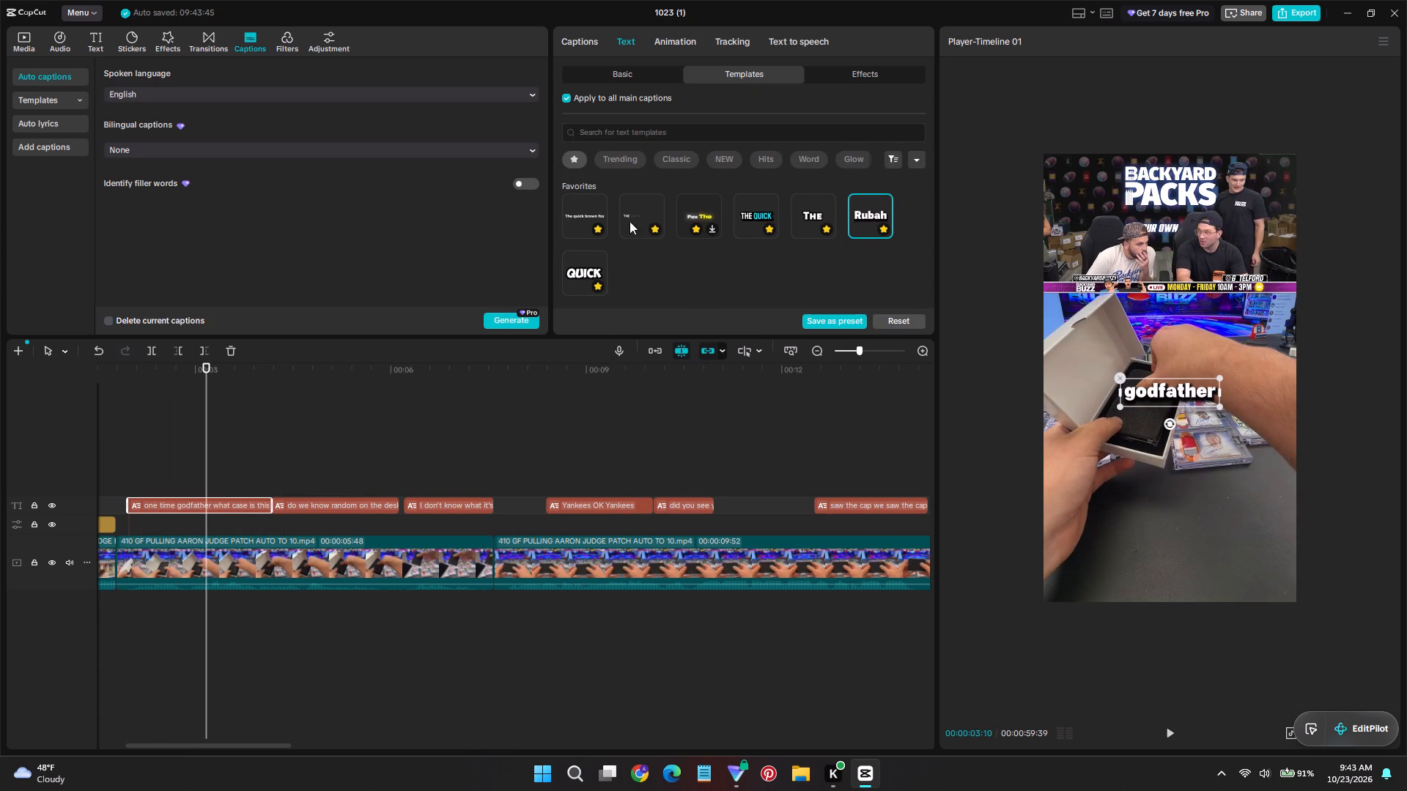
left_click(613, 82)
scroll(757, 225, "down", 4)
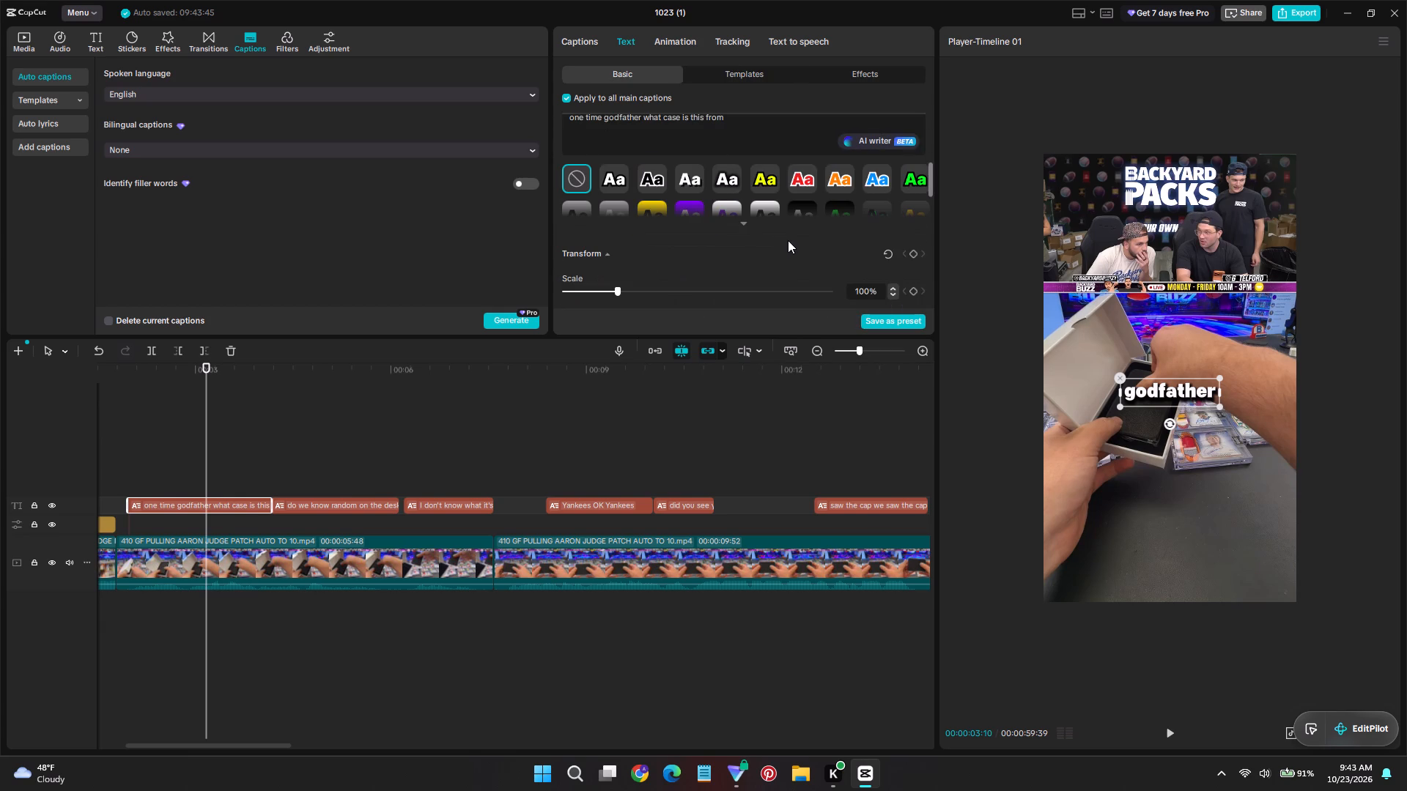
left_click(804, 179)
Add a shadow to all main captions with distance 12 and blurriness 2%.
scroll(1190, 412, "up", 4, "ctrl")
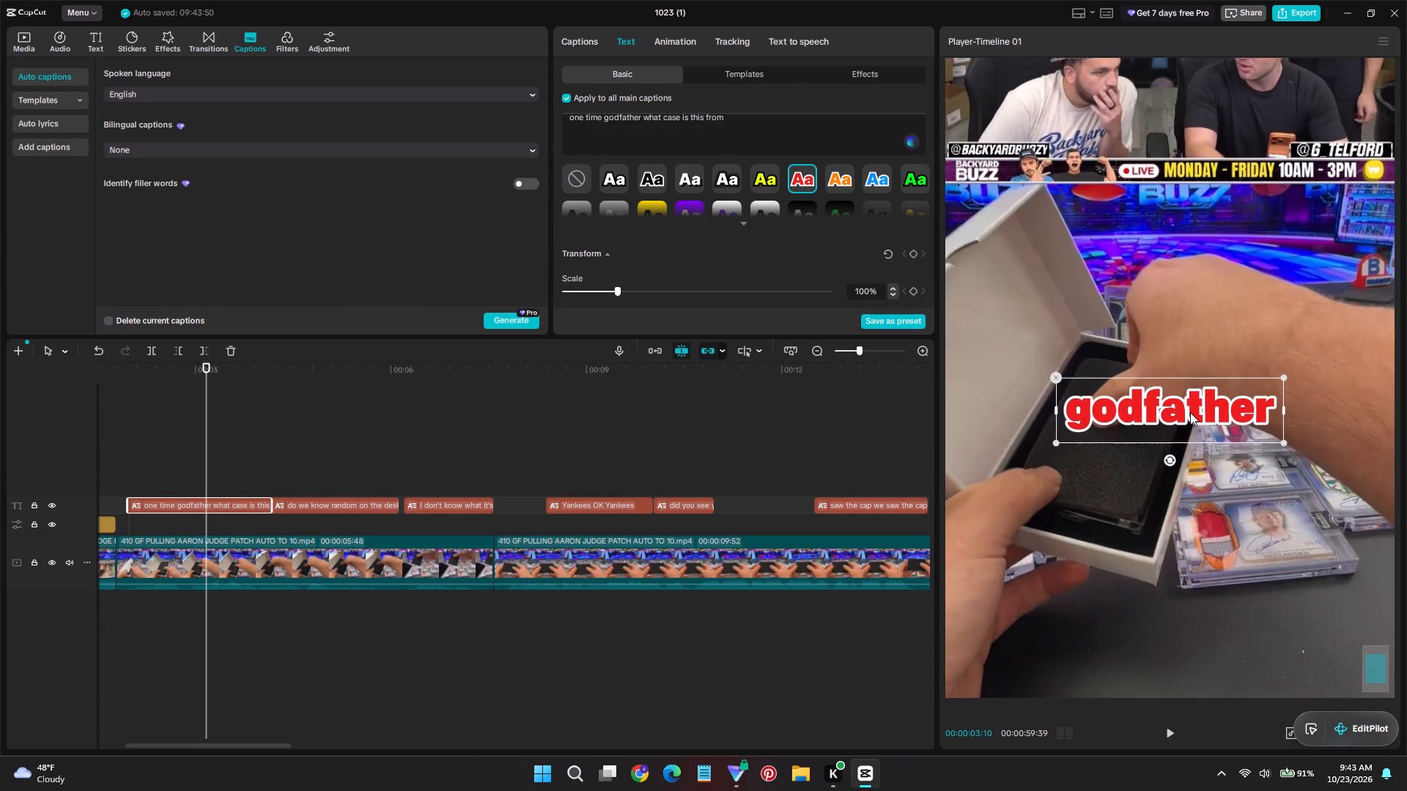
scroll(1190, 412, "down", 3)
scroll(729, 250, "down", 3)
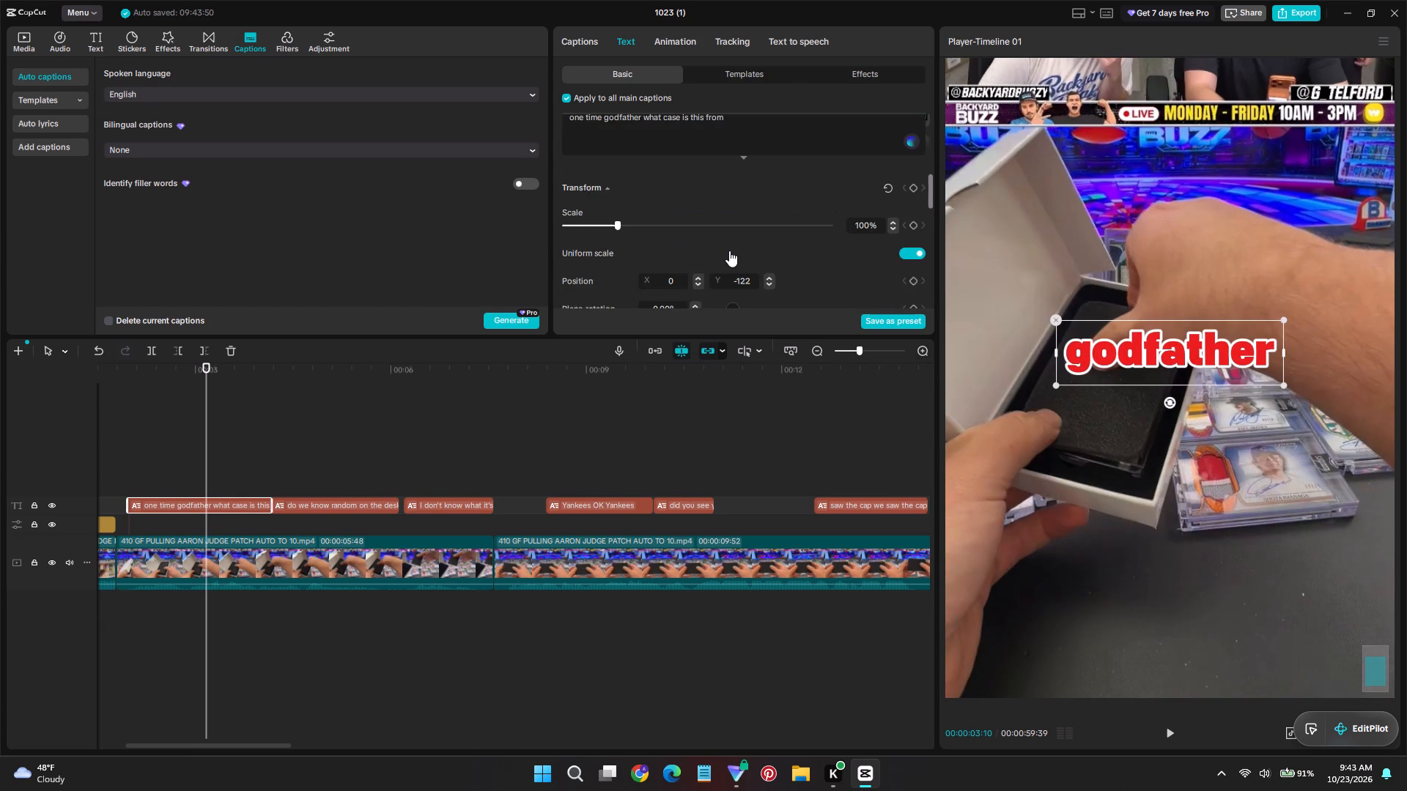
scroll(729, 250, "down", 9)
scroll(578, 245, "up", 2)
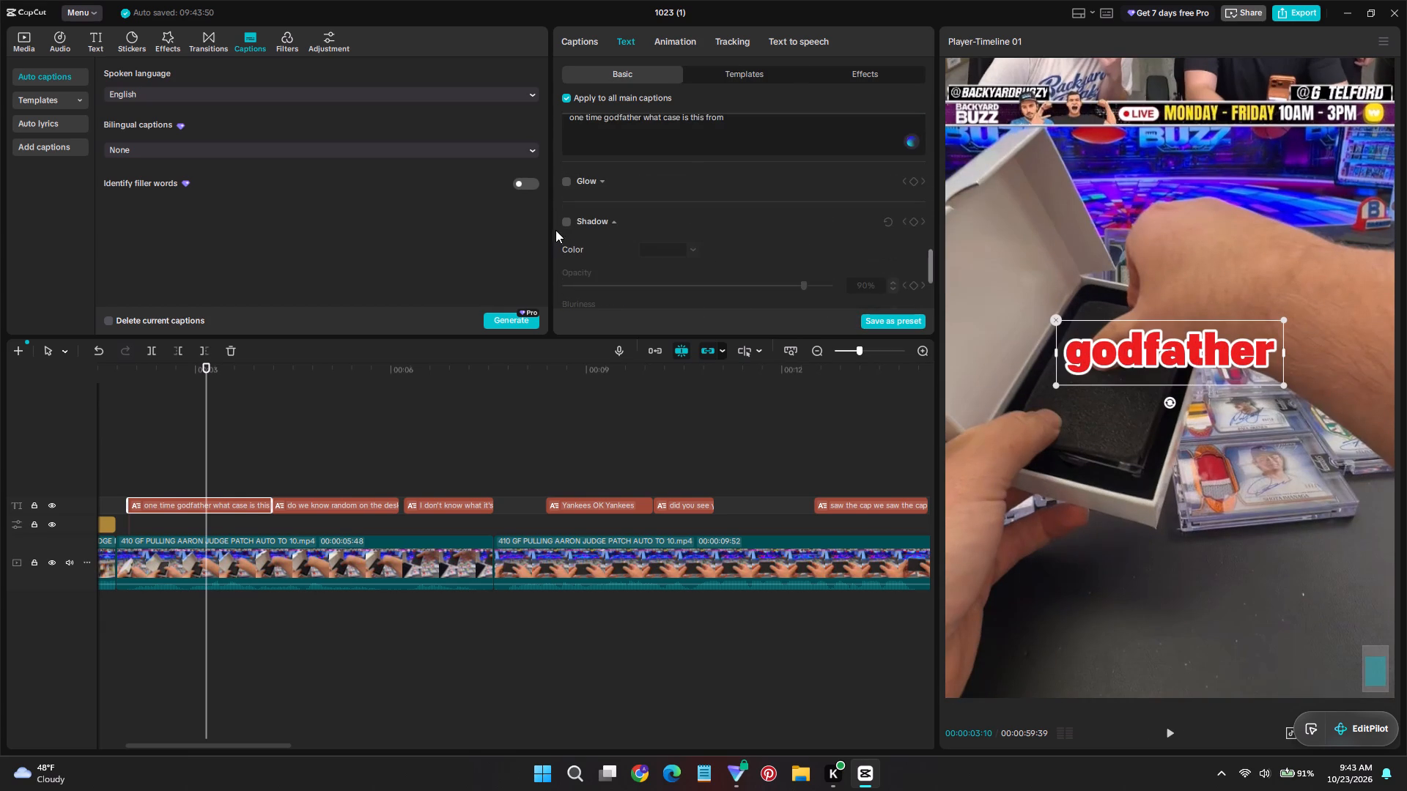
left_click_drag(583, 219, 572, 219)
left_click(562, 220)
scroll(616, 238, "down", 2)
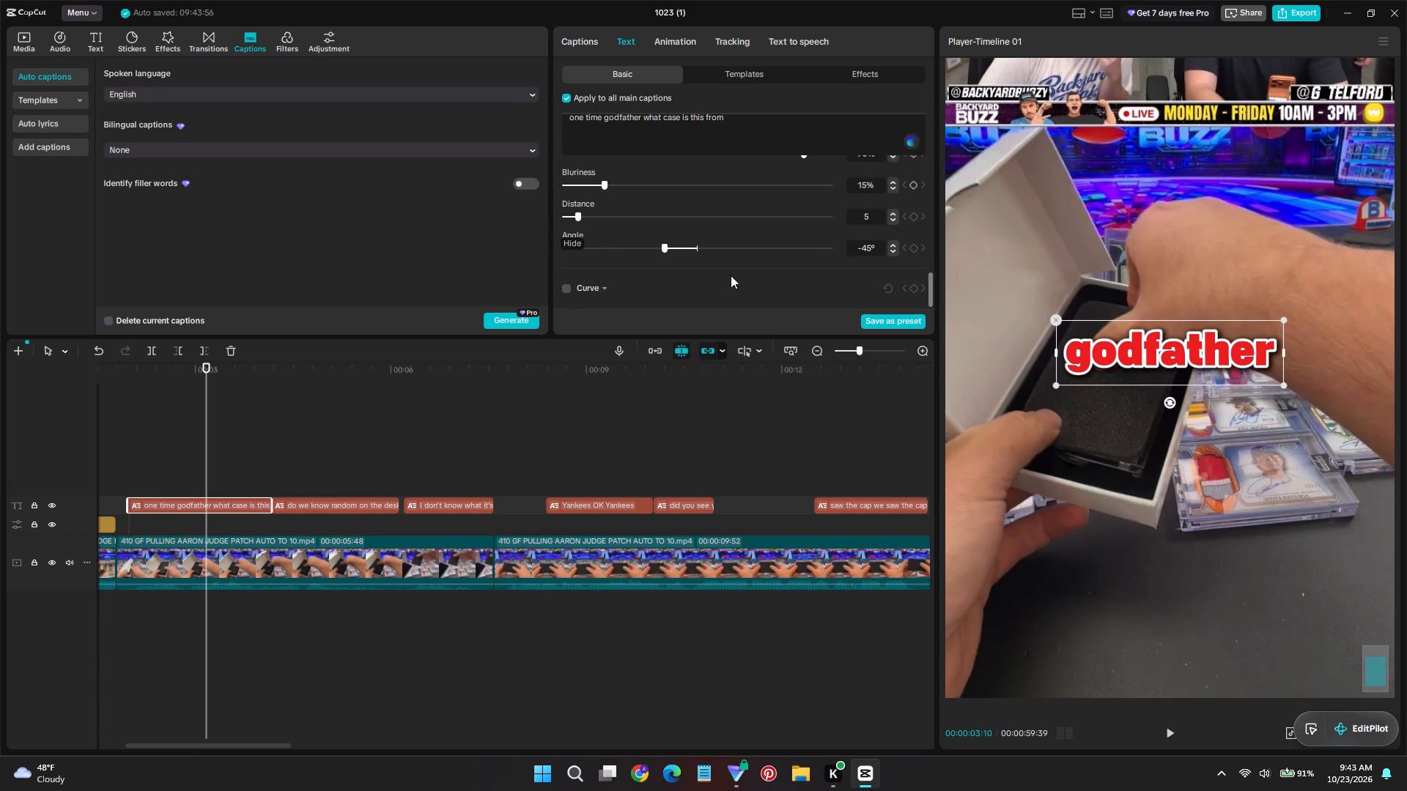
scroll(548, 248, "down", 1)
left_click(665, 250)
scroll(655, 253, "up", 1)
scroll(580, 286, "down", 1)
left_click_drag(577, 216, 597, 226)
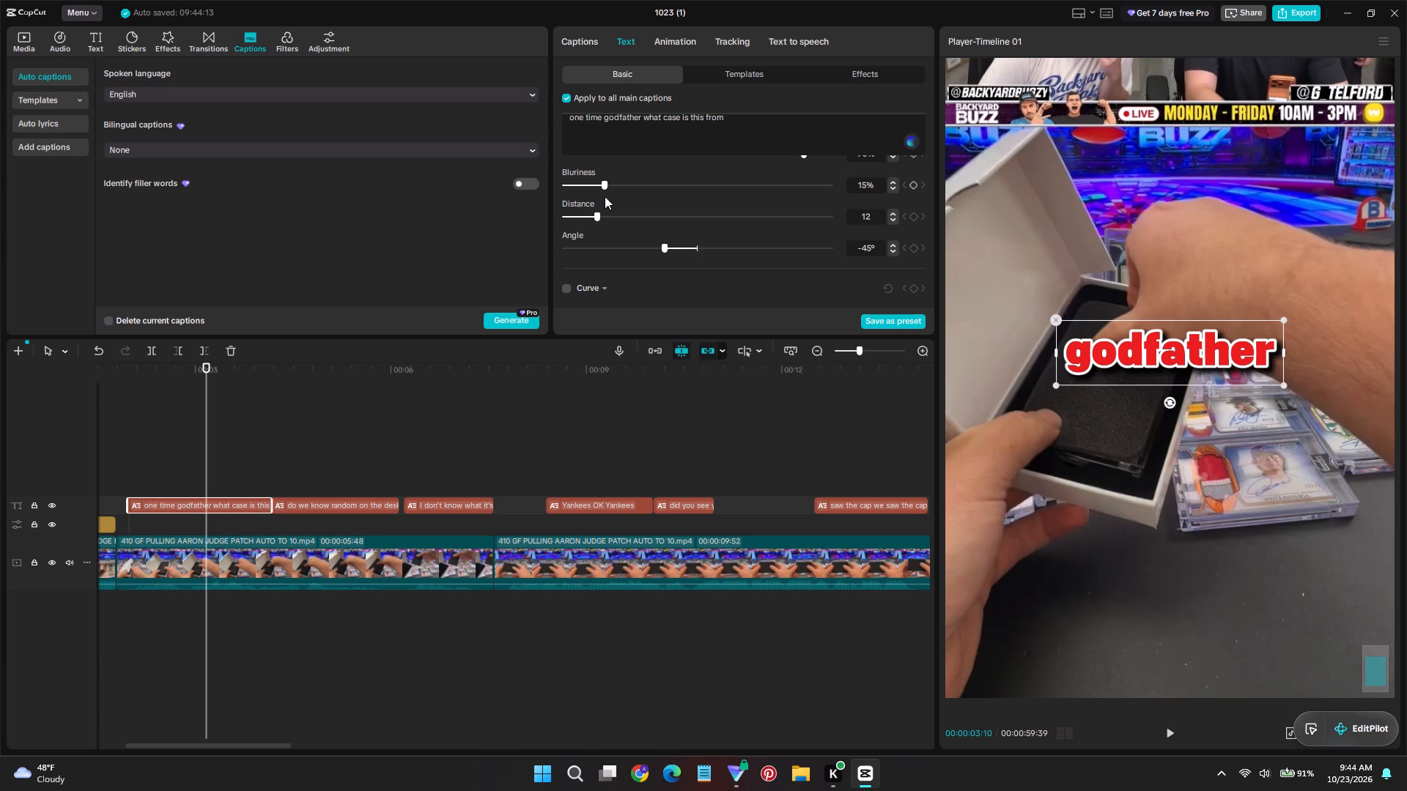
left_click_drag(602, 185, 569, 187)
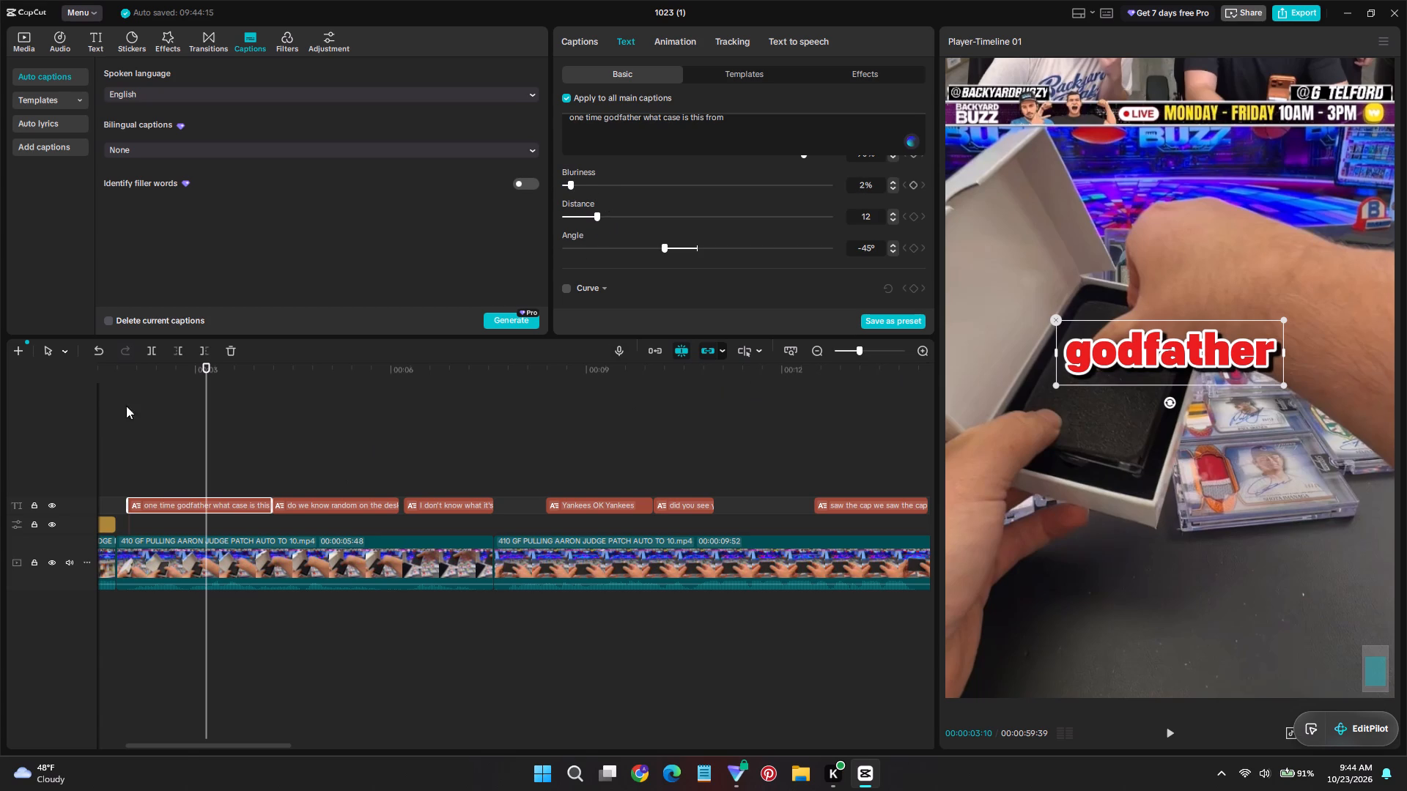
Play the restyled captions from the start of the teaser and delete the "John" caption.
left_click(131, 381)
left_click(128, 381)
key("space")
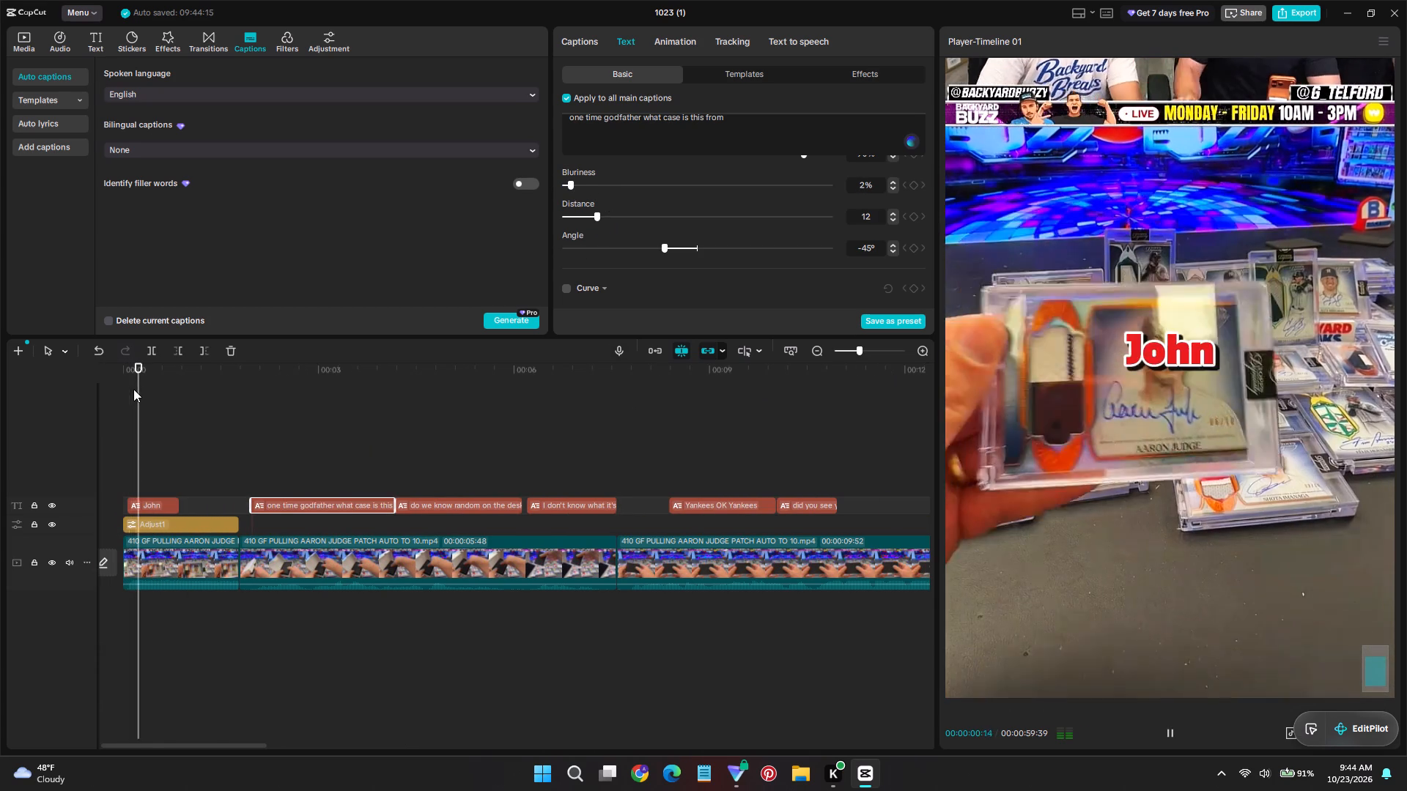
key("space")
left_click(147, 506)
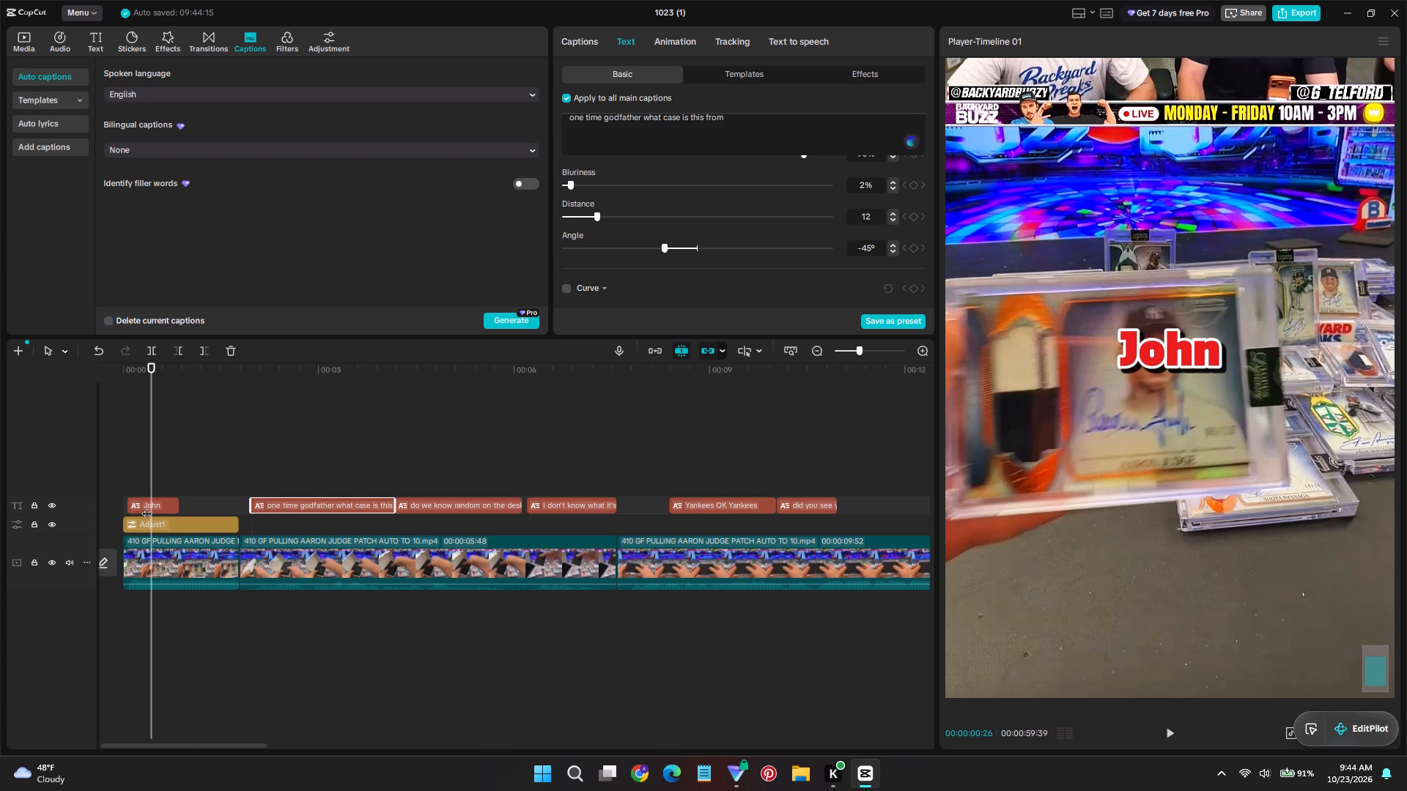
key("Delete")
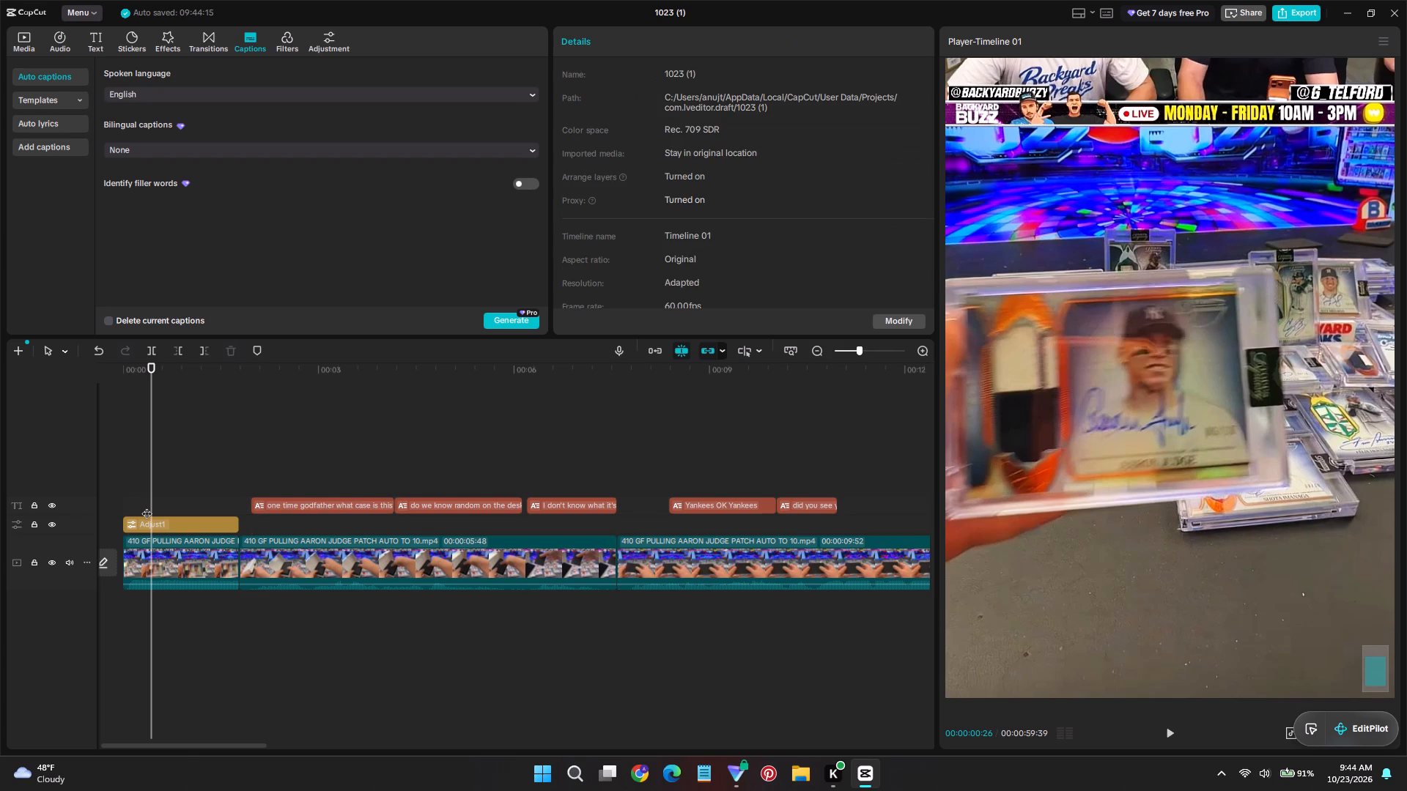
left_click(234, 465)
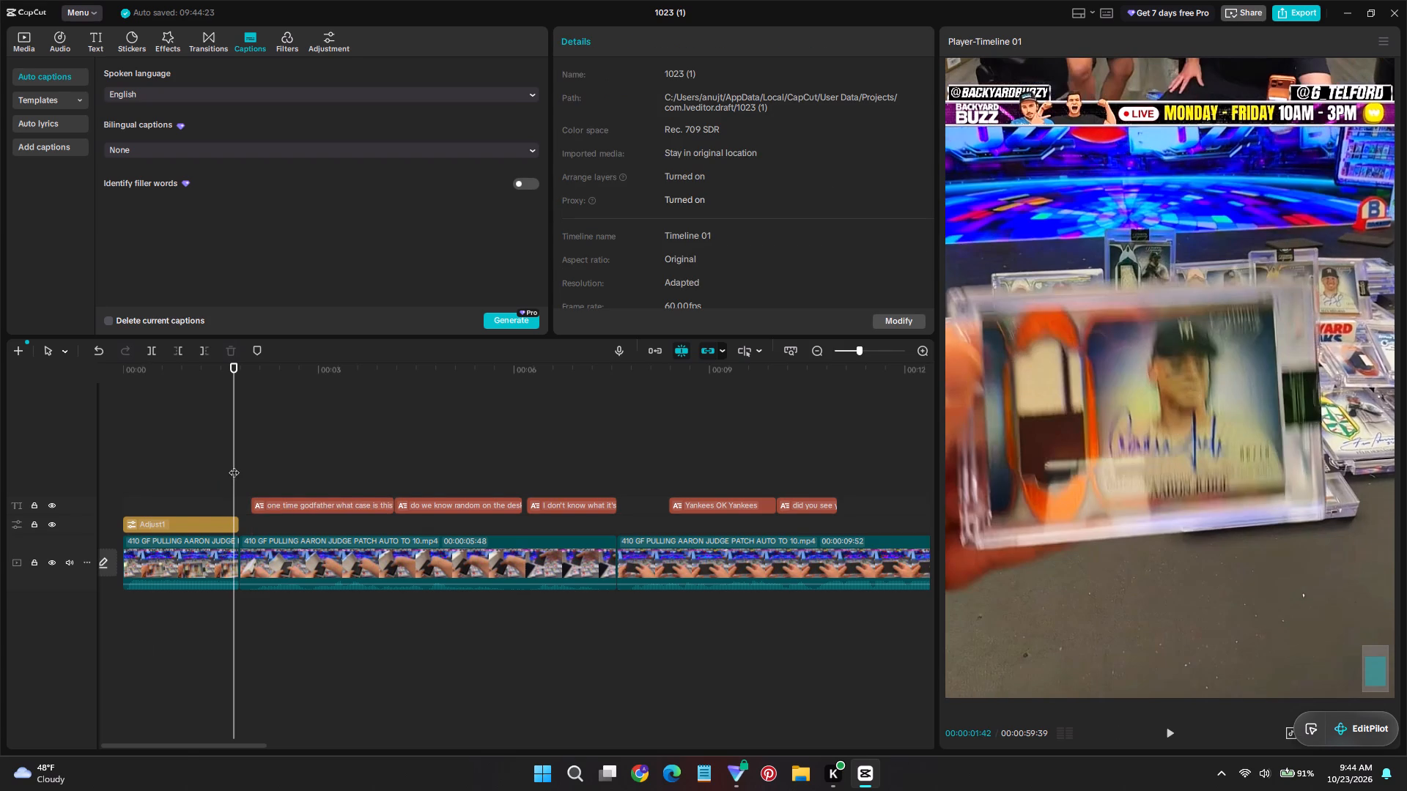
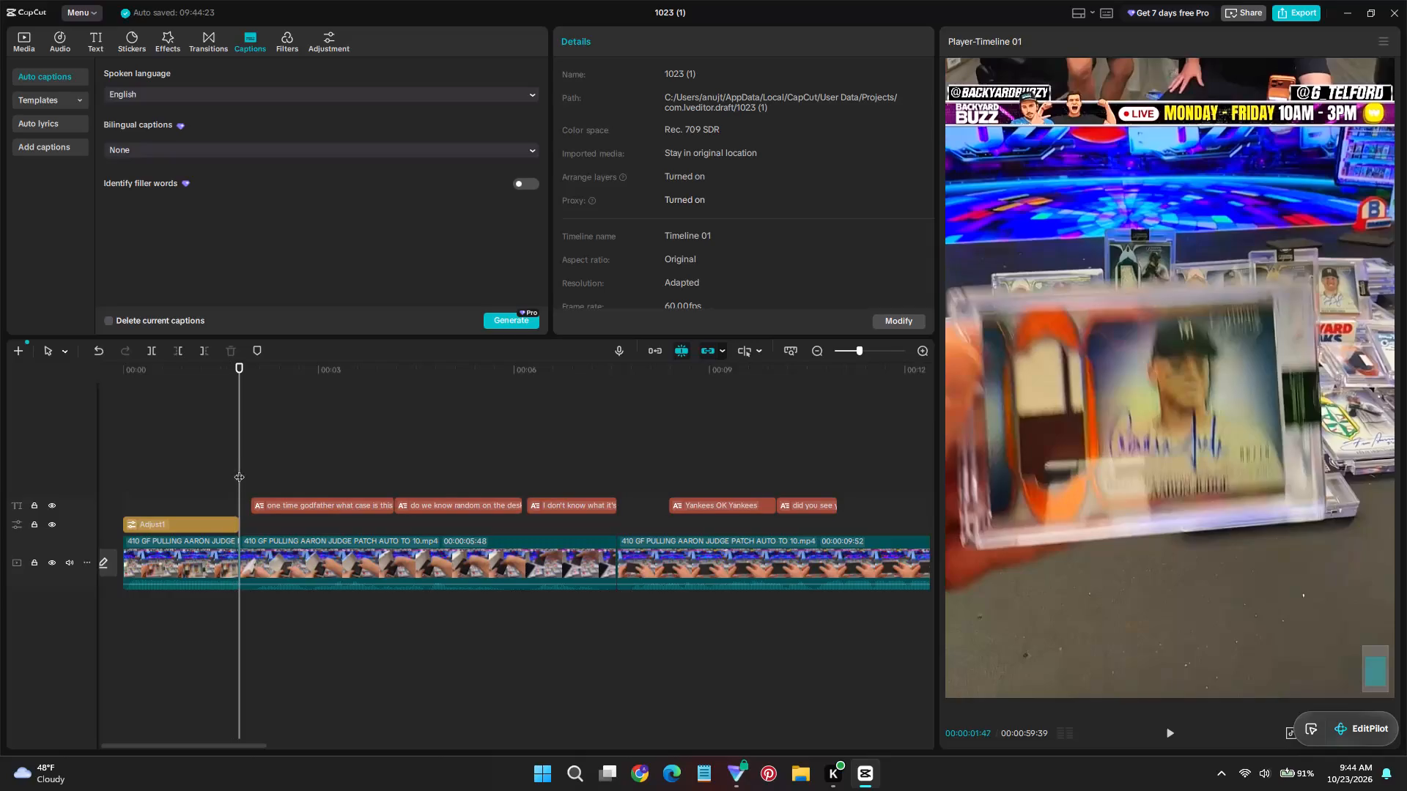
Fit the whole frame in the preview and replay the main clip's opening to check the "one time godfather" caption against the speech.
left_click_drag(239, 469, 251, 475)
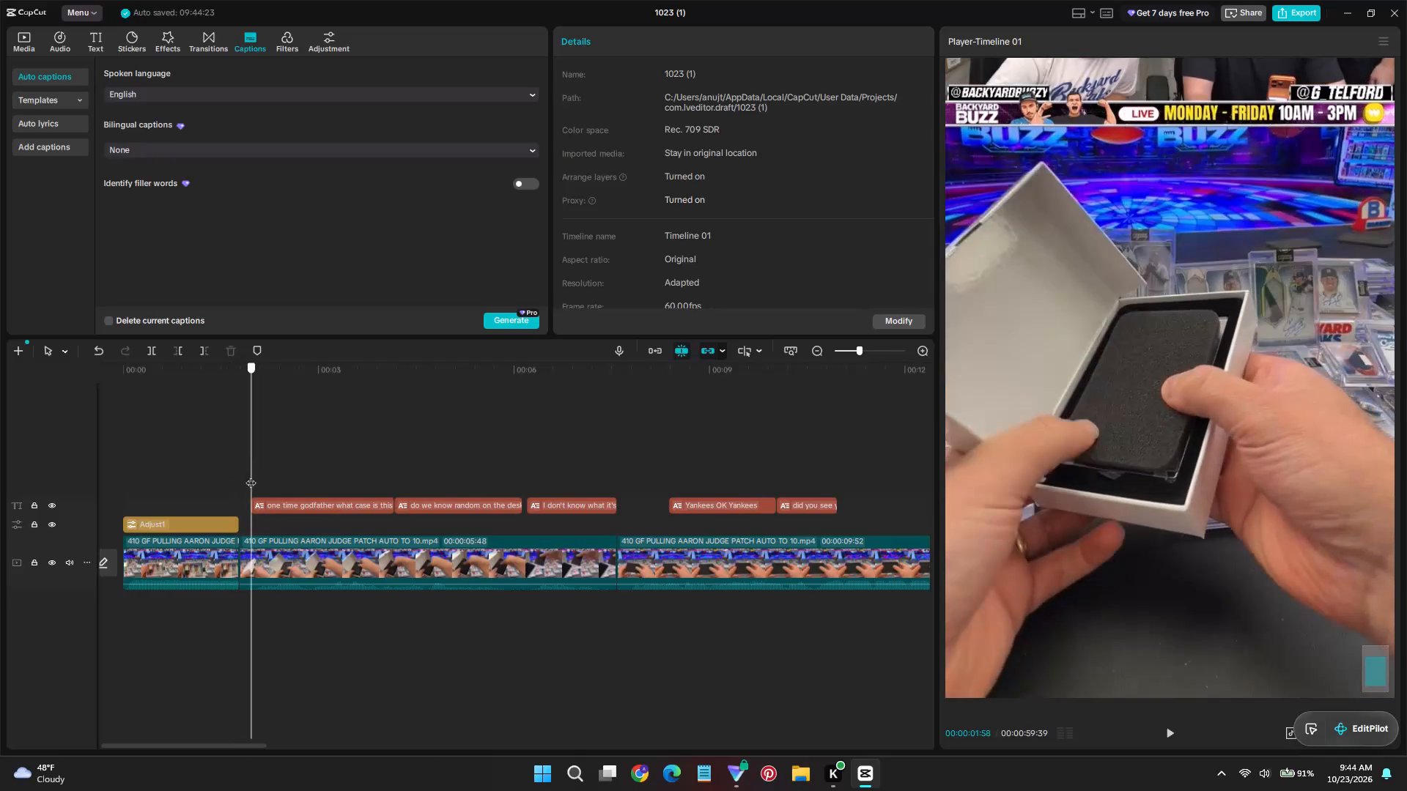
left_click_drag(251, 475, 249, 478)
scroll(1141, 464, "down", 3, "ctrl")
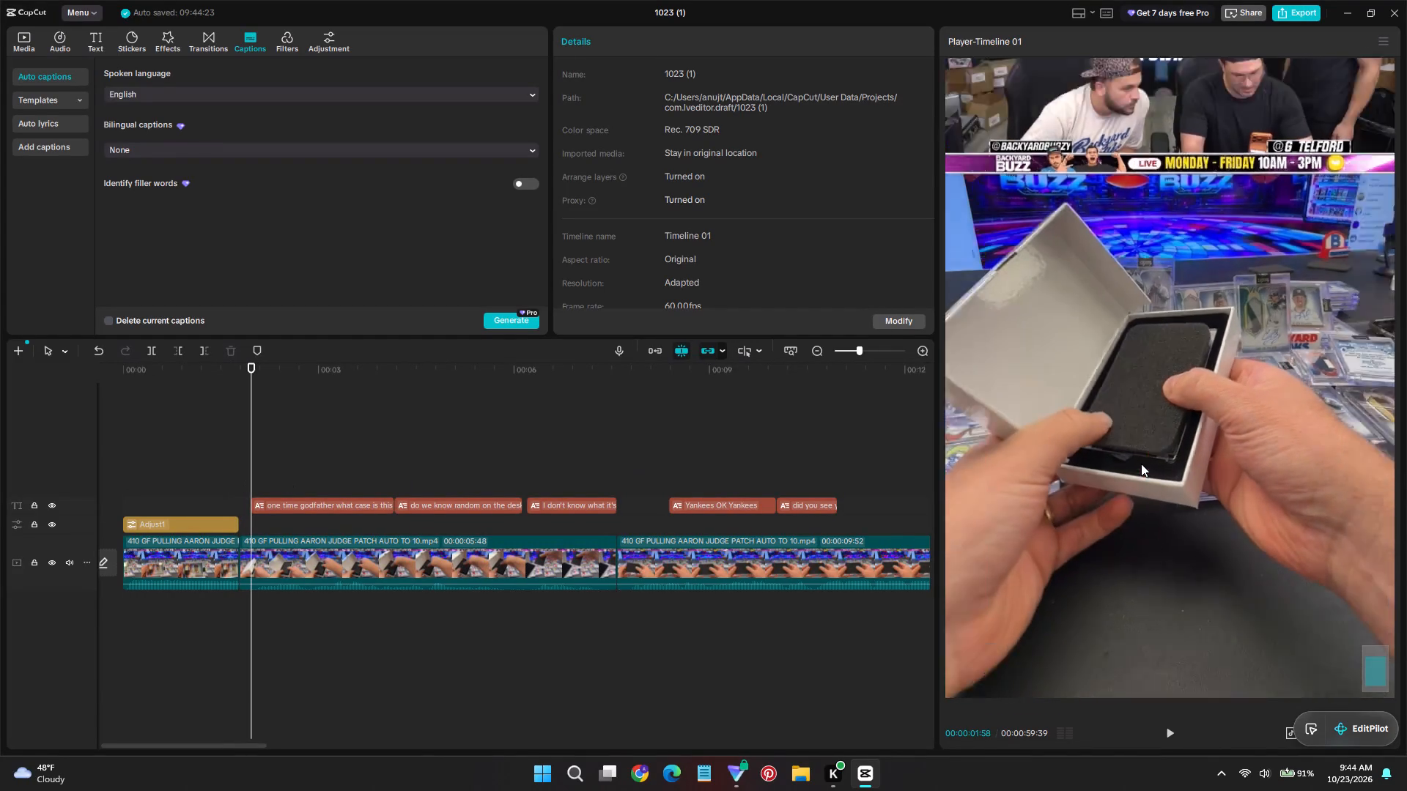
scroll(1141, 464, "down", 1, "ctrl")
key("space")
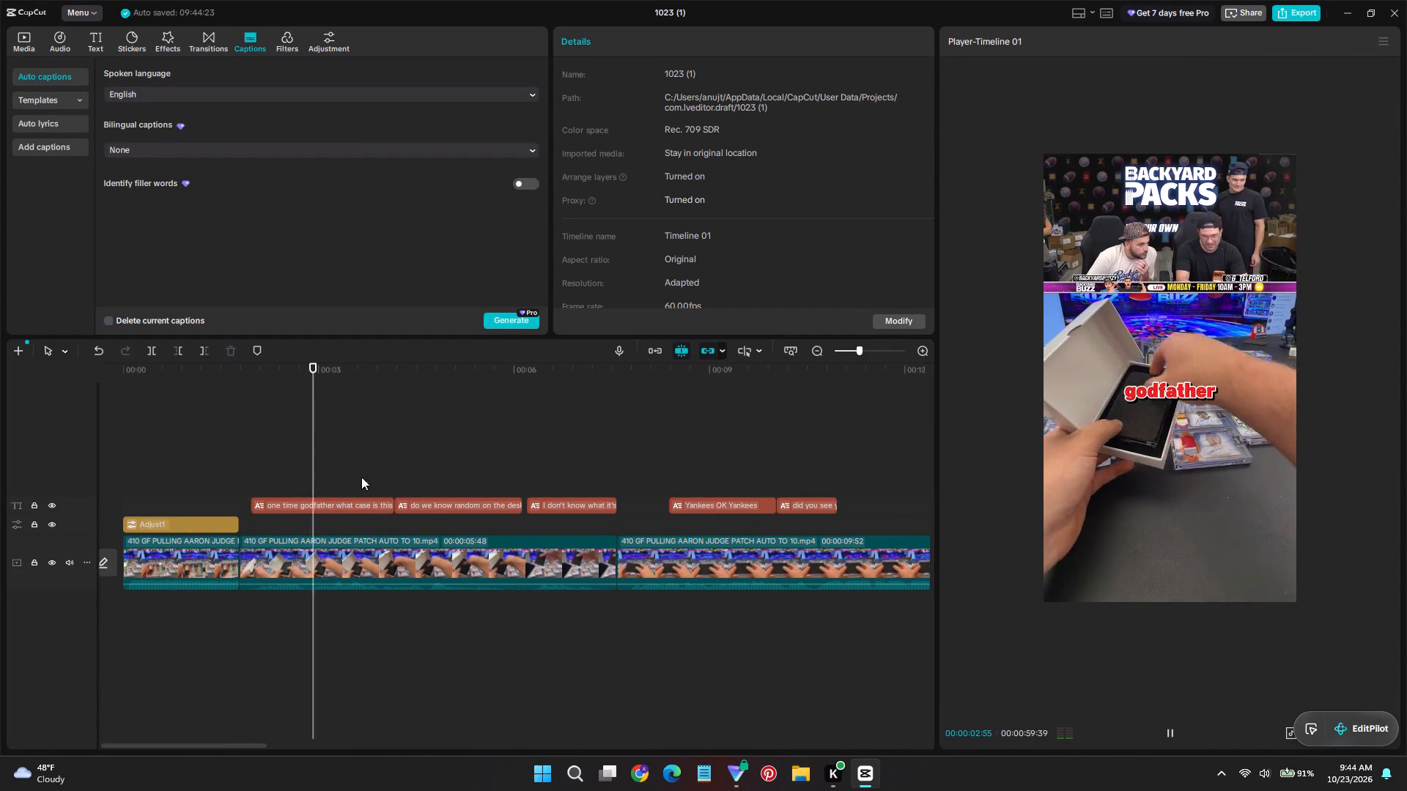
key("space")
left_click(257, 458)
key("space")
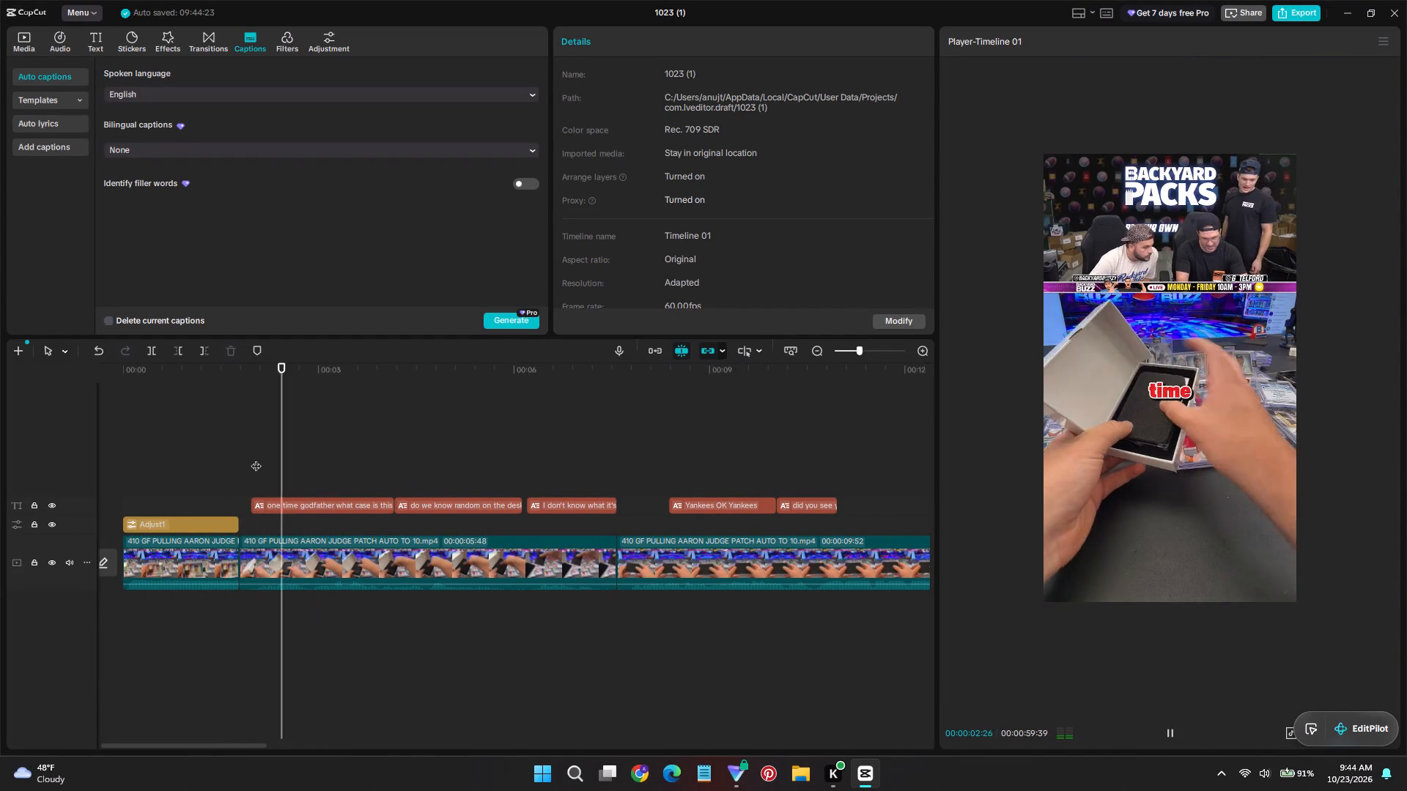
left_click(240, 458)
key("space")
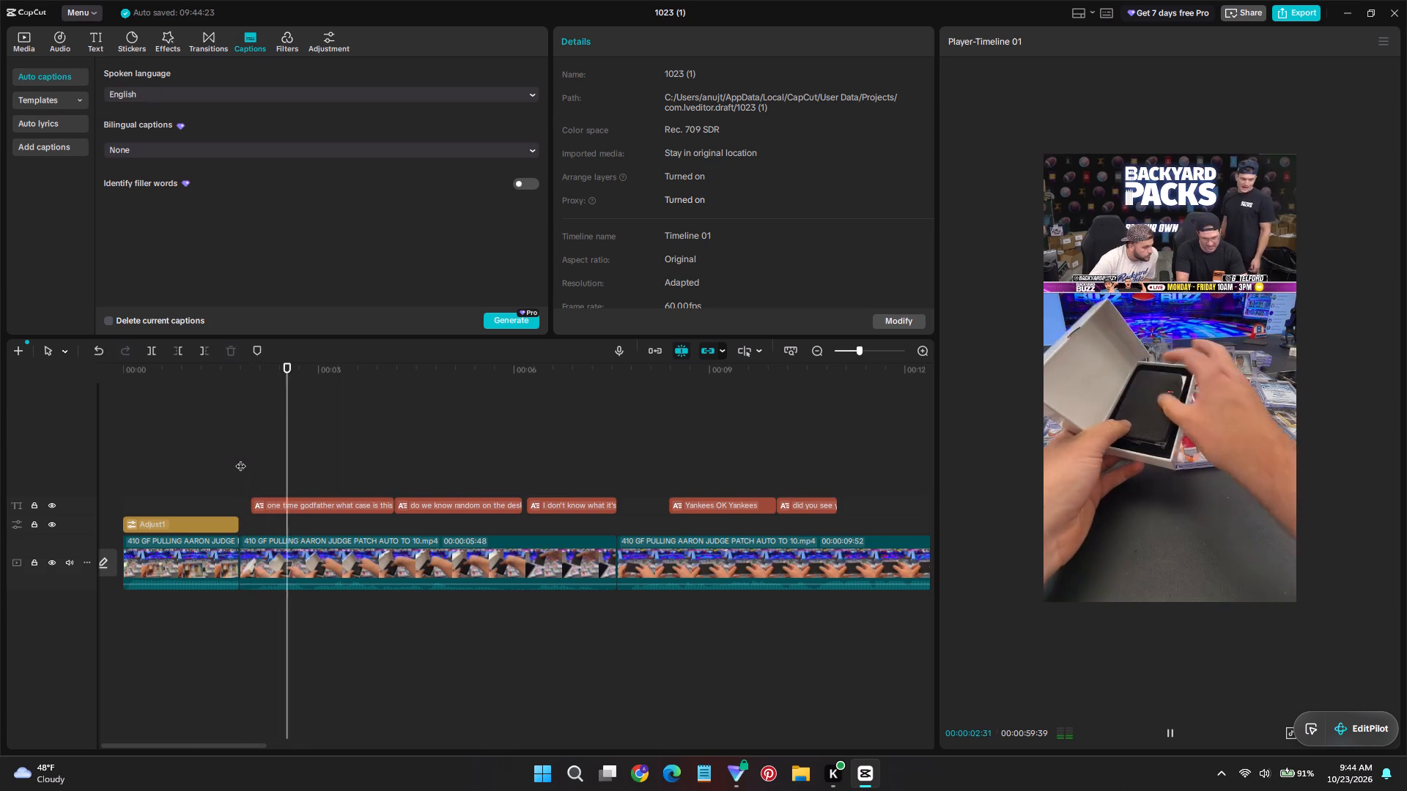
left_click(242, 458)
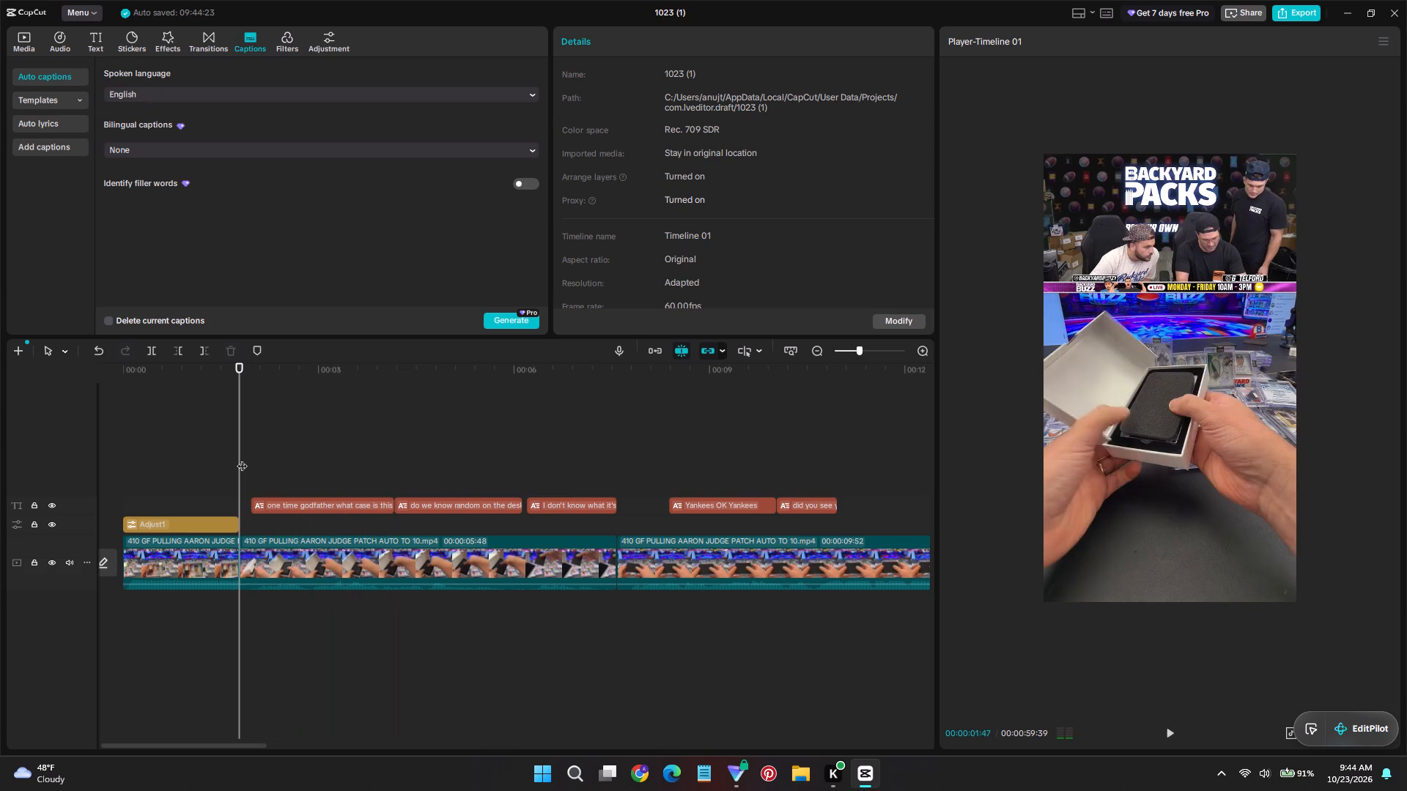
key("space")
key("space")
left_click_drag(273, 483, 253, 467)
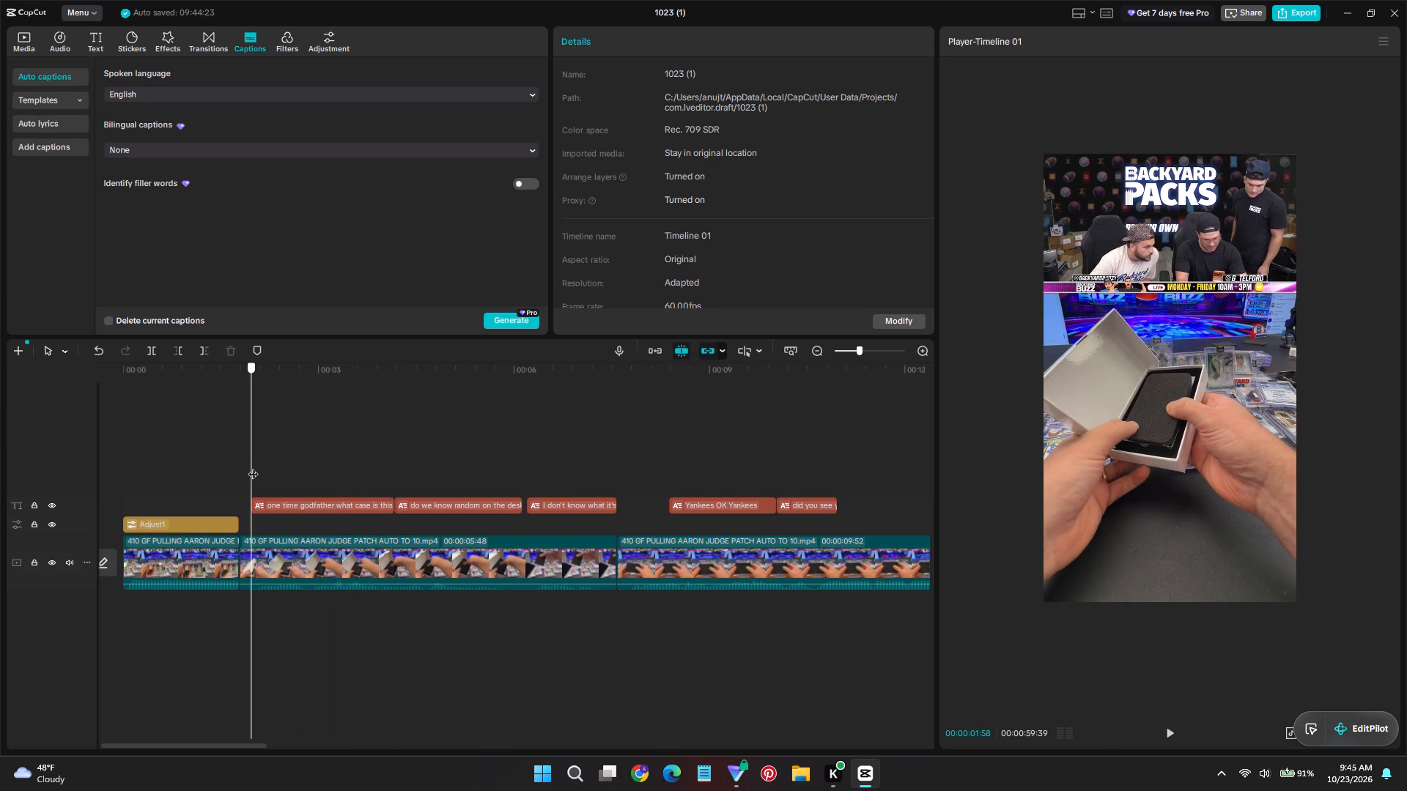
left_click_drag(253, 467, 251, 464)
left_click_drag(251, 464, 255, 465)
left_click(267, 502)
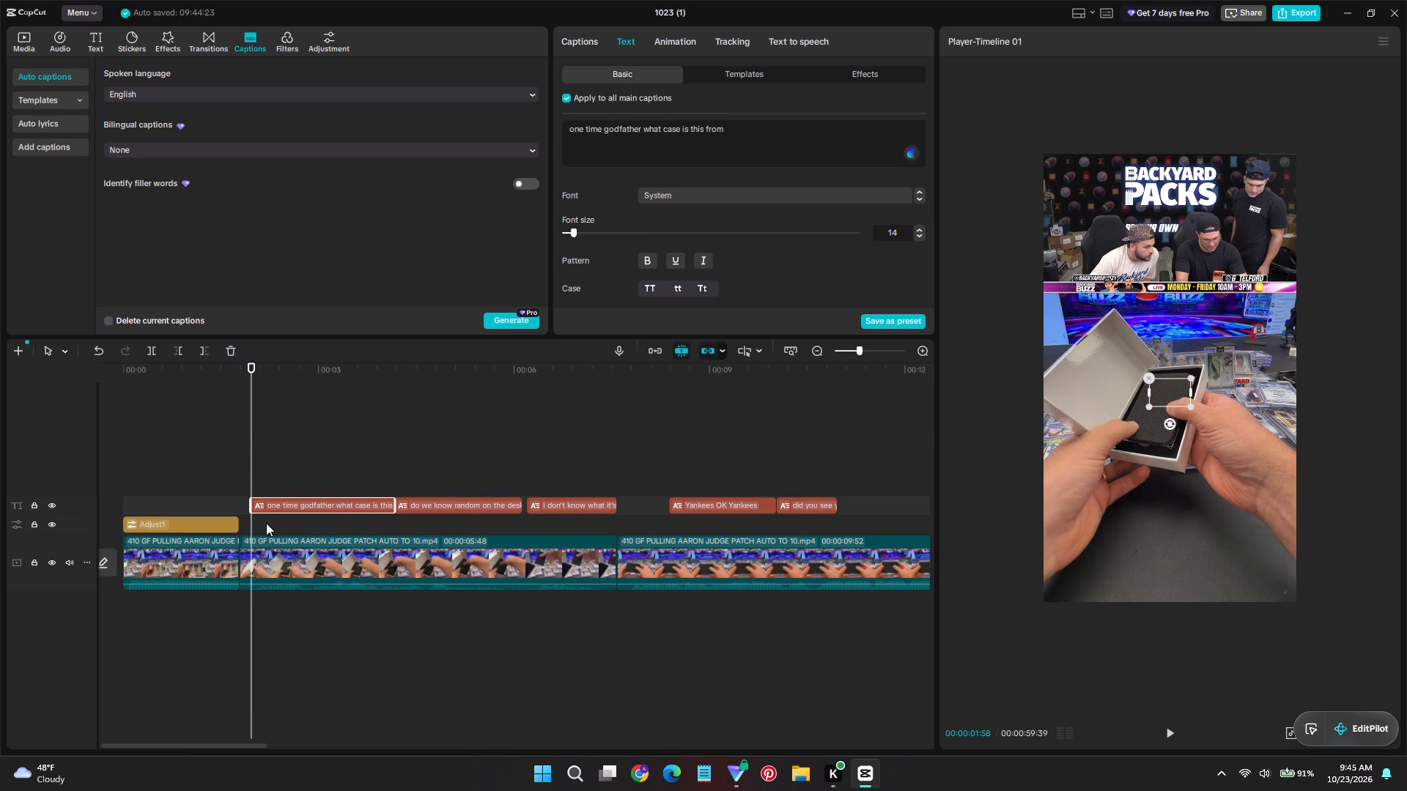
key("space")
key("space")
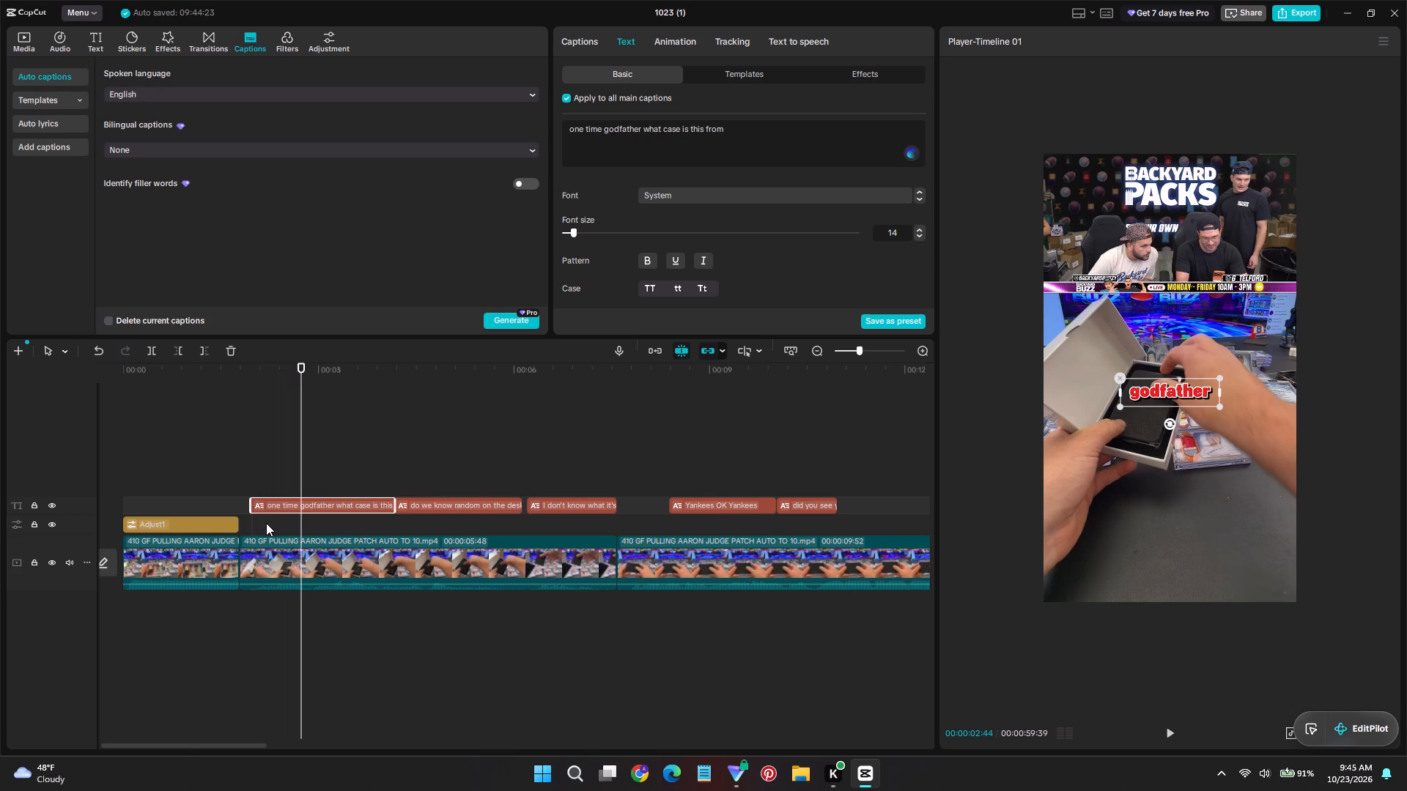
Play the captions from "one time godfather" through "I don't know" to check their word timing.
left_click(242, 456)
key("space")
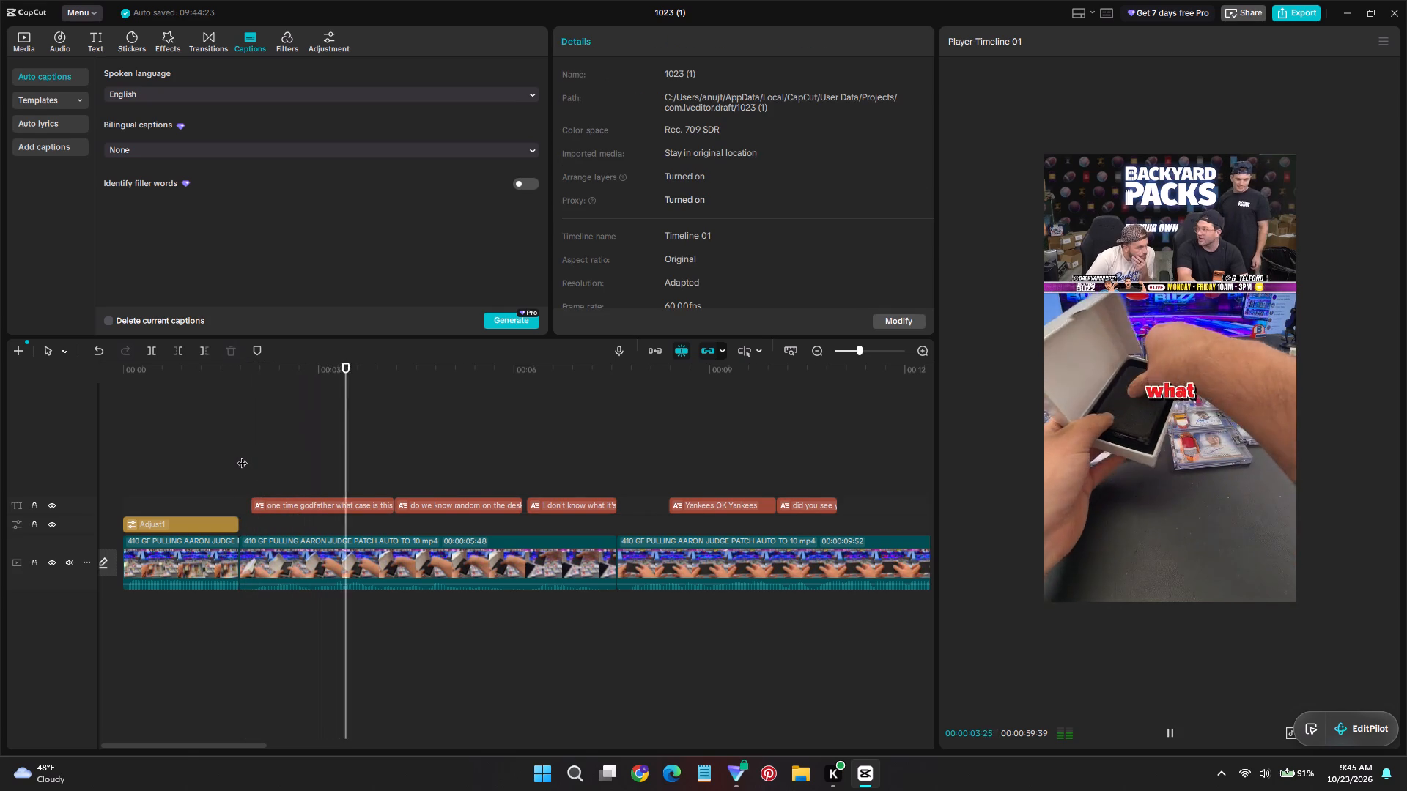
key("space")
left_click(291, 469)
key("space")
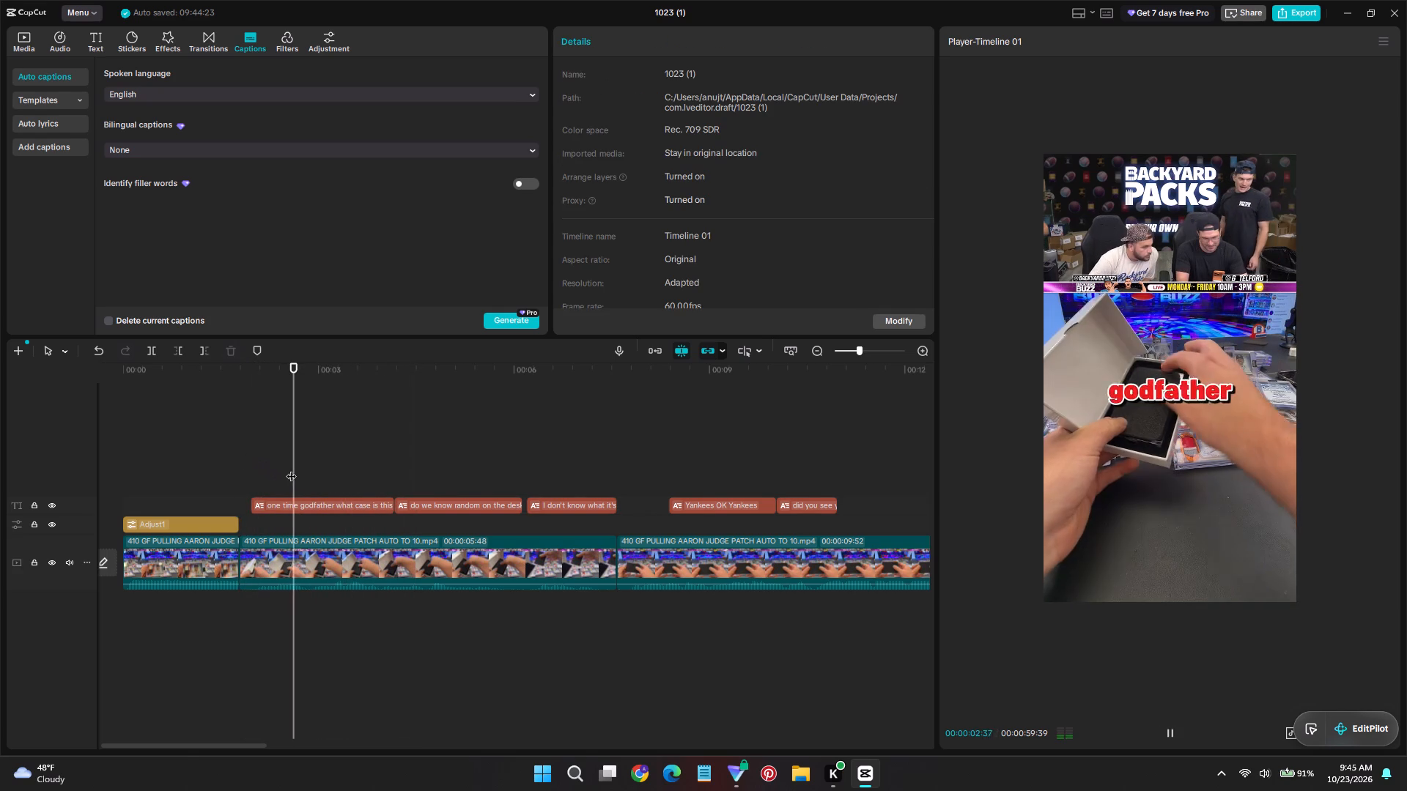
key("space")
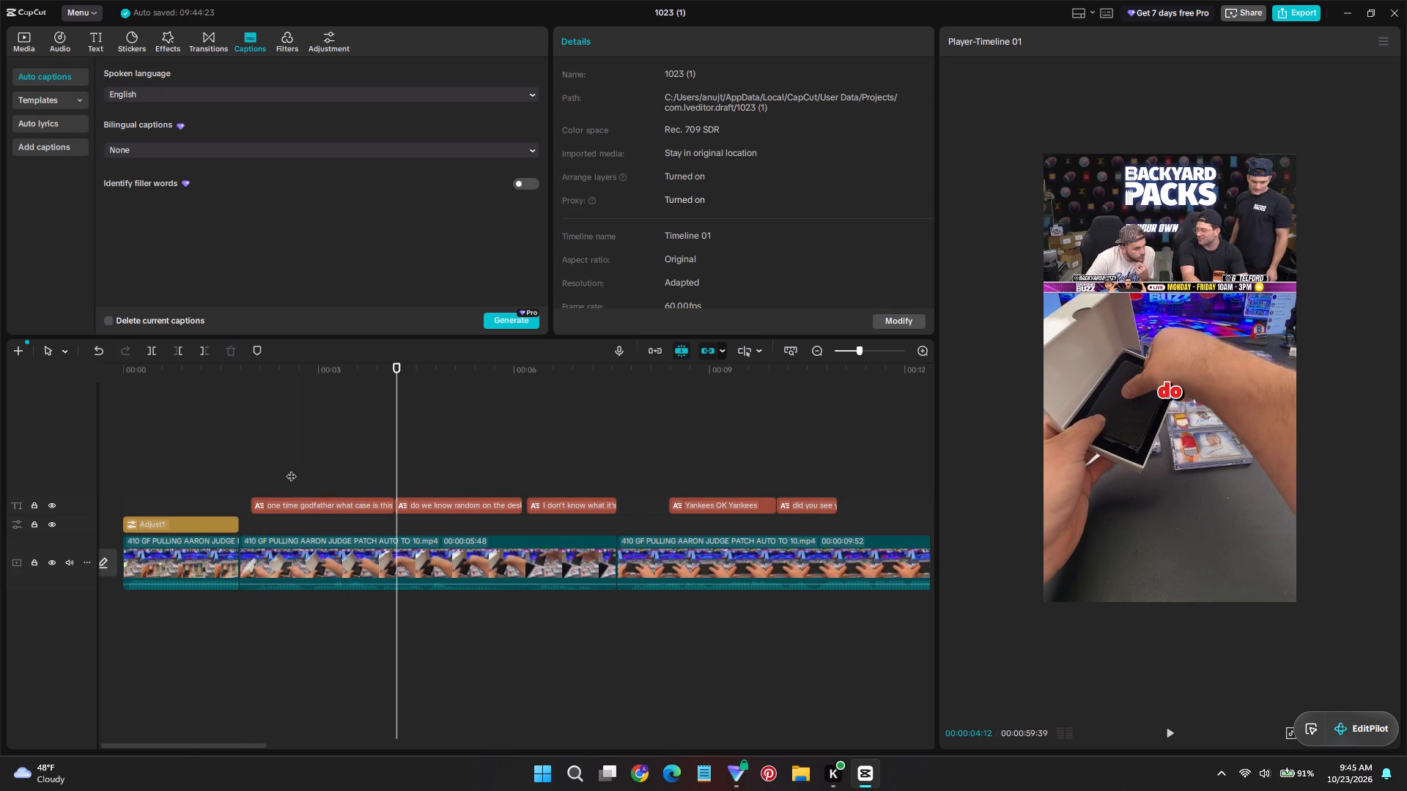
key("space")
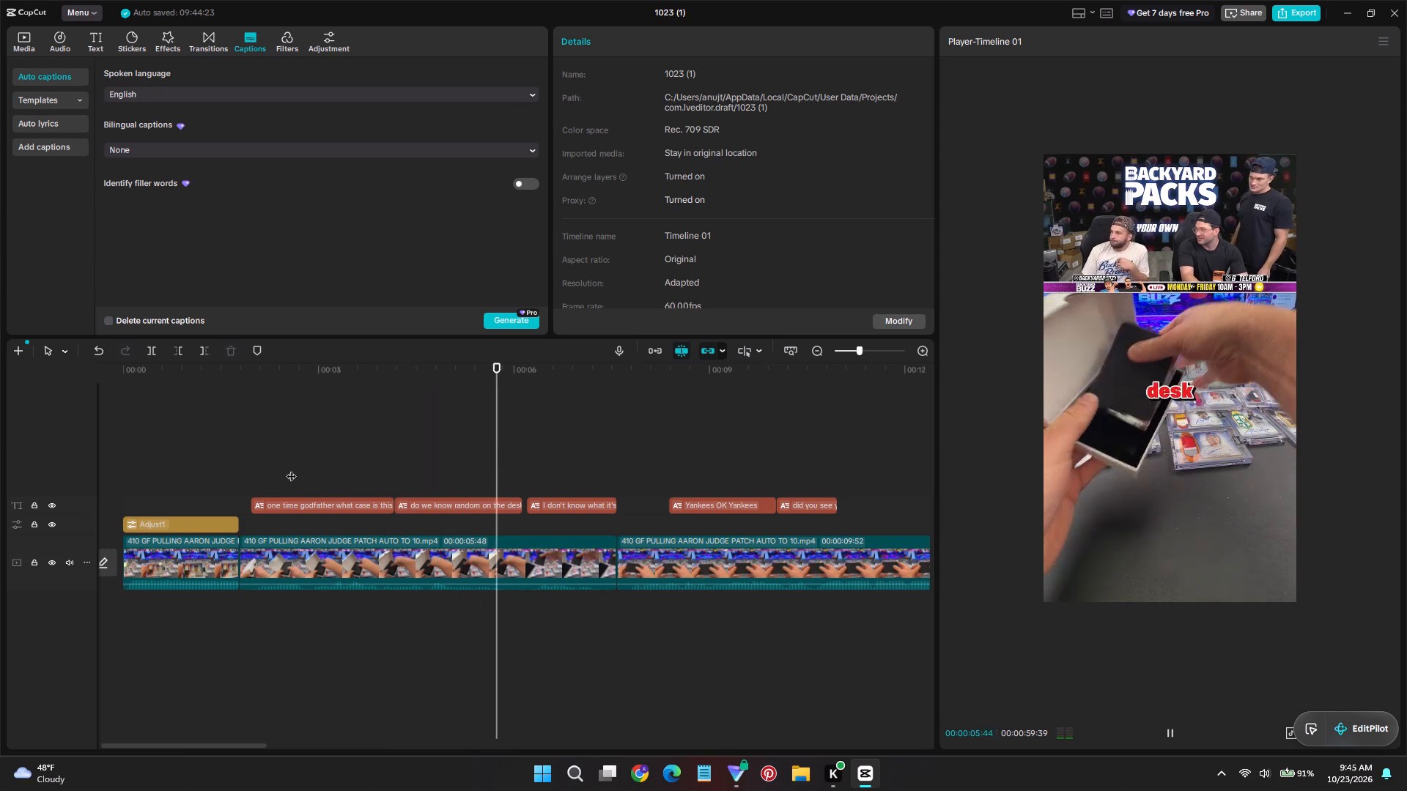
key("space")
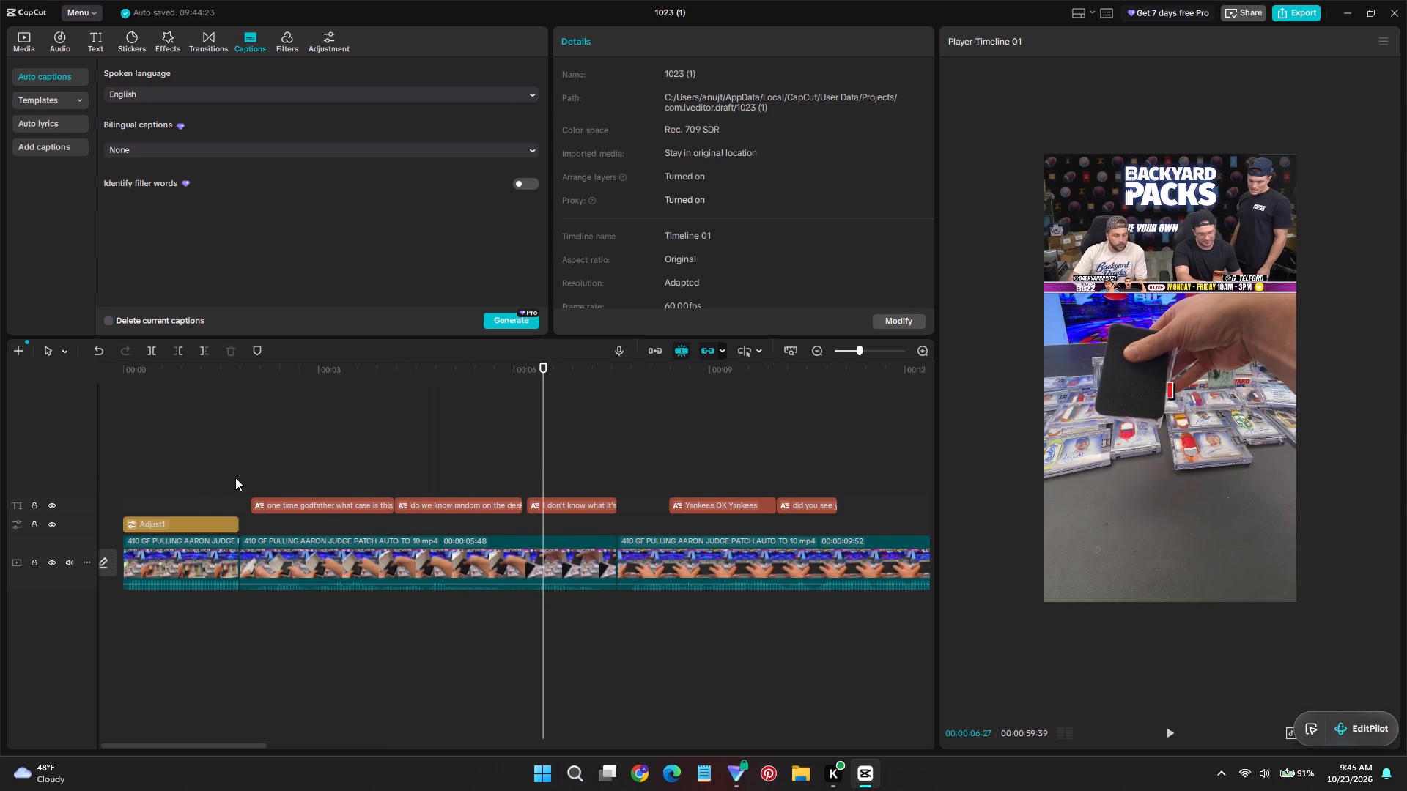
left_click(202, 467)
key("space")
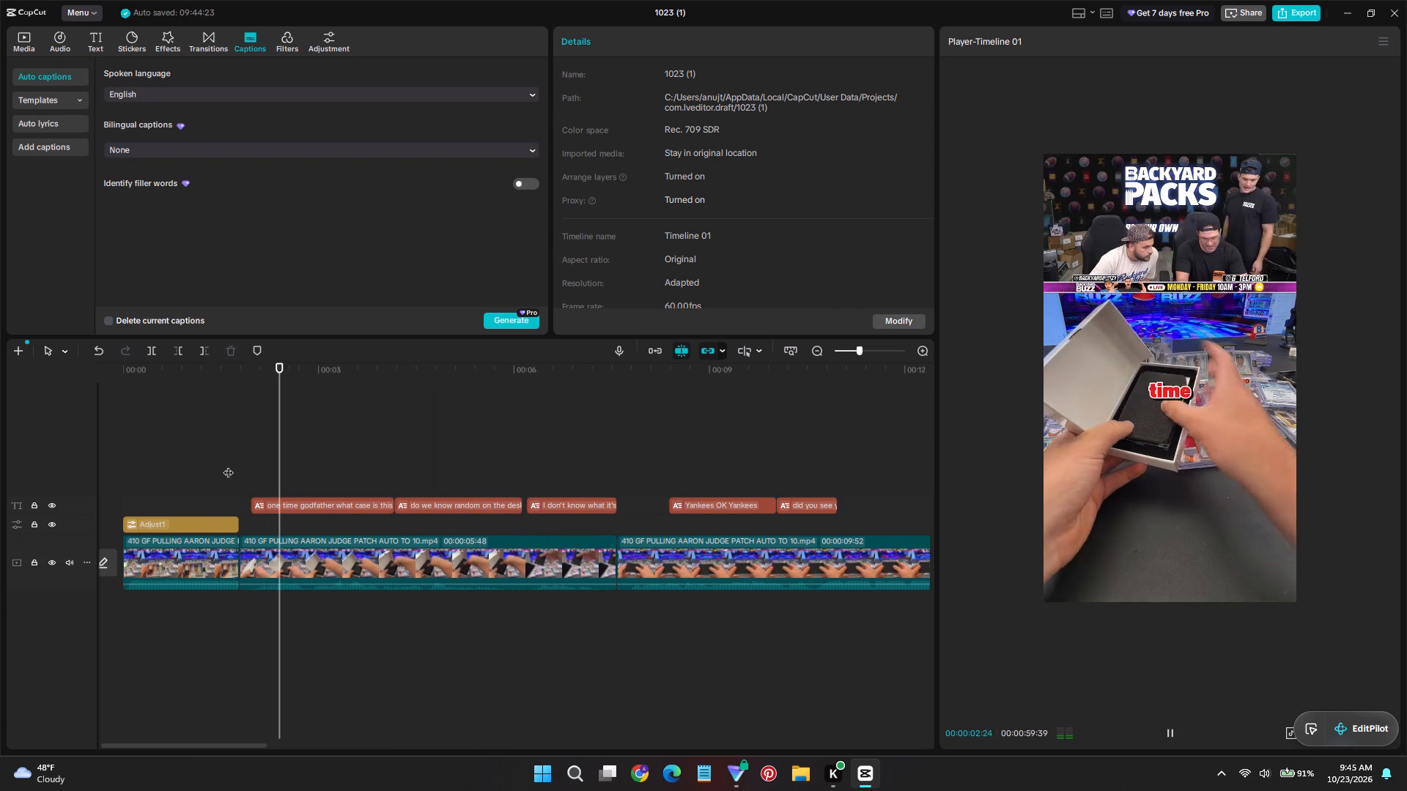
Trim the start of the second video clip to 00:00:02:49, cutting the speech before "what case is this from".
left_click(279, 467)
left_click(304, 508)
left_click(313, 493)
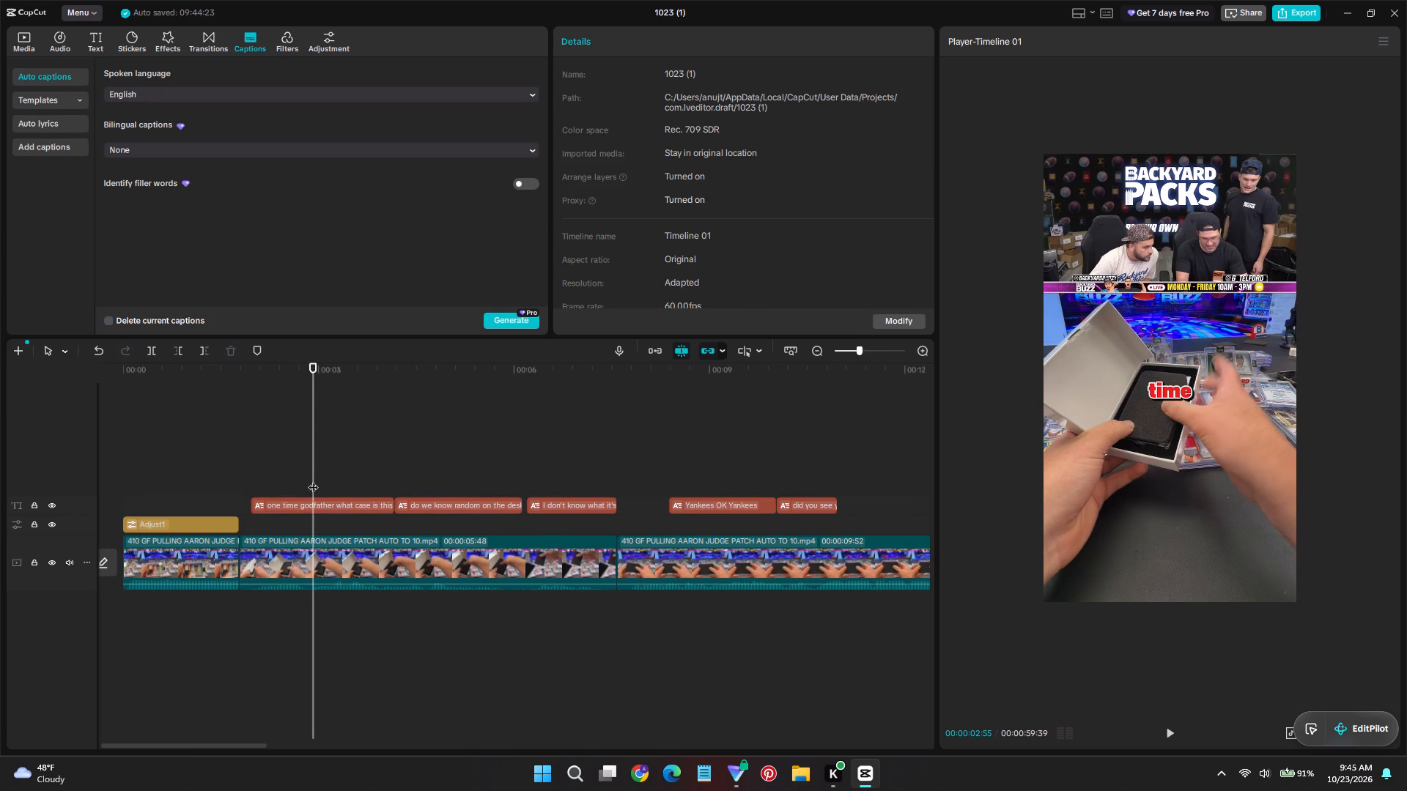
key("space")
left_click(313, 474)
left_click(311, 481)
left_click(322, 561)
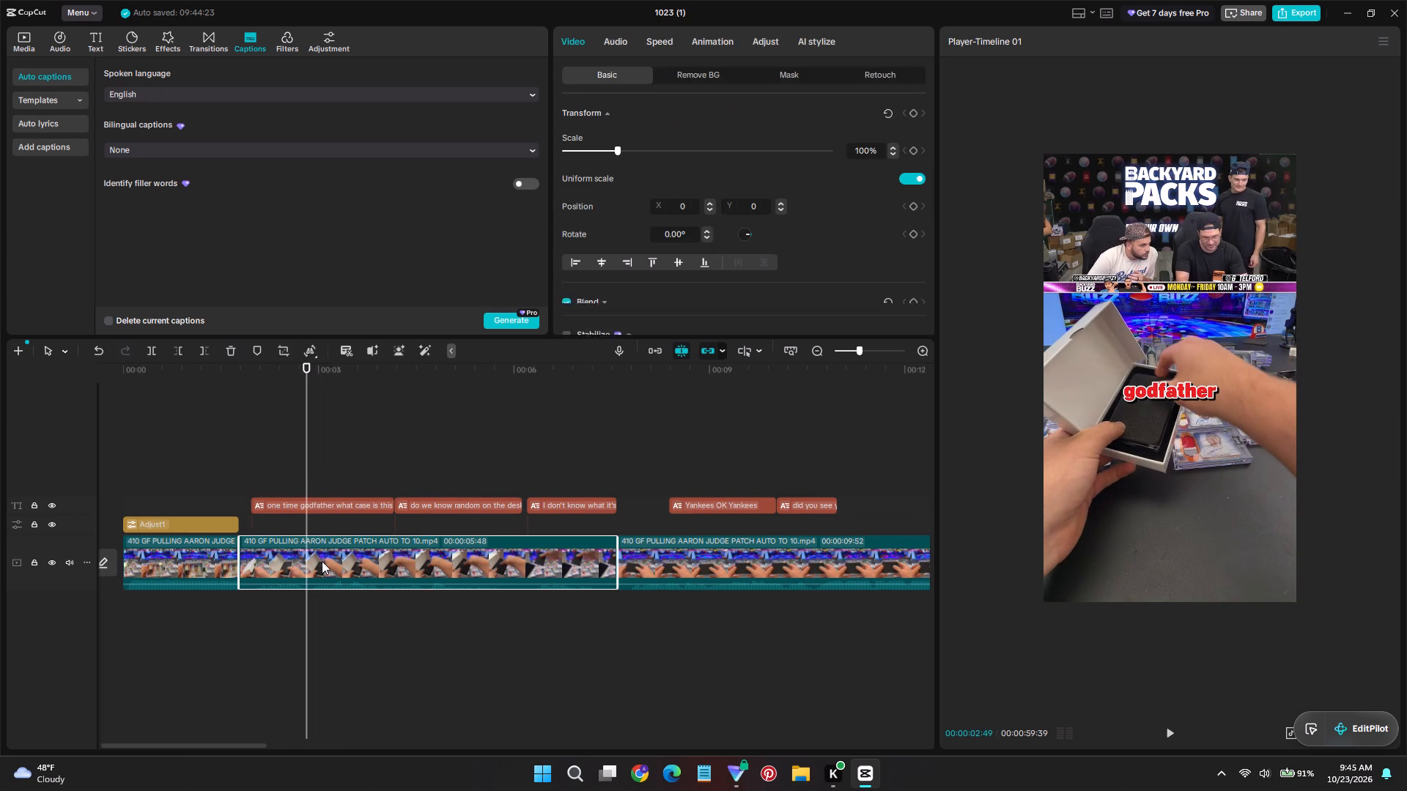
key("q")
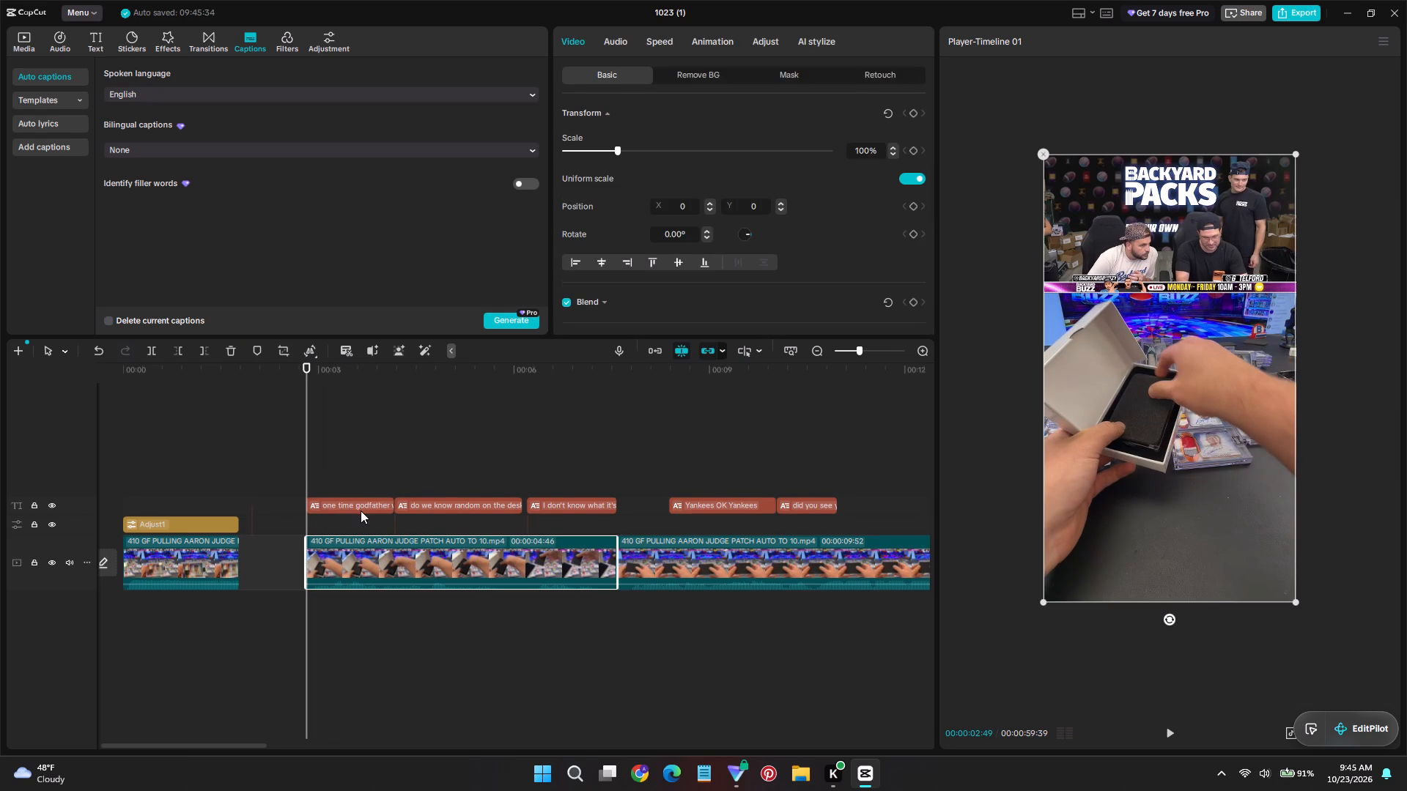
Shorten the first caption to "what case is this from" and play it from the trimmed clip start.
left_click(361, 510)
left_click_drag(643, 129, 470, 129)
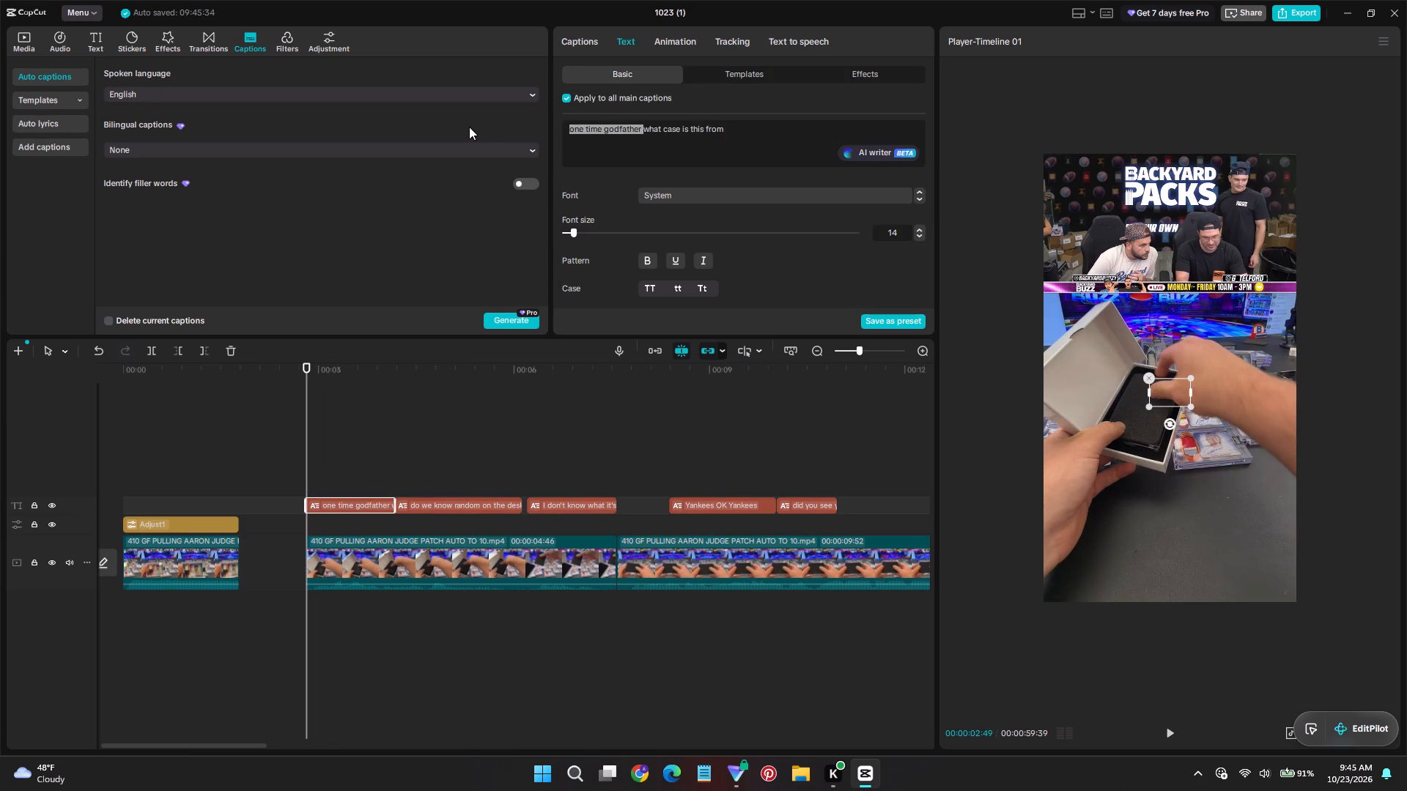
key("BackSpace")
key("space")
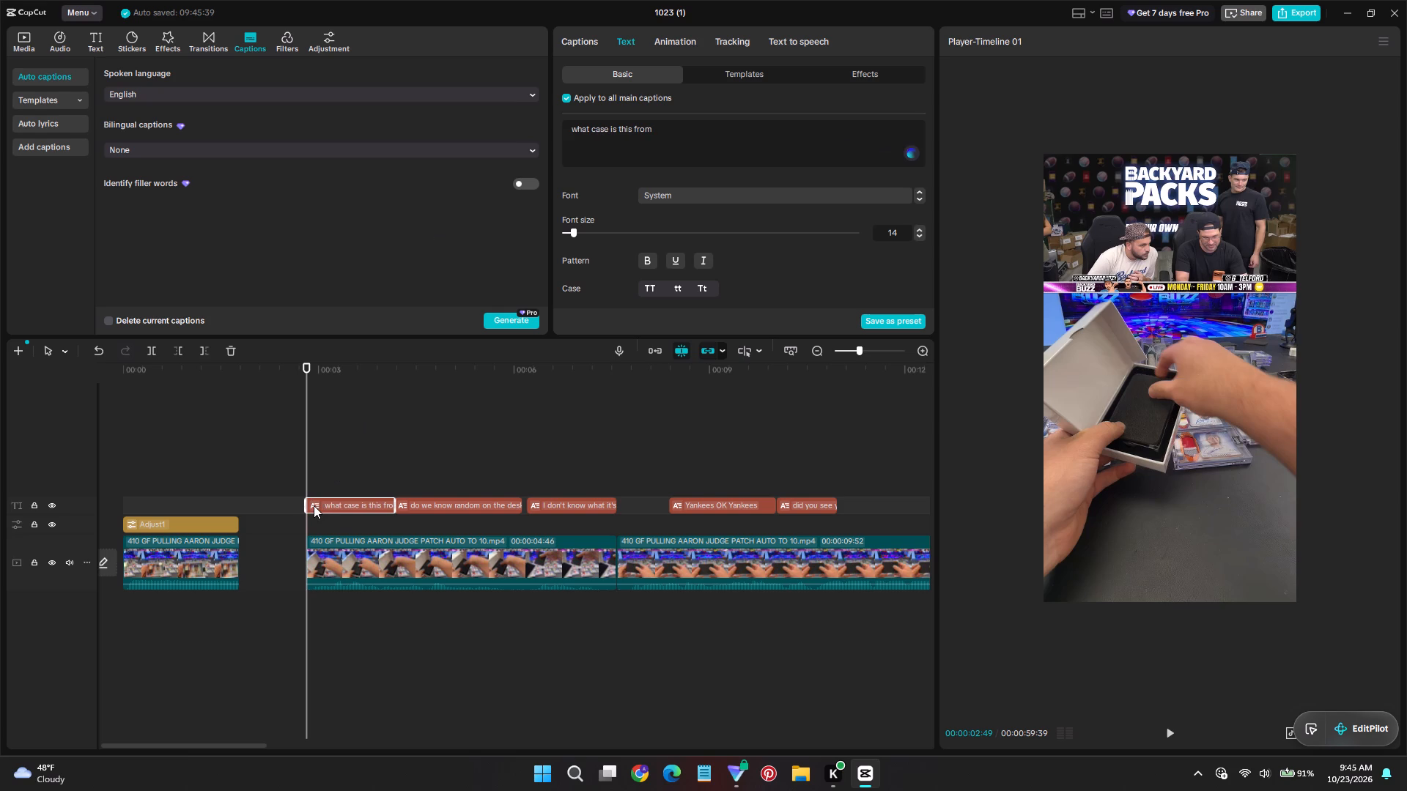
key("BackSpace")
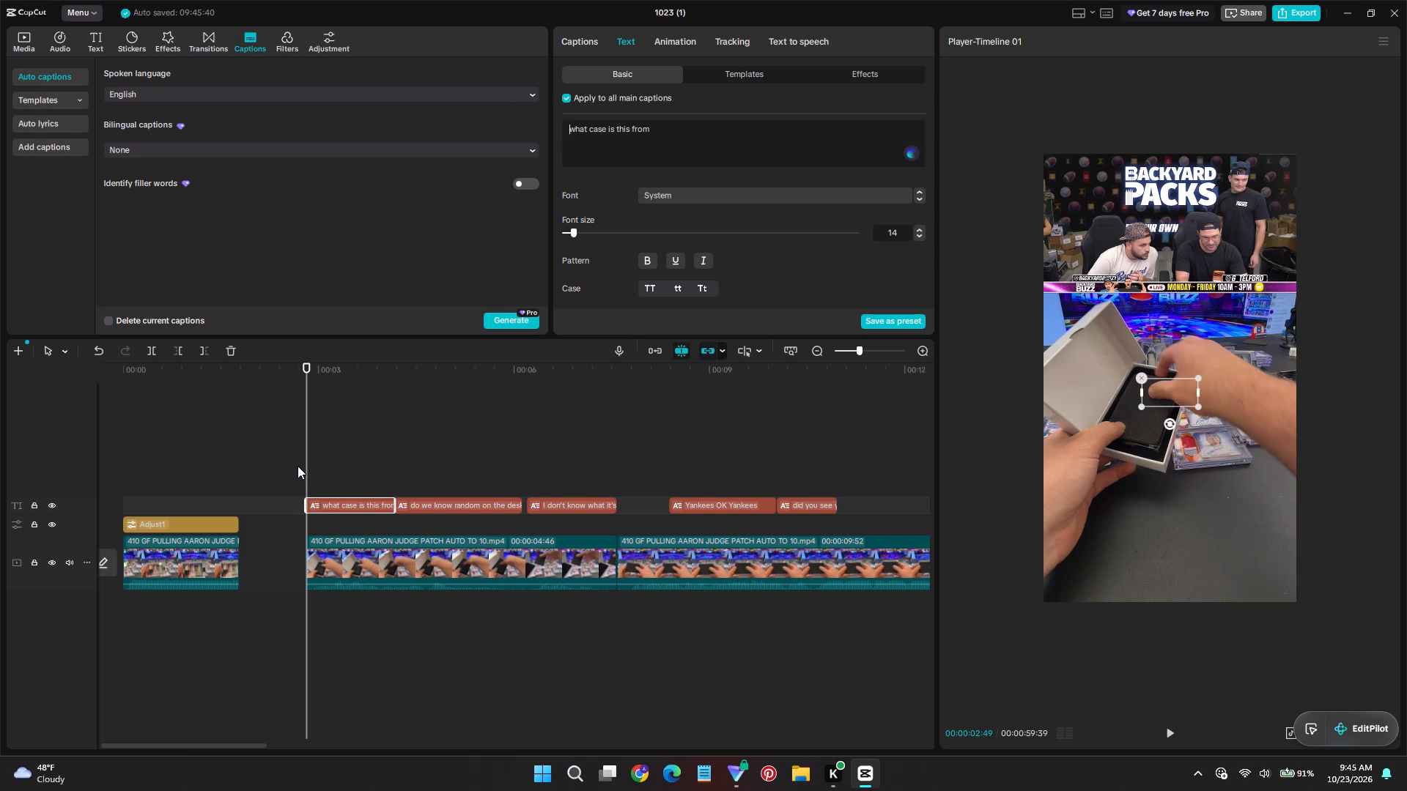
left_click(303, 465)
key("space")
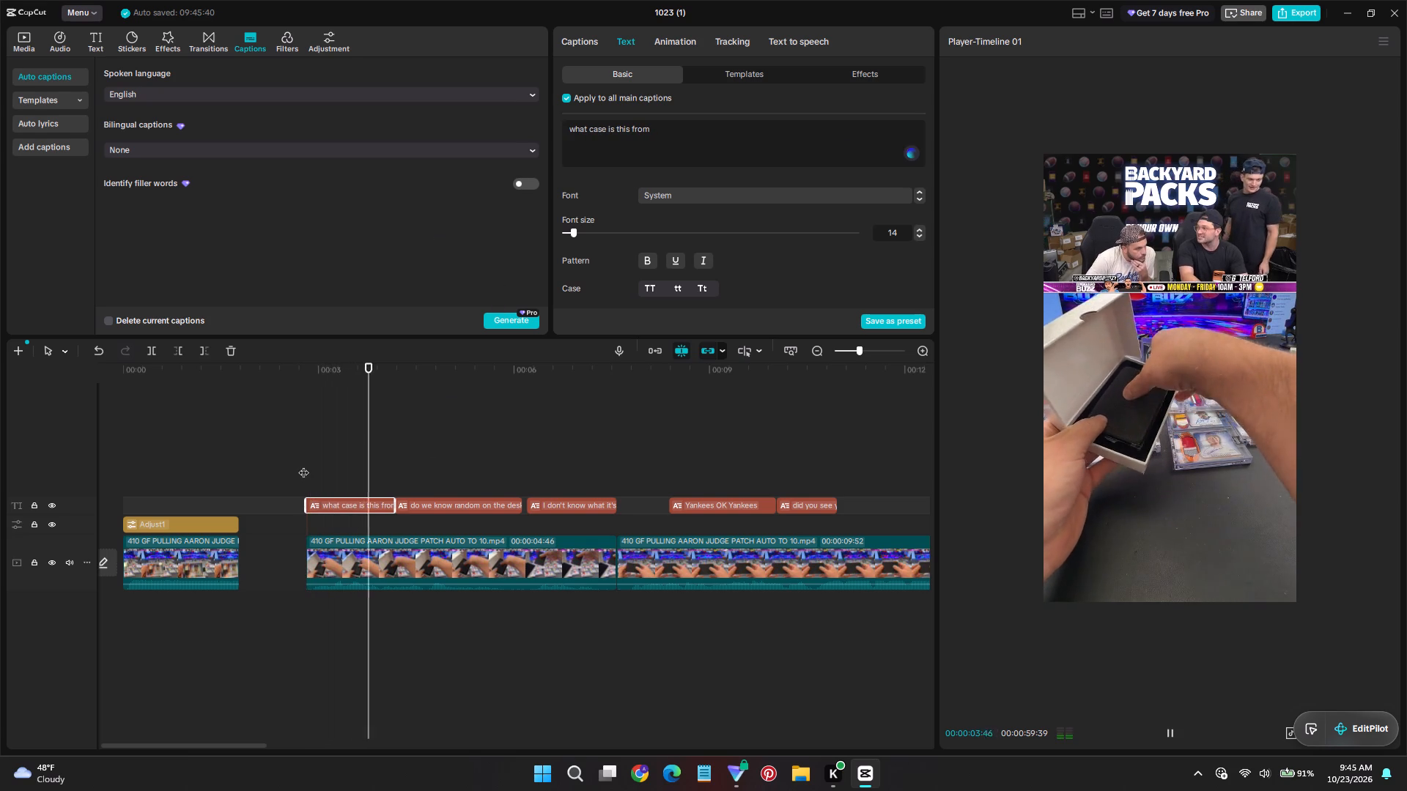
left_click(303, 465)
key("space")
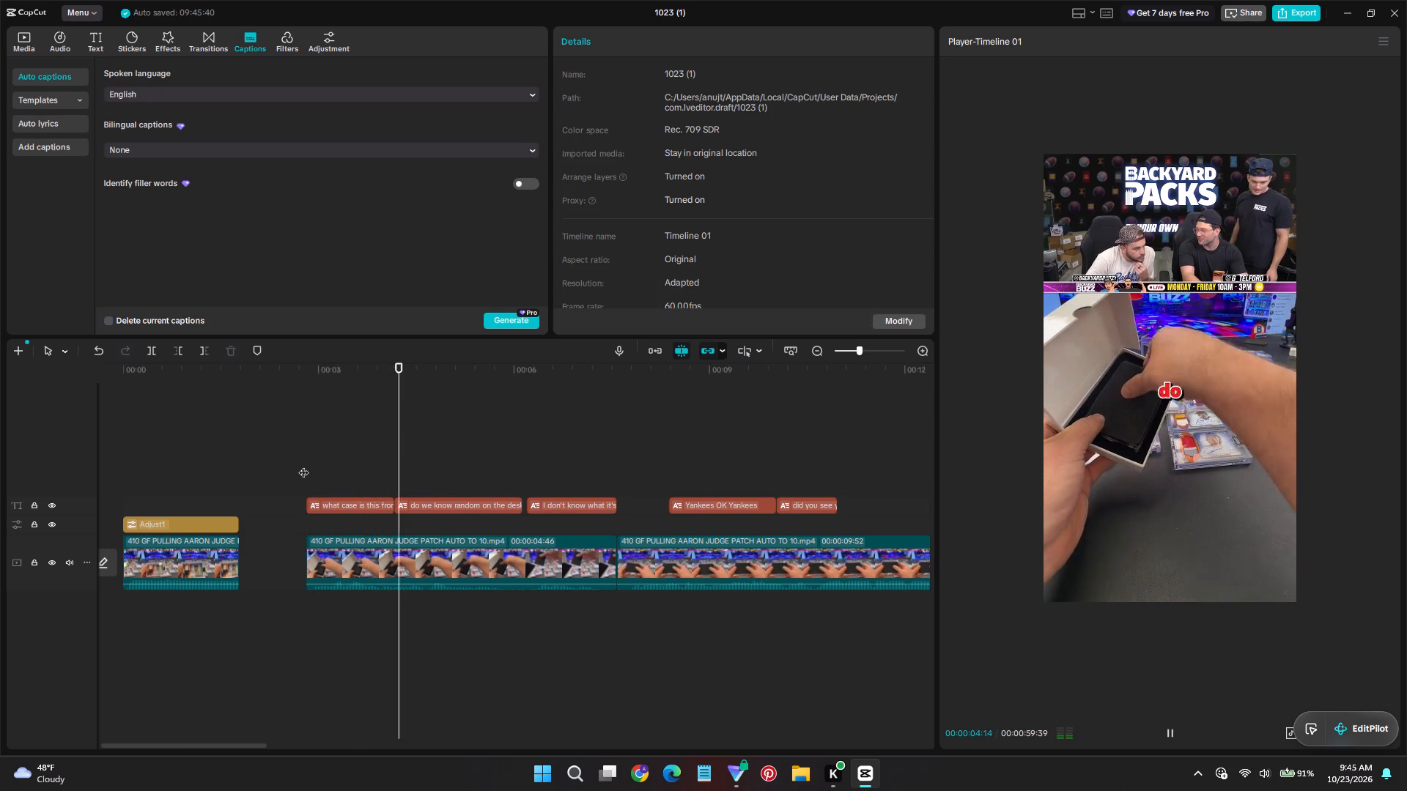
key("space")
Delete all captions from the timeline.
scroll(377, 521, "down", 4, "ctrl")
scroll(377, 528, "up", 1, "ctrl")
scroll(377, 528, "down", 6, "ctrl")
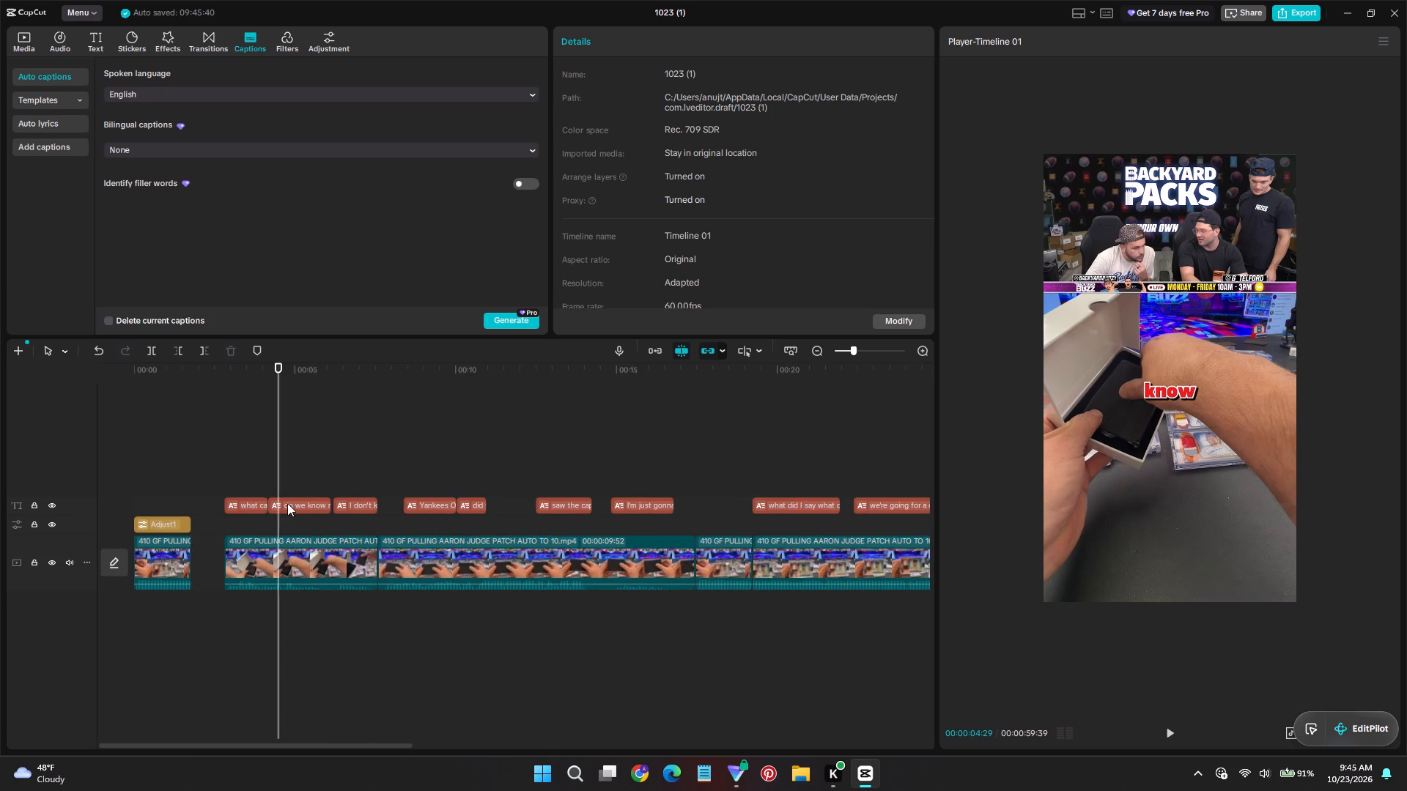
scroll(306, 502, "down", 10, "ctrl")
left_click_drag(155, 476, 758, 496)
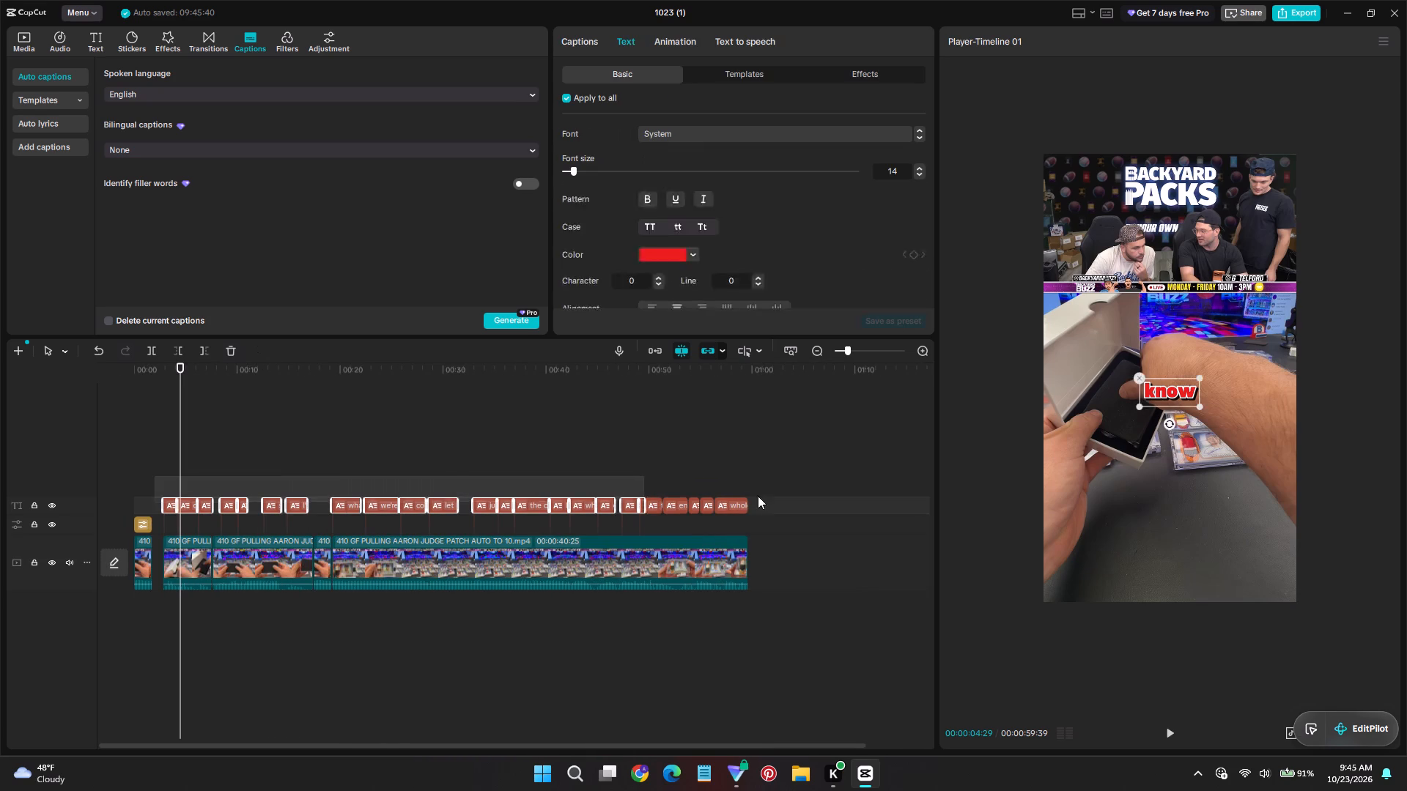
left_click_drag(758, 496, 802, 506)
key("Delete")
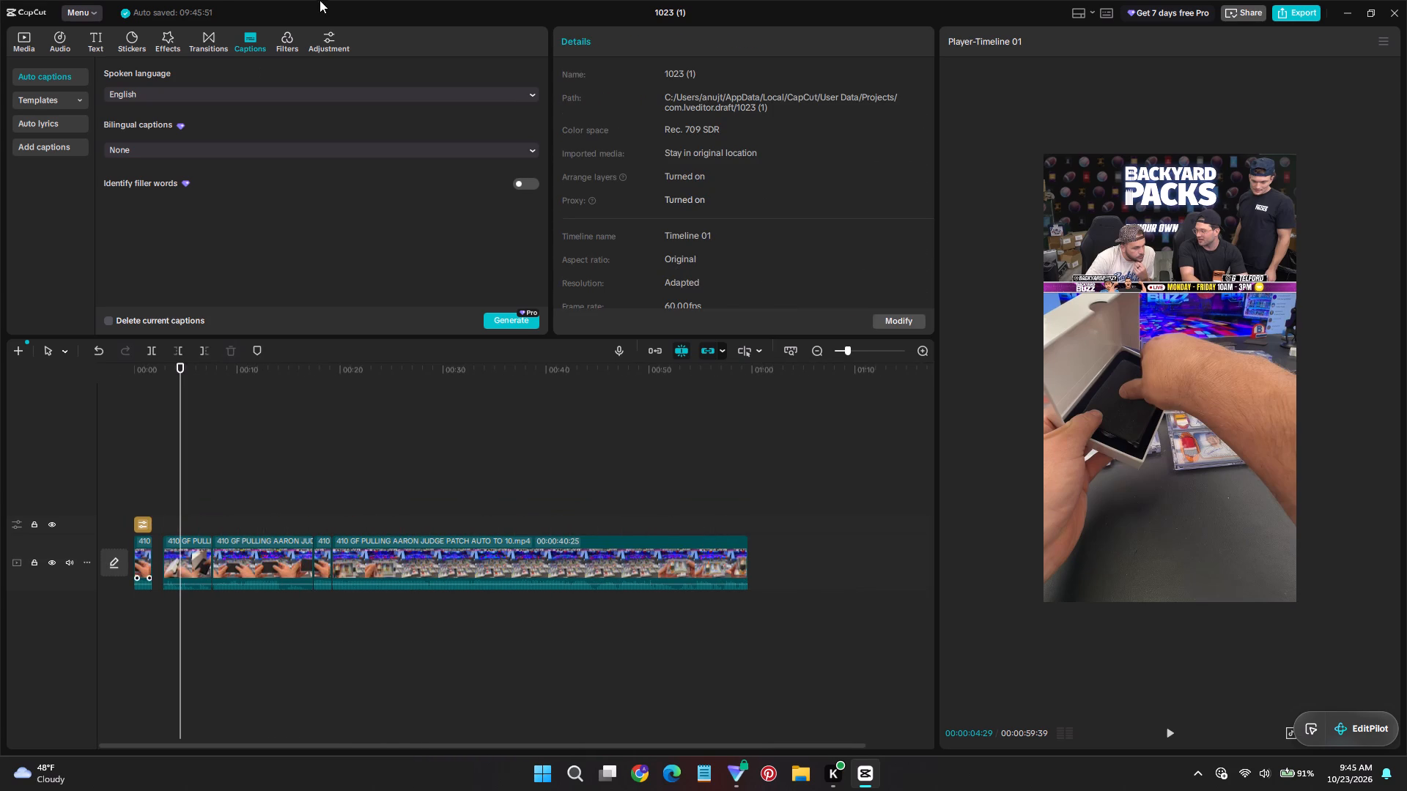
Regenerate English auto captions for the trimmed footage and play the new caption starting with "what case is this from".
left_click(506, 324)
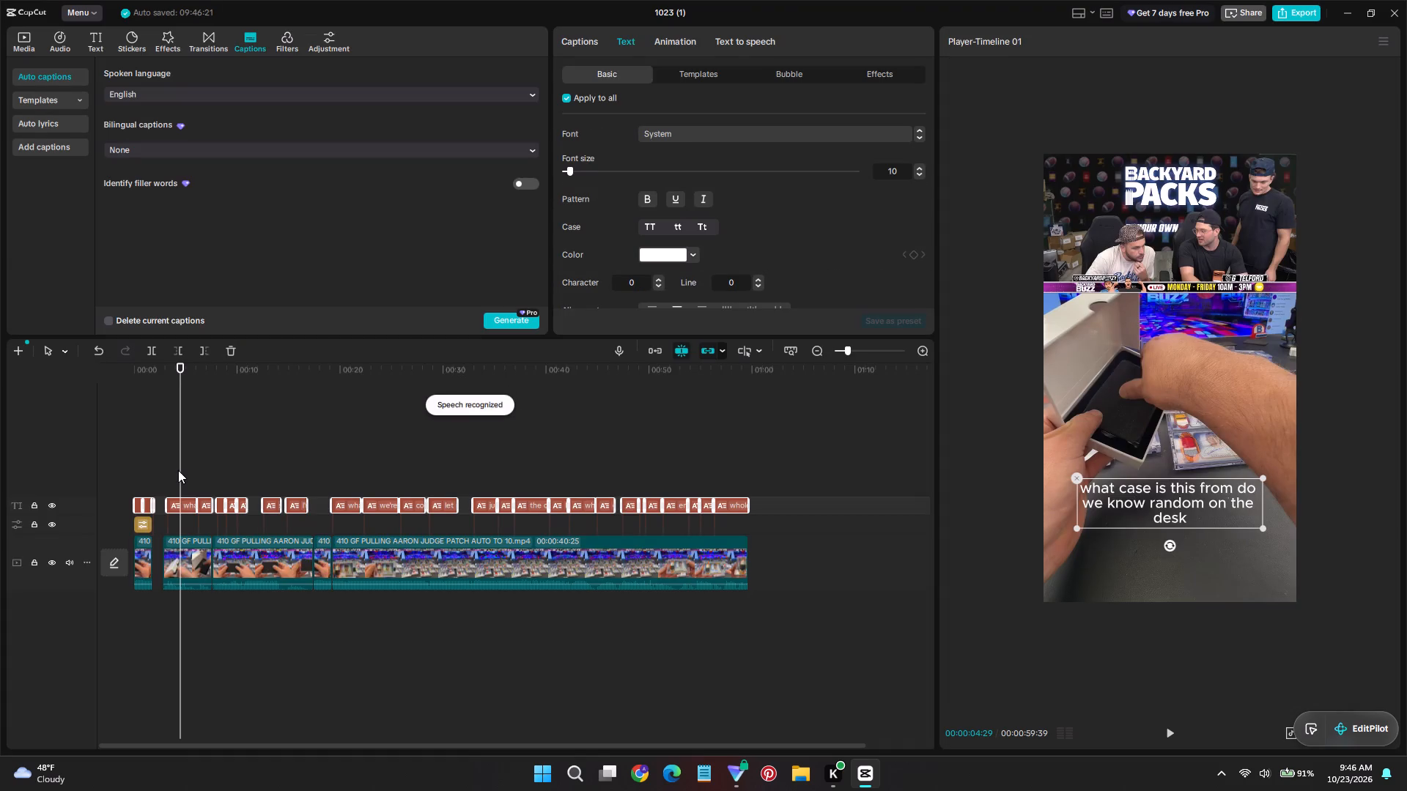
scroll(182, 490, "up", 15, "ctrl")
left_click(118, 471)
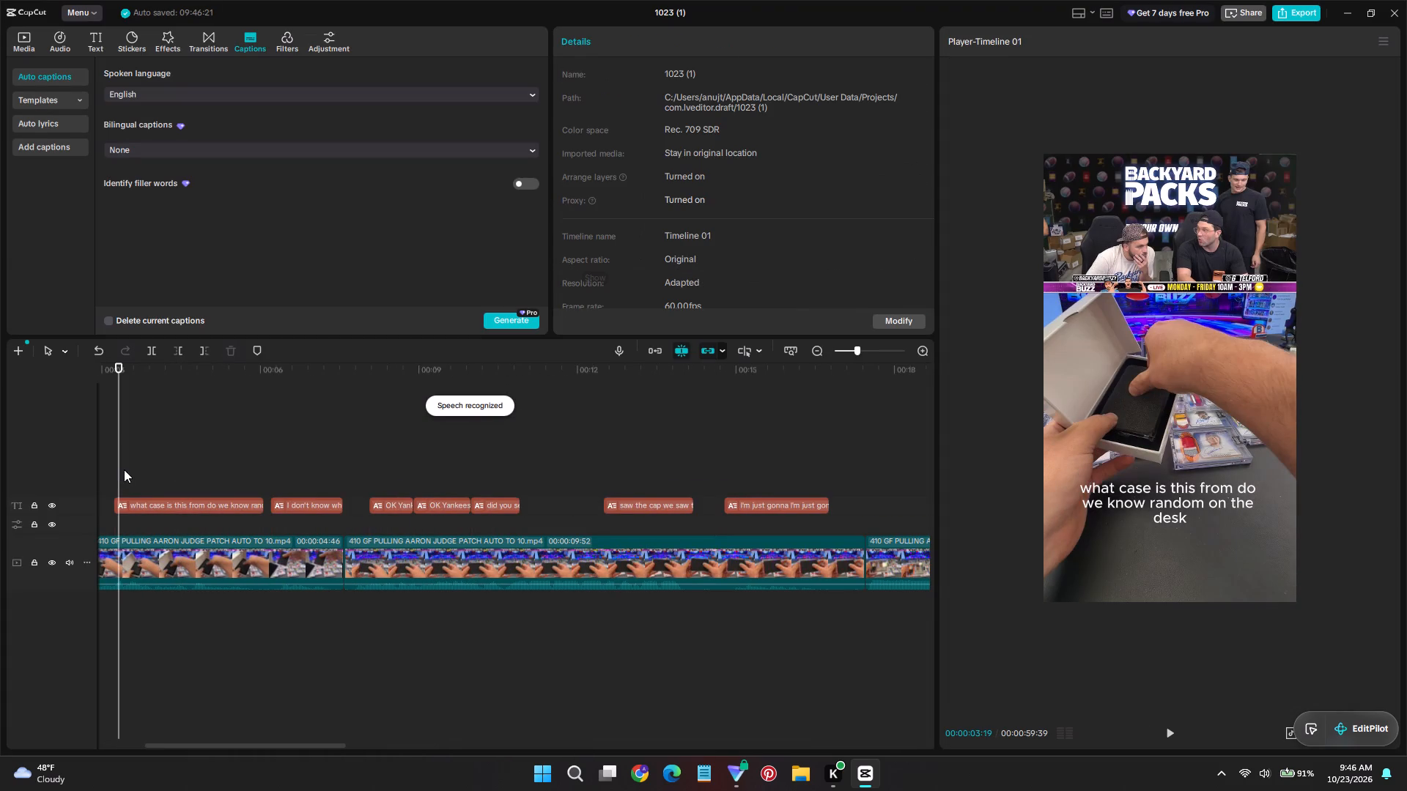
left_click_drag(125, 469, 107, 469)
left_click(215, 479)
key("space")
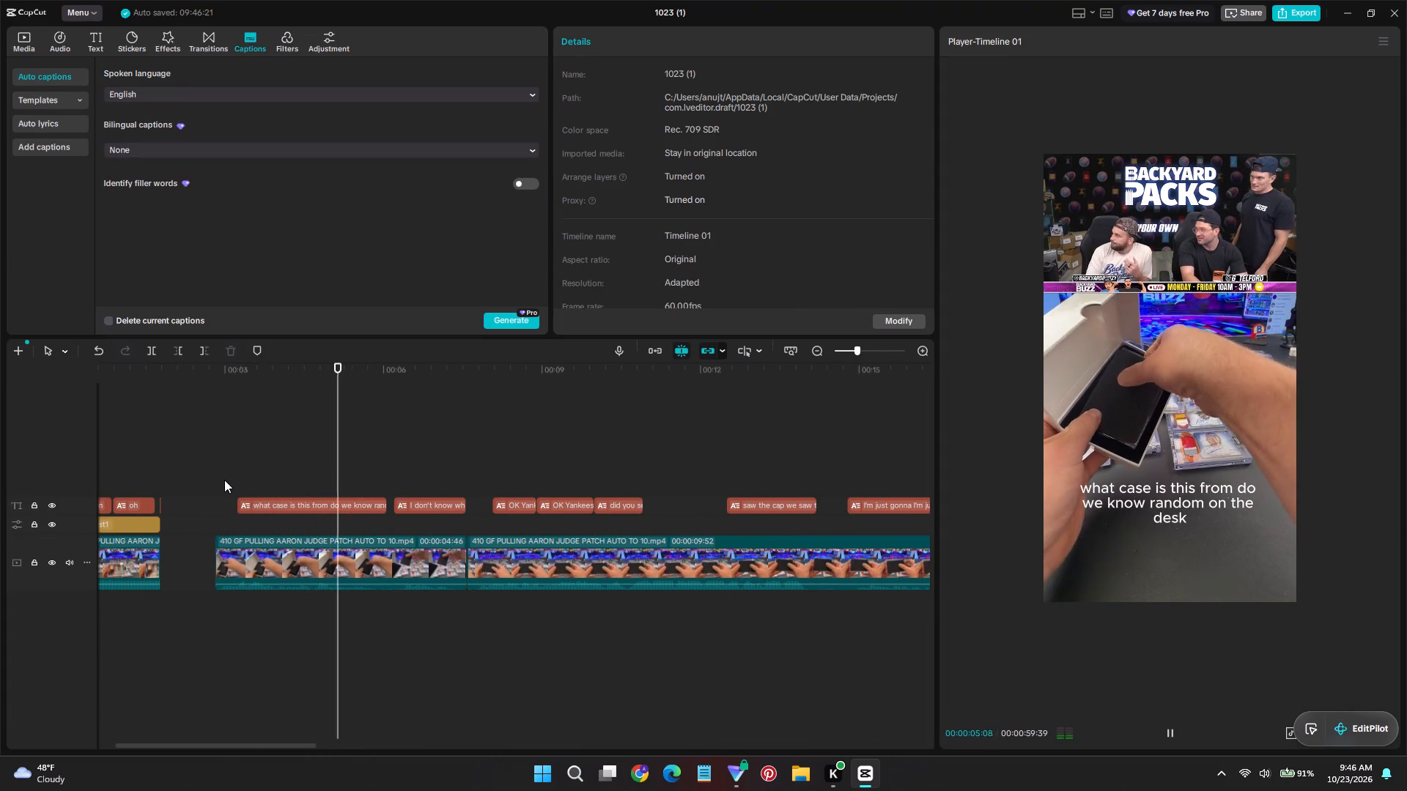
key("space")
Browse the text templates, including the favorites, for the "what case is this from" caption with all main captions included.
left_click(284, 502)
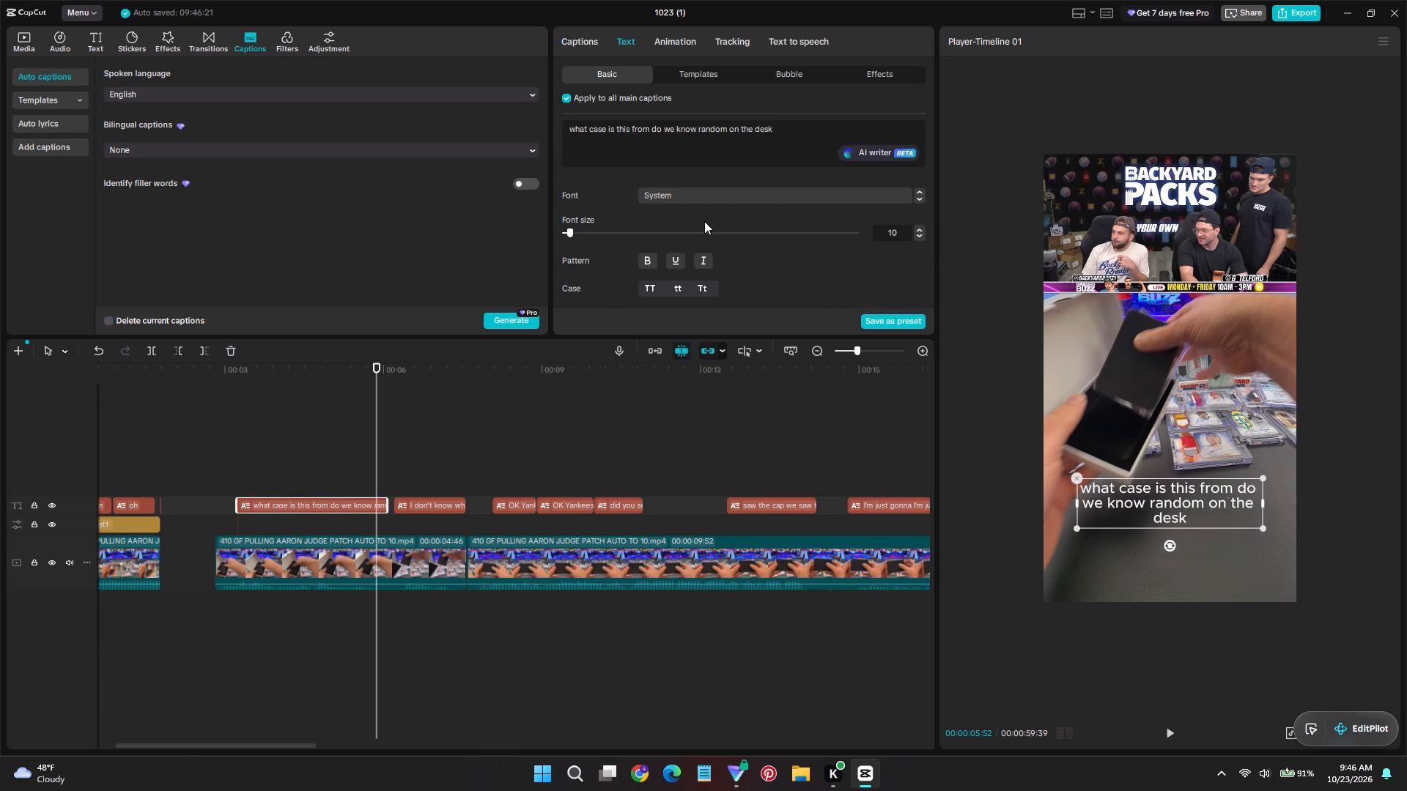
scroll(707, 221, "down", 3)
scroll(760, 183, "up", 1)
left_click(706, 78)
scroll(761, 280, "down", 1)
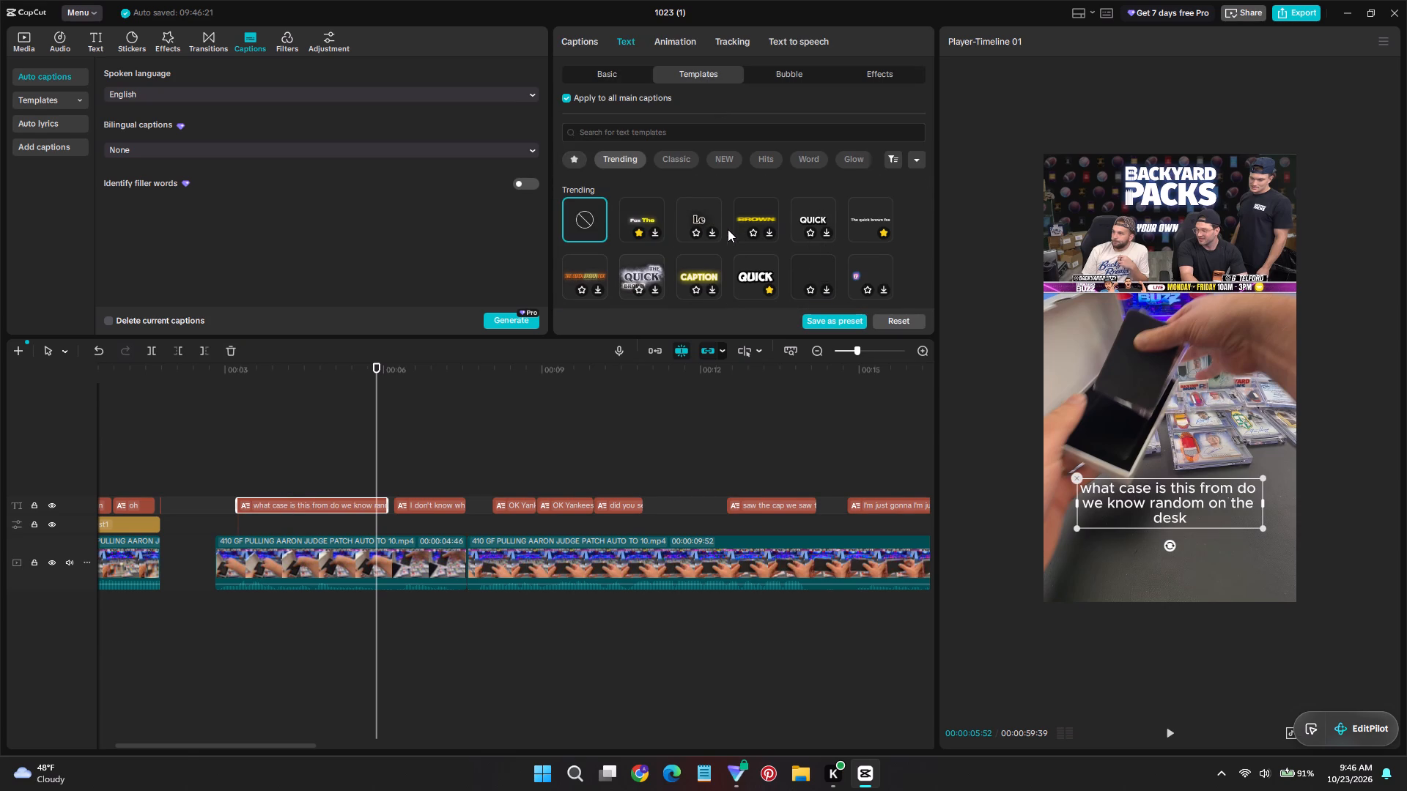
scroll(783, 278, "up", 3)
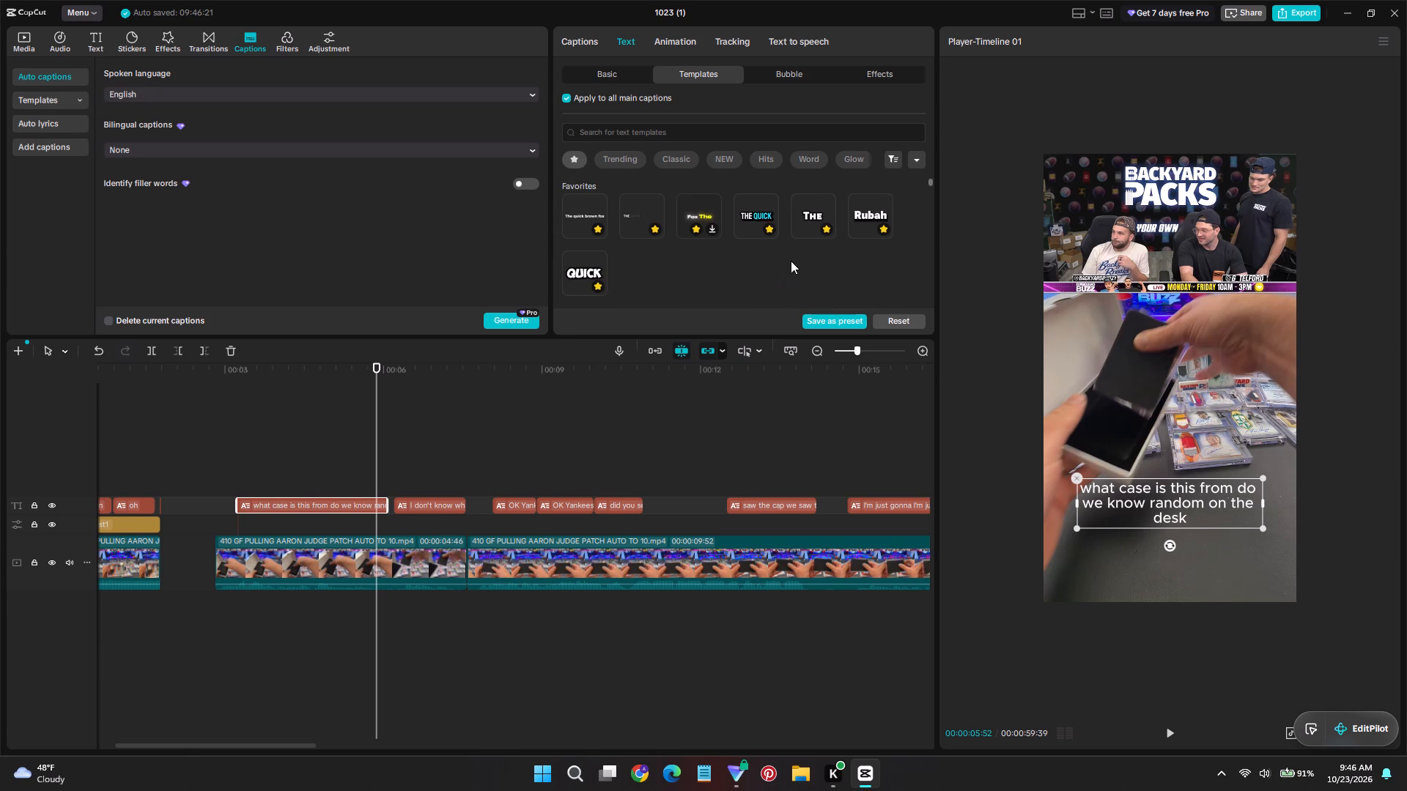
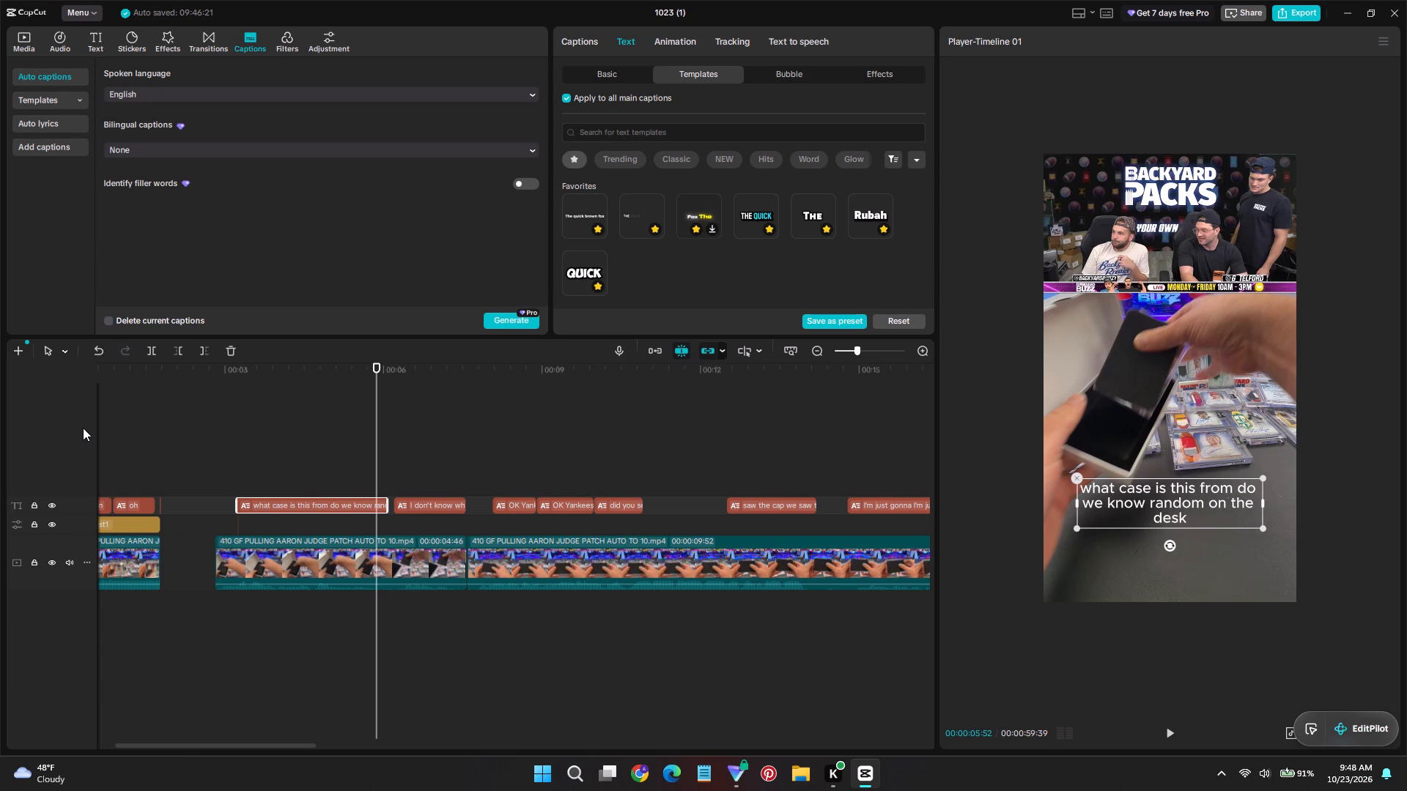
Replay the "what case is this from" caption, compare text templates, and apply the favorite bold white "Rubah" template to all main captions.
left_click(237, 474)
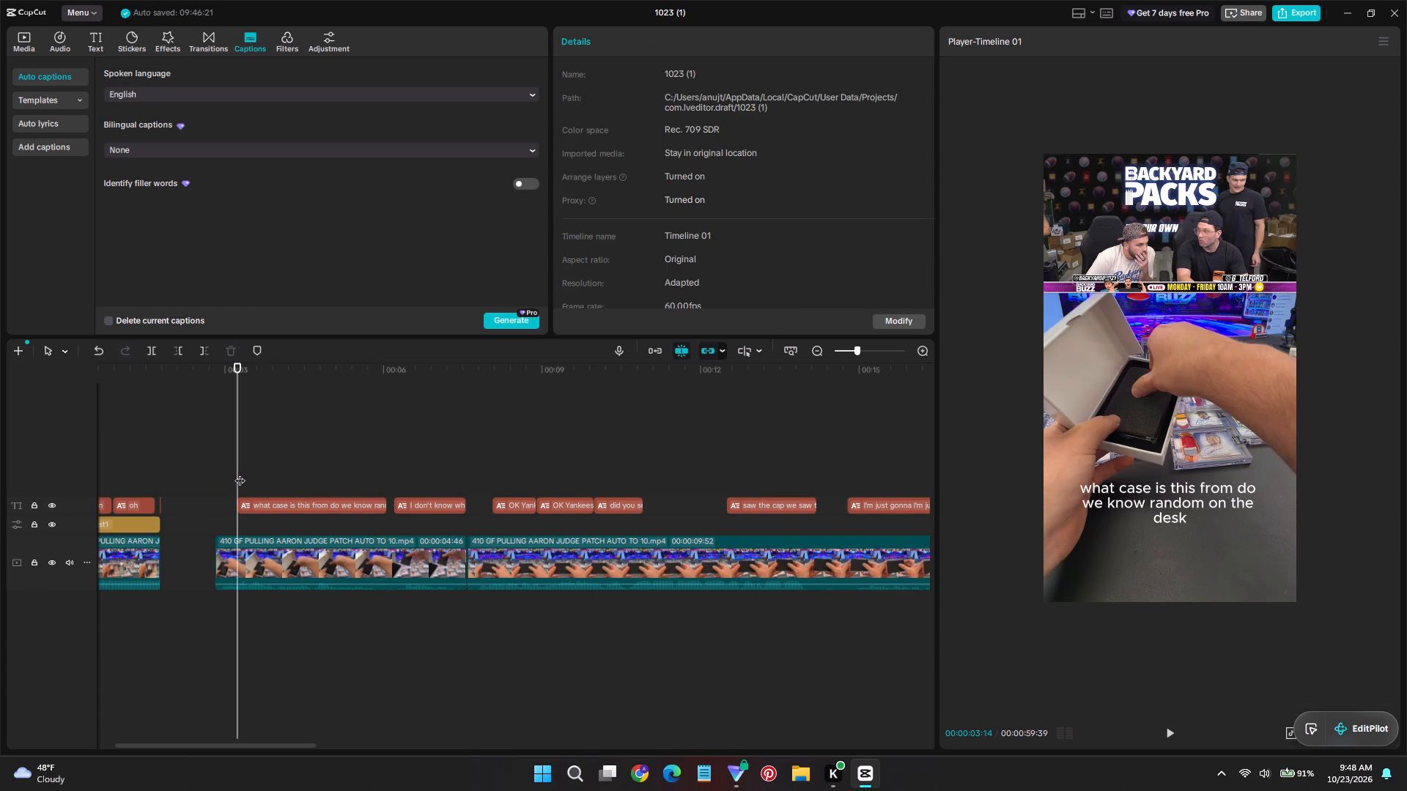
left_click(234, 472)
key("space")
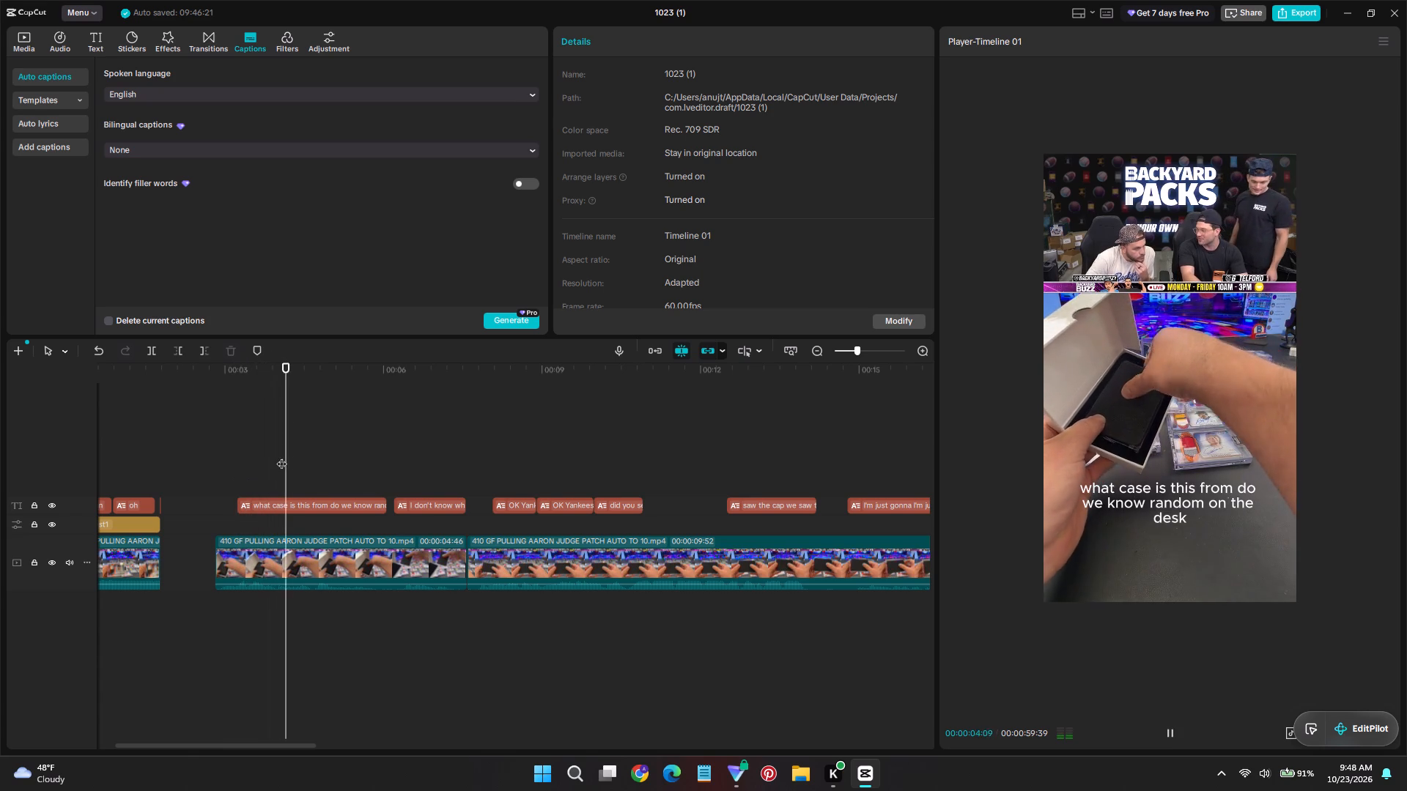
key("space")
left_click(341, 511)
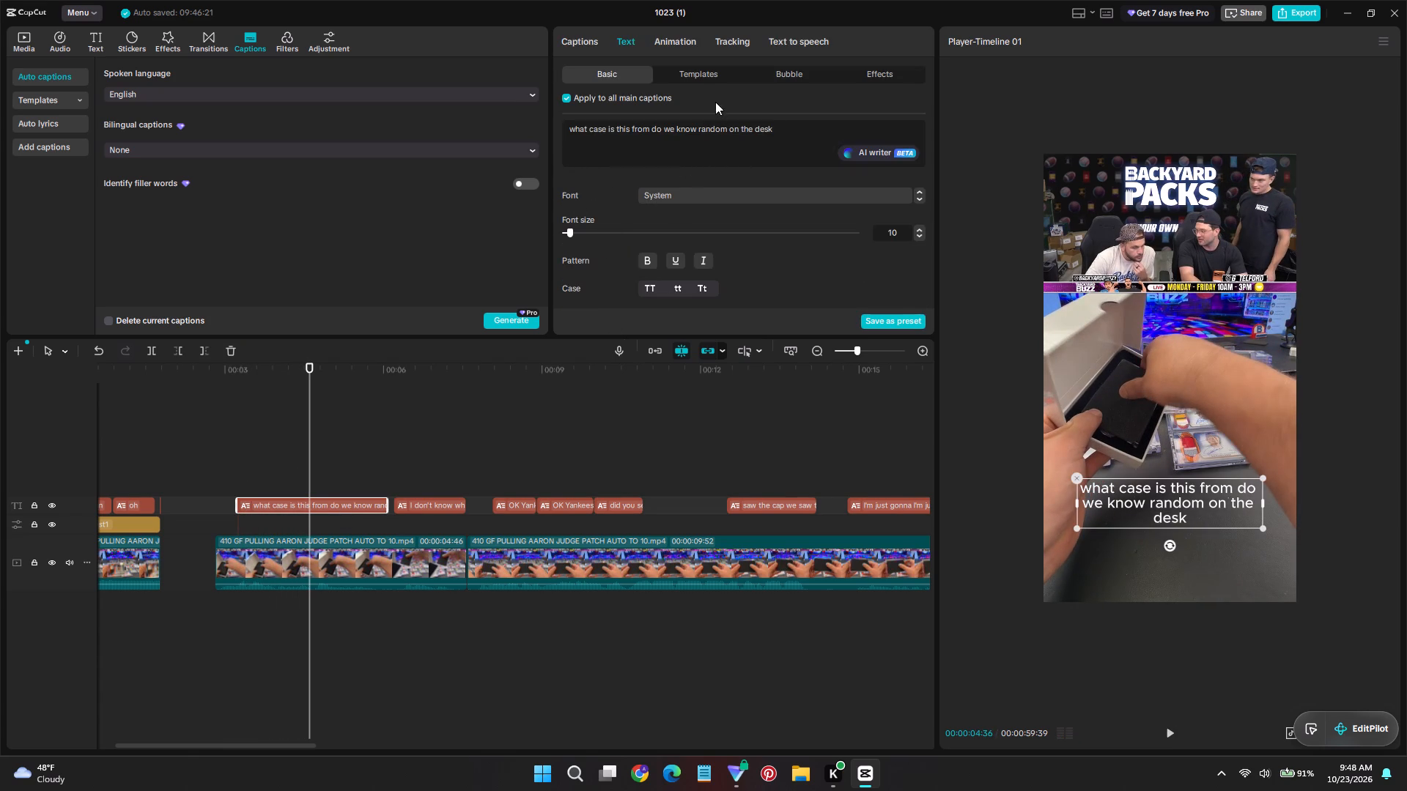
left_click(685, 78)
scroll(810, 264, "up", 6)
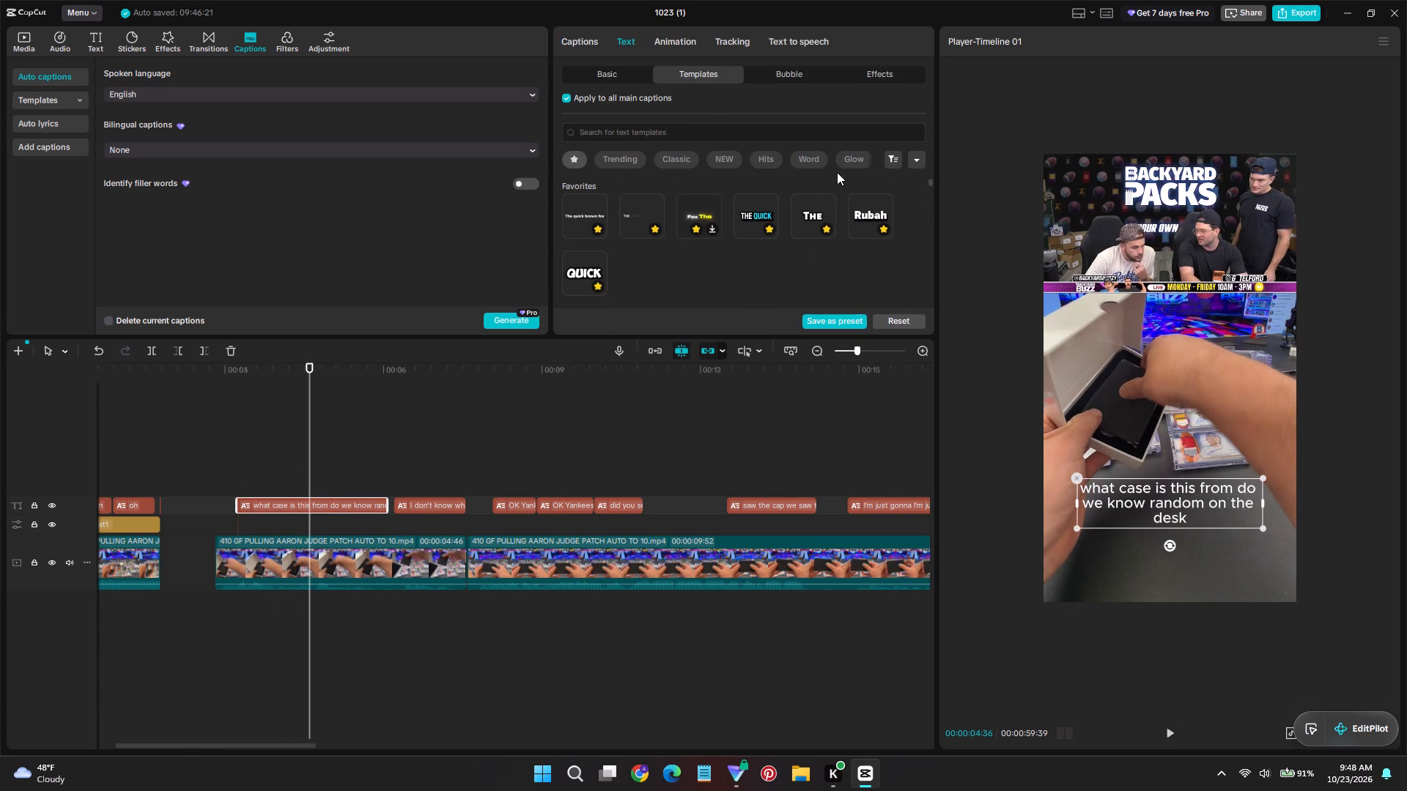
left_click(814, 168)
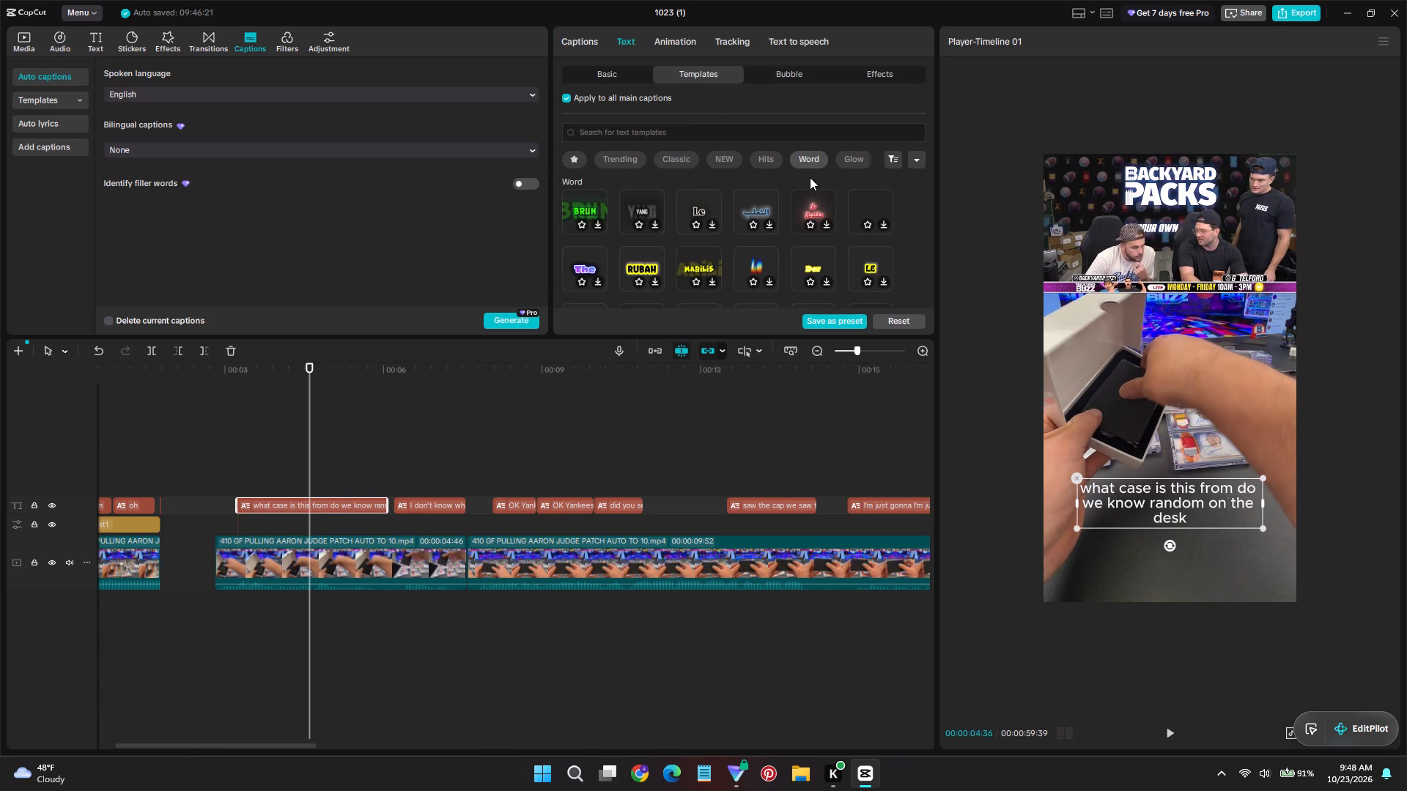
scroll(739, 192, "up", 3)
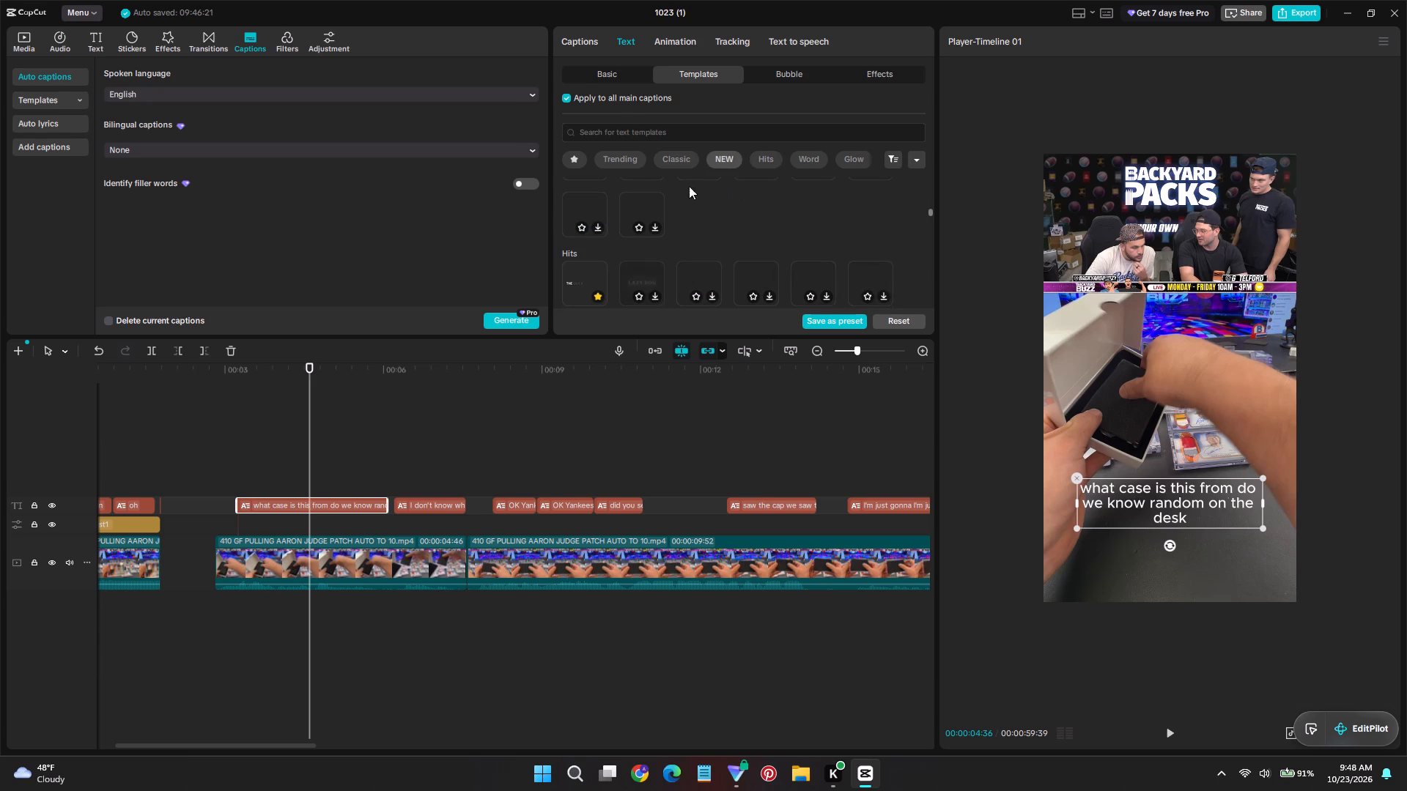
scroll(678, 220, "up", 3)
scroll(863, 259, "up", 11)
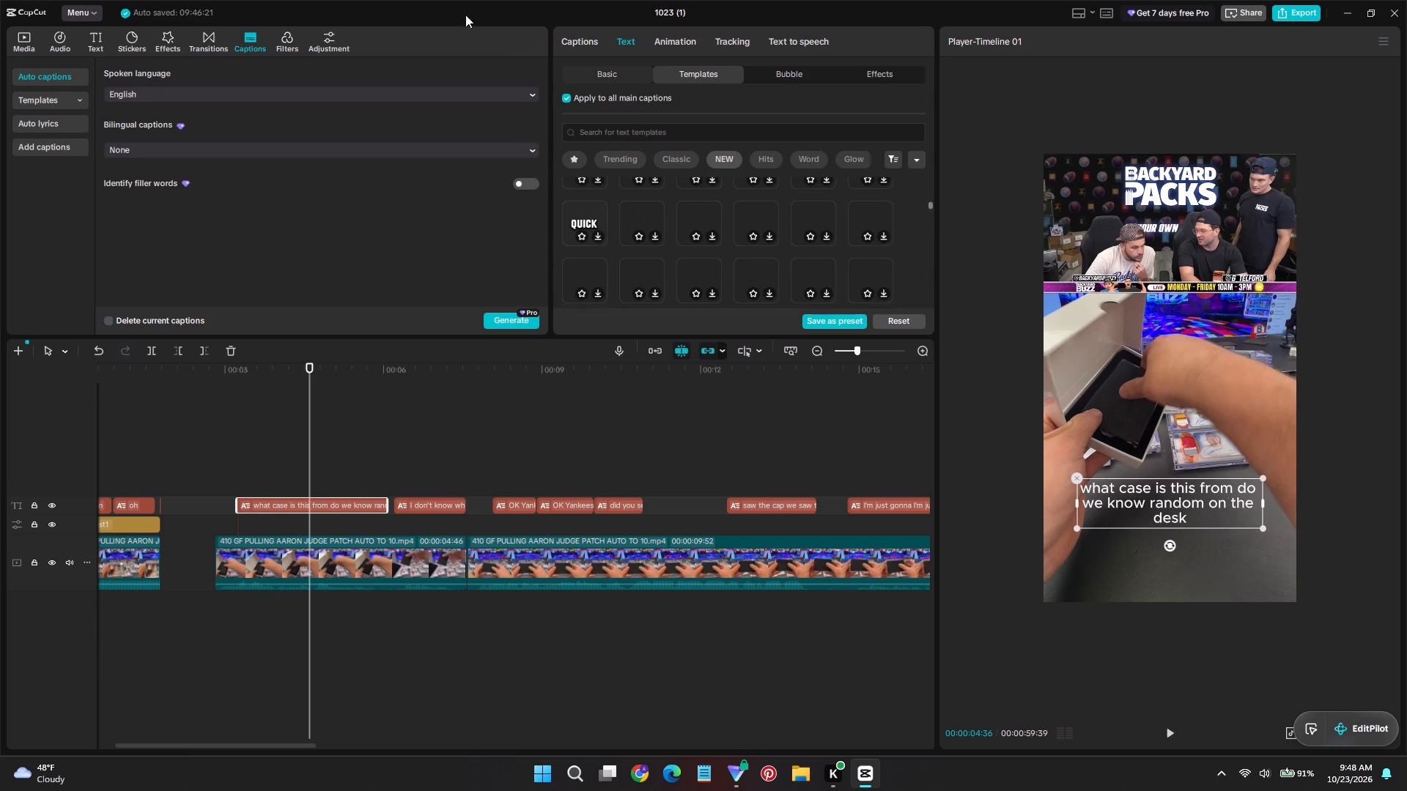
left_click(565, 163)
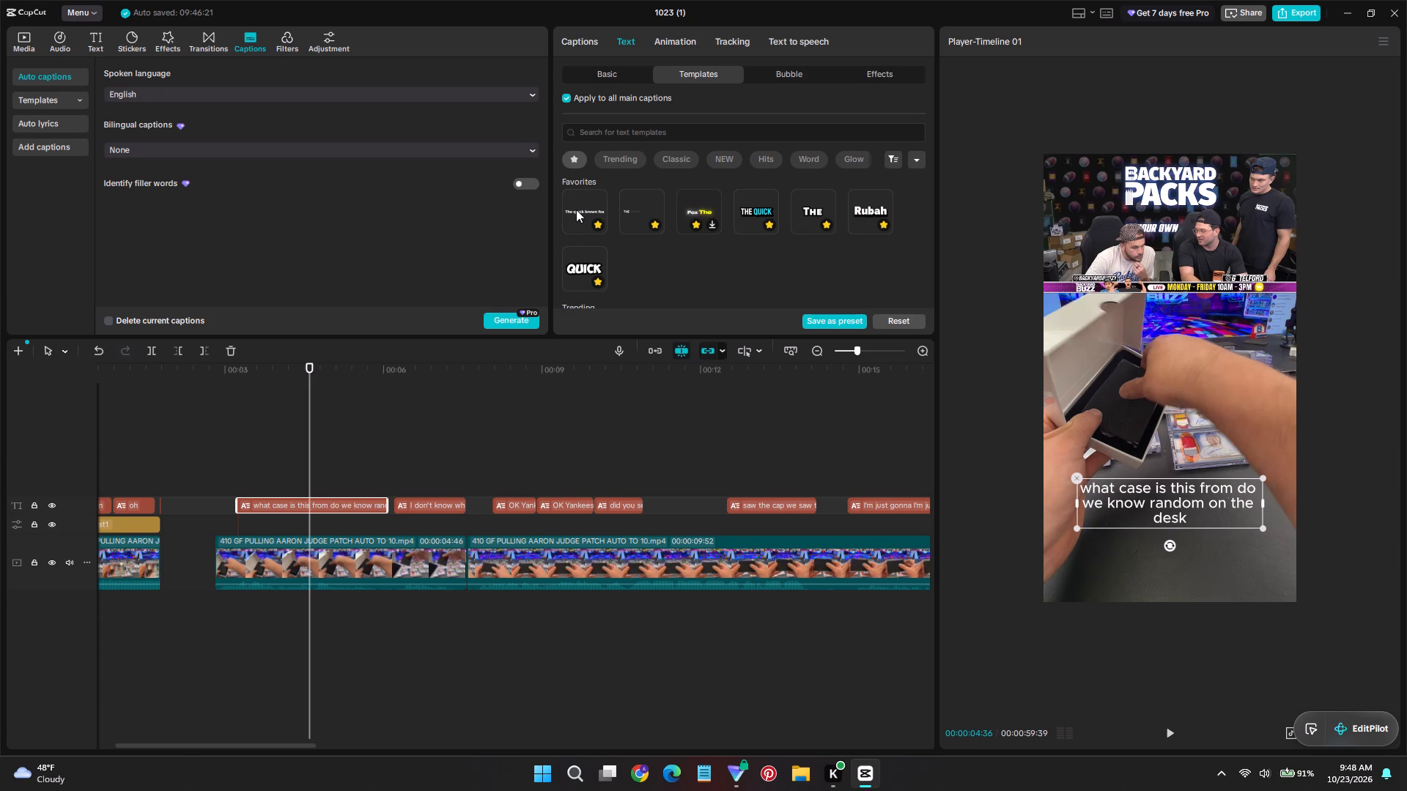
scroll(632, 231, "down", 1)
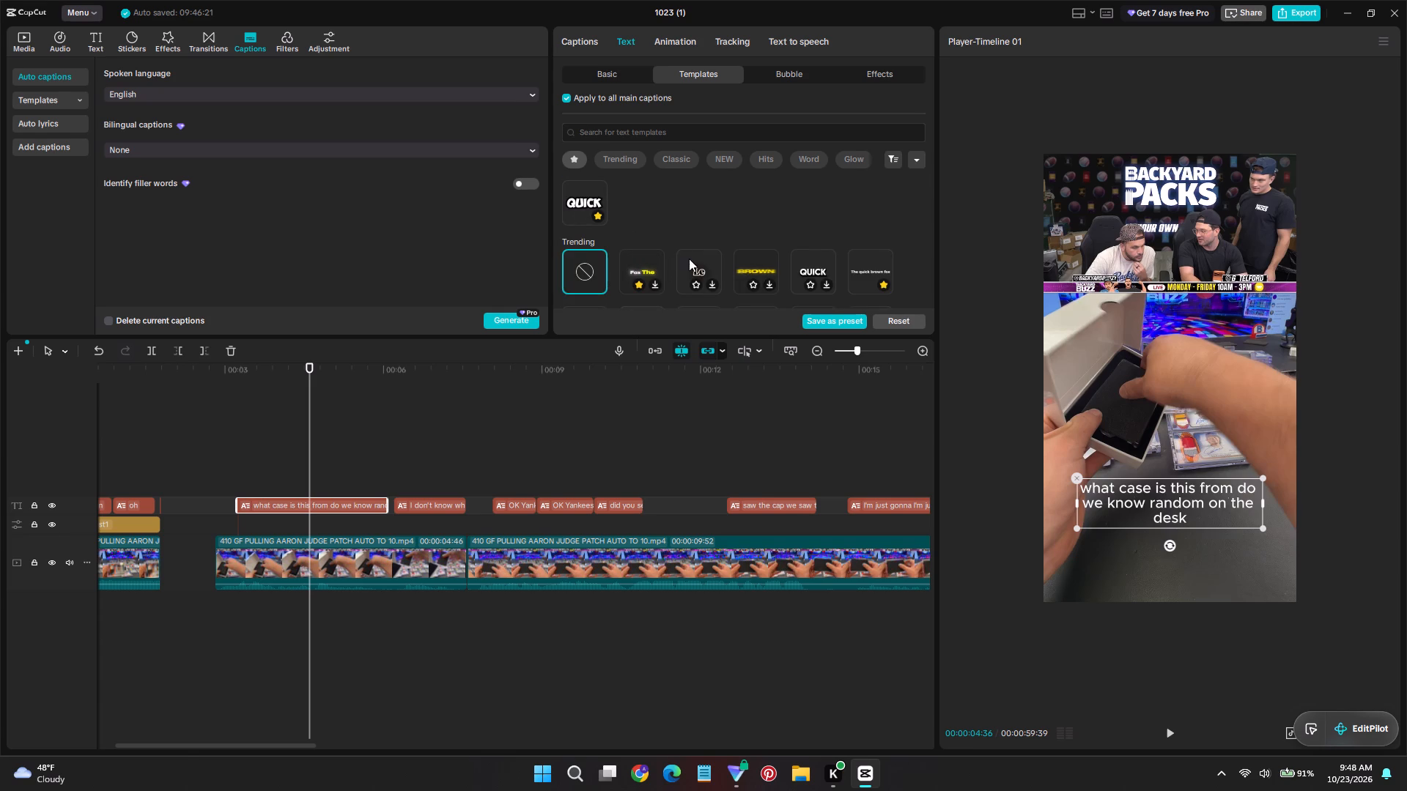
scroll(662, 261, "up", 1)
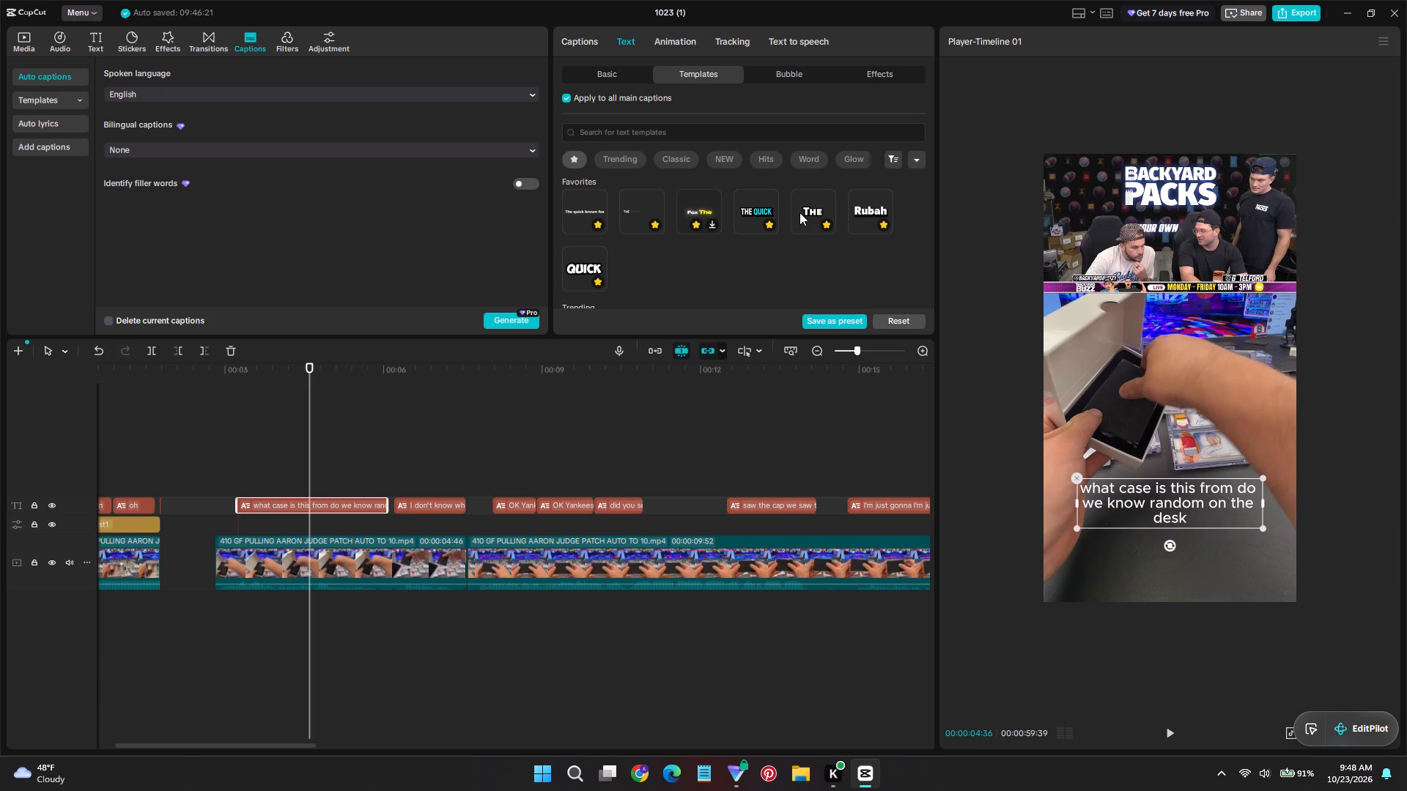
left_click(868, 215)
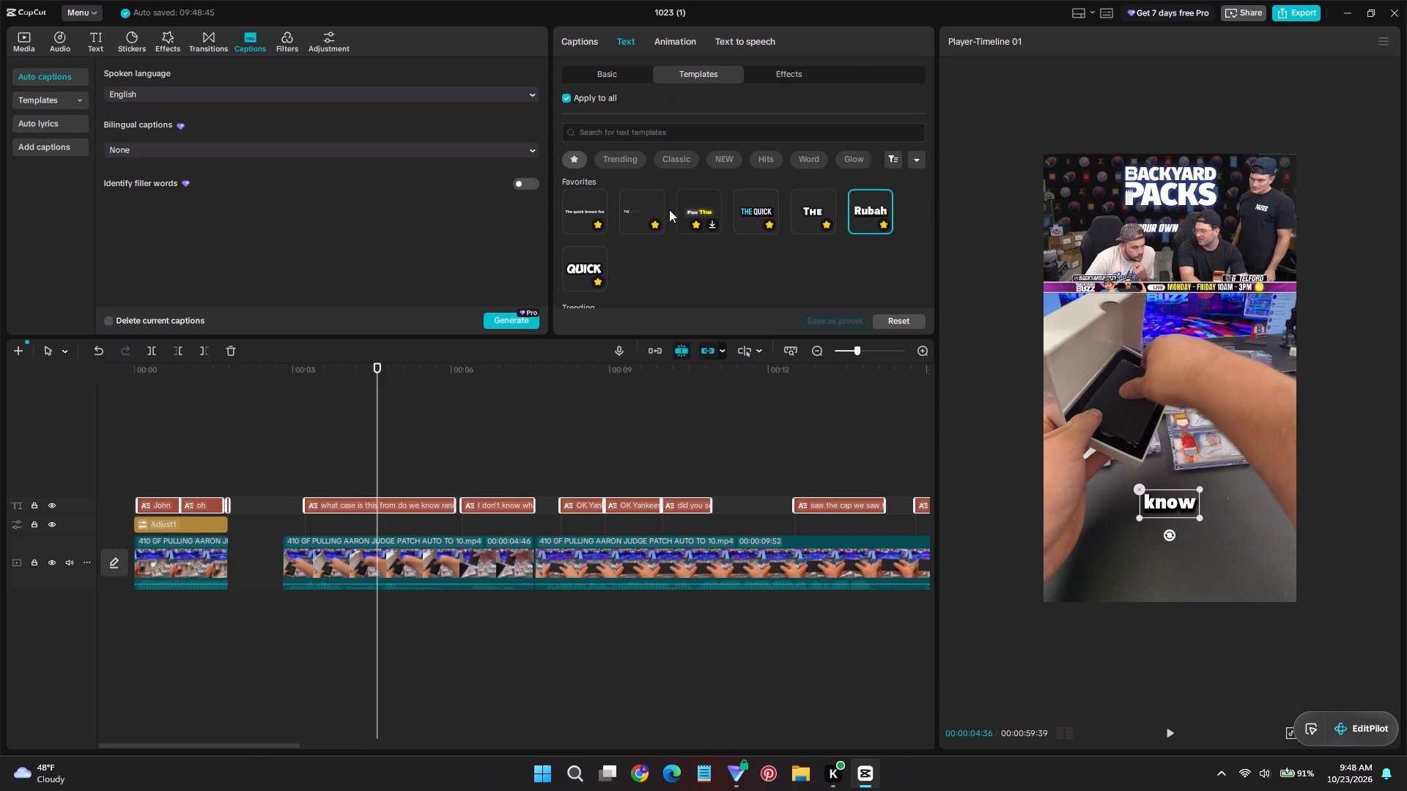
Apply the red preset style with white outline to all captions.
left_click(614, 67)
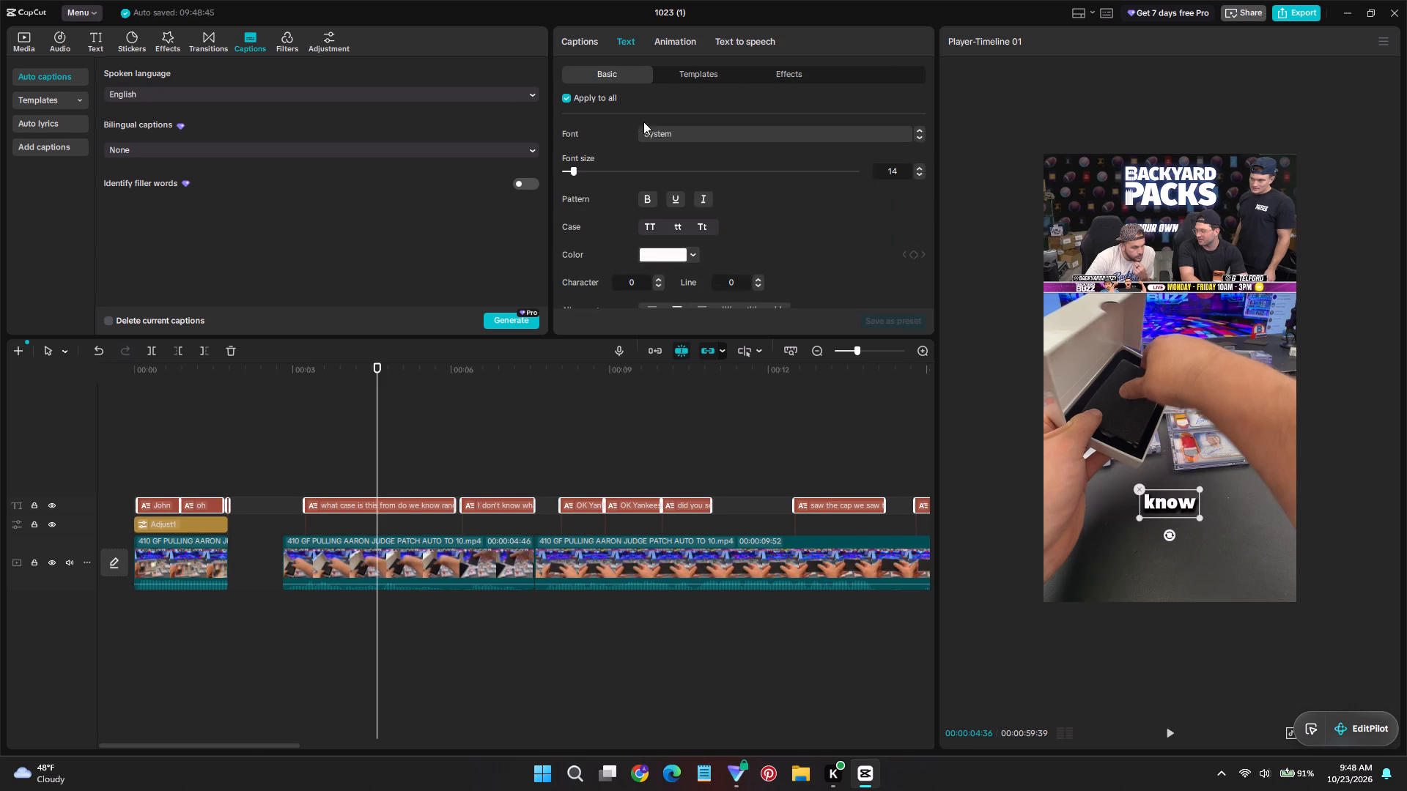
scroll(744, 243, "down", 2)
left_click(805, 245)
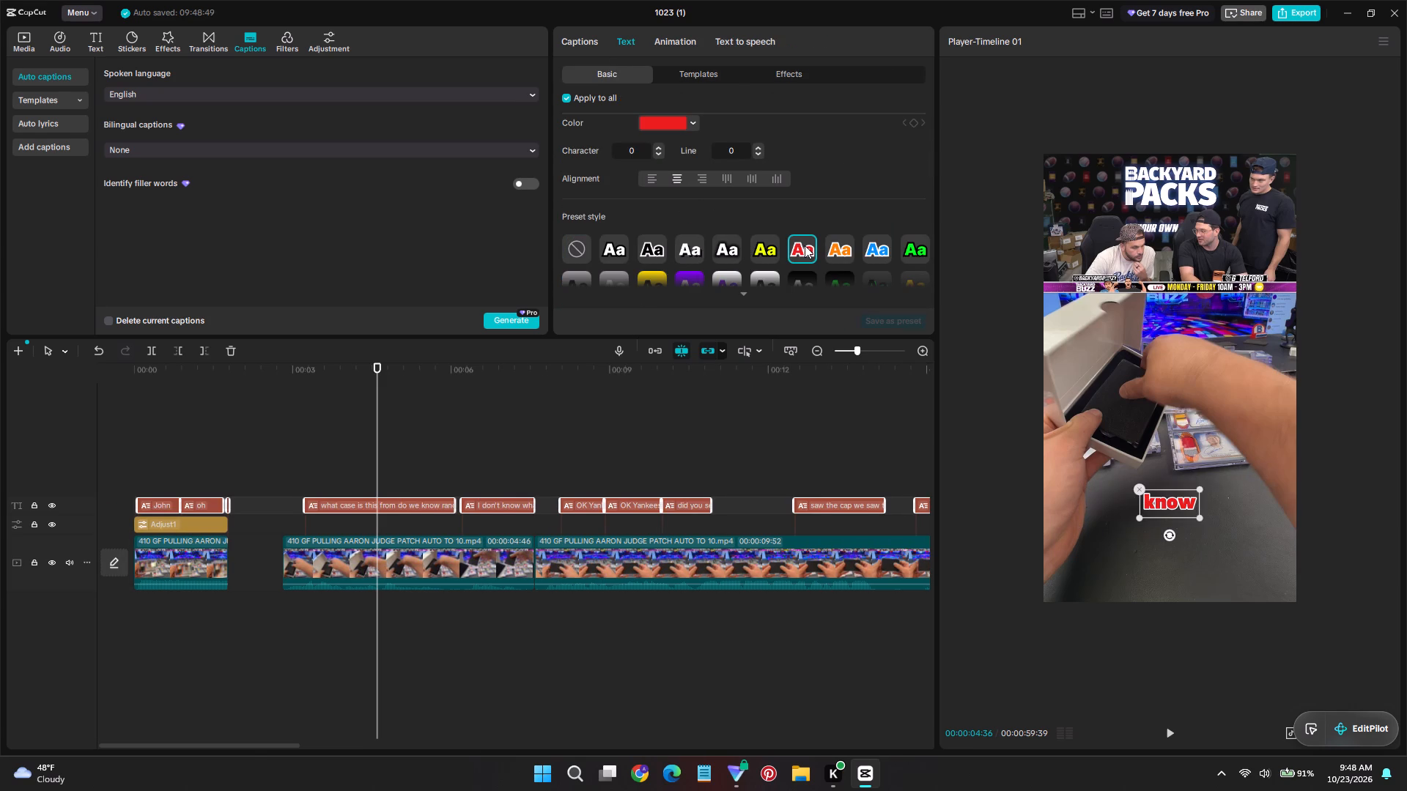
Move the captions up over the card box, horizontally centered and just below the middle of the video frame.
left_click_drag(1167, 500, 1175, 412)
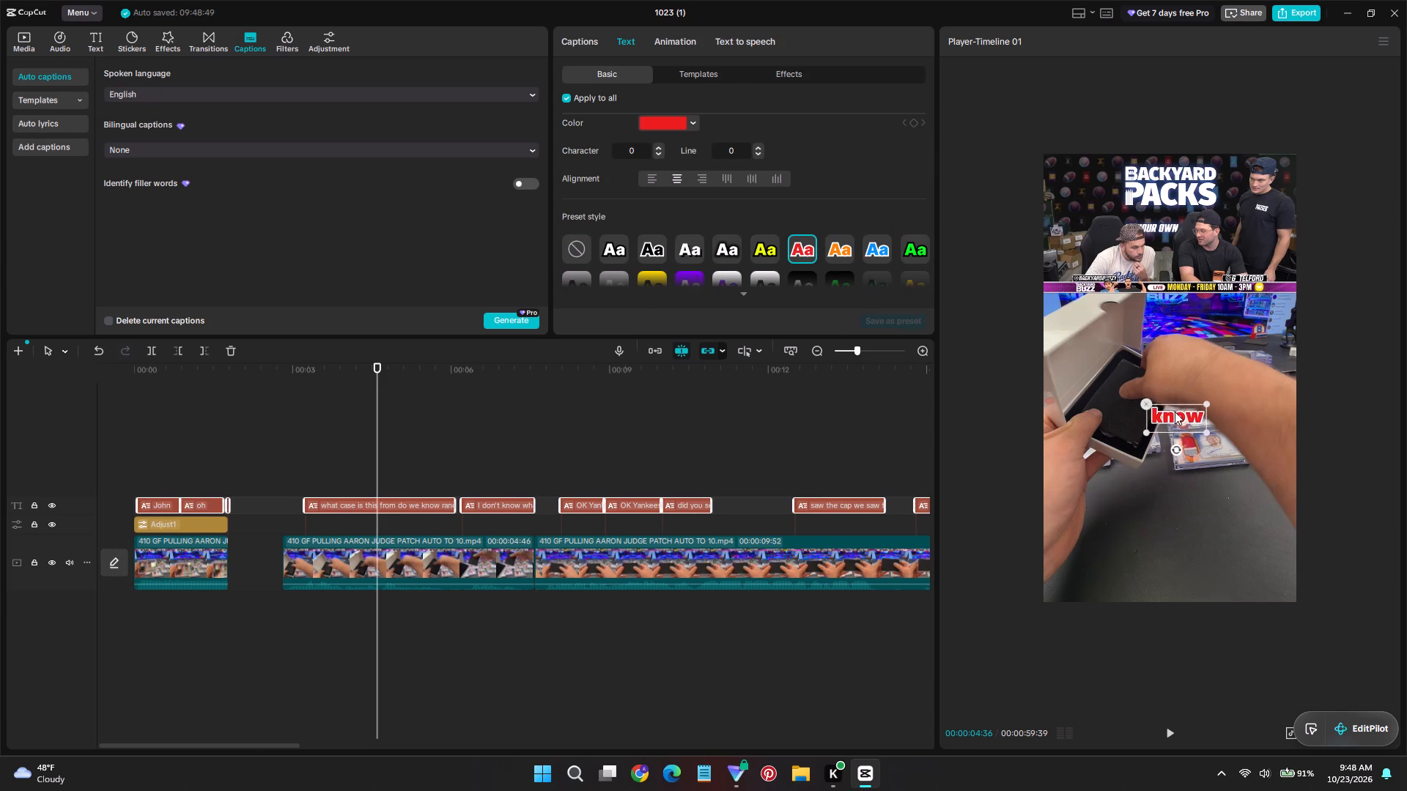
left_click_drag(1175, 412, 1169, 406)
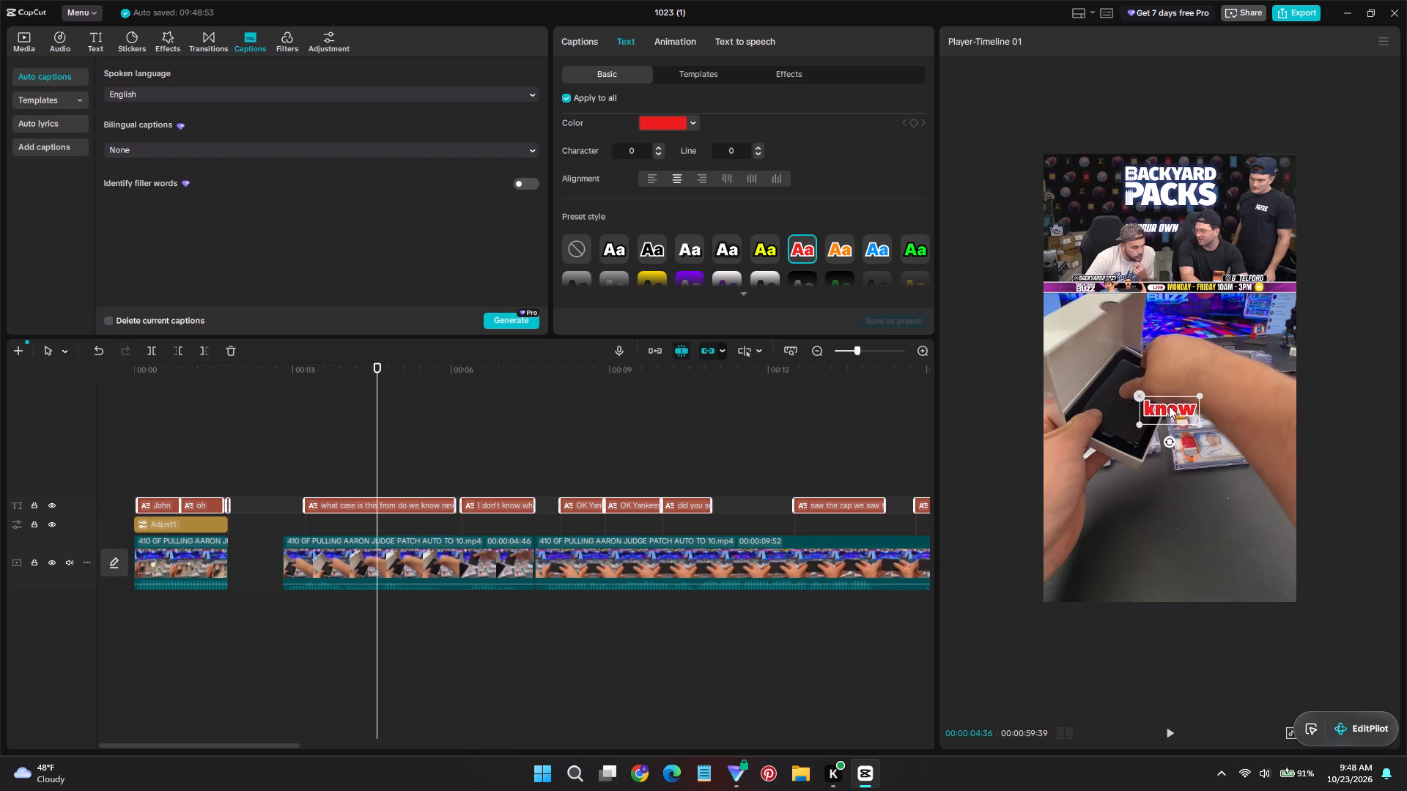
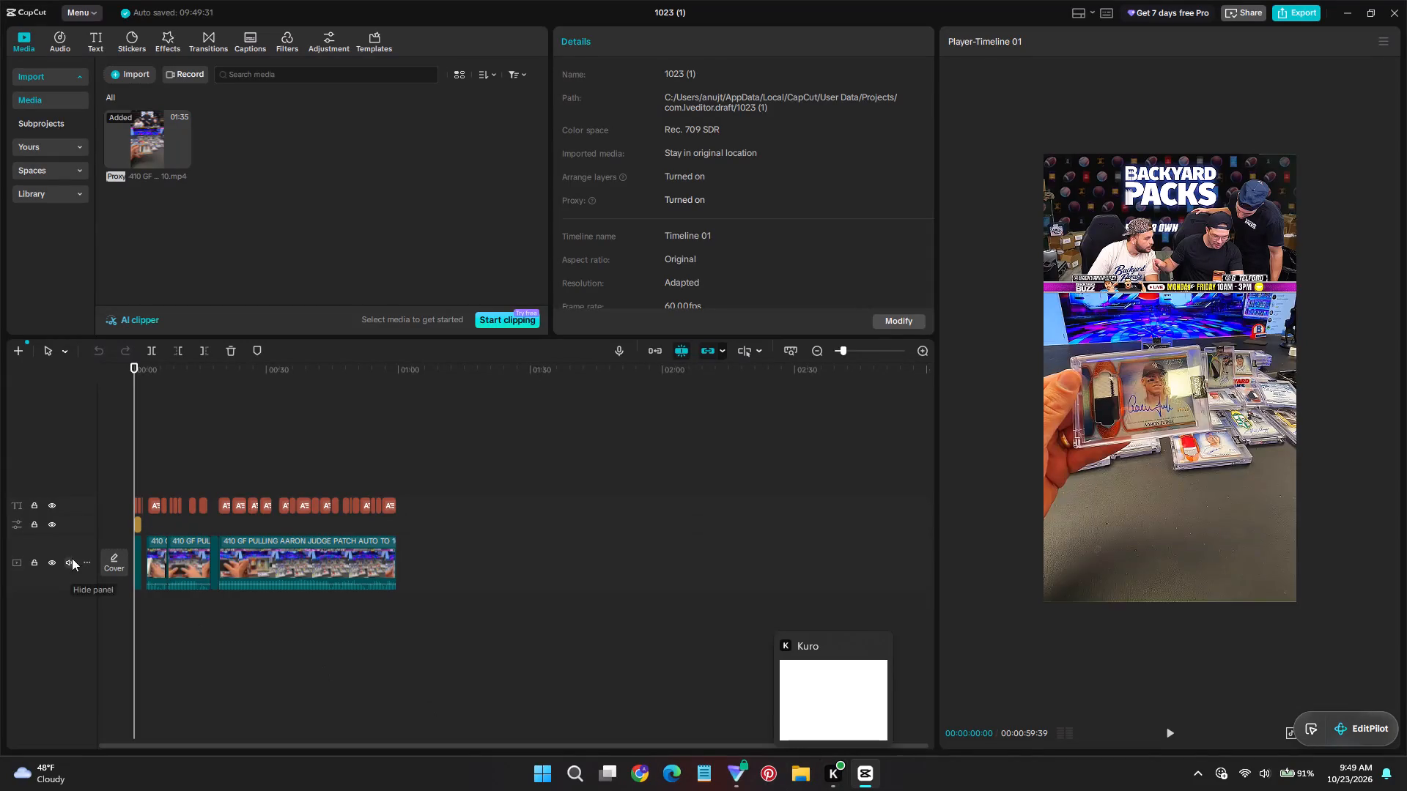
Inspect the timeline from the teaser into the main footage, bringing the playhead to the start of the "what case is this from" caption.
scroll(158, 579, "up", 19, "ctrl")
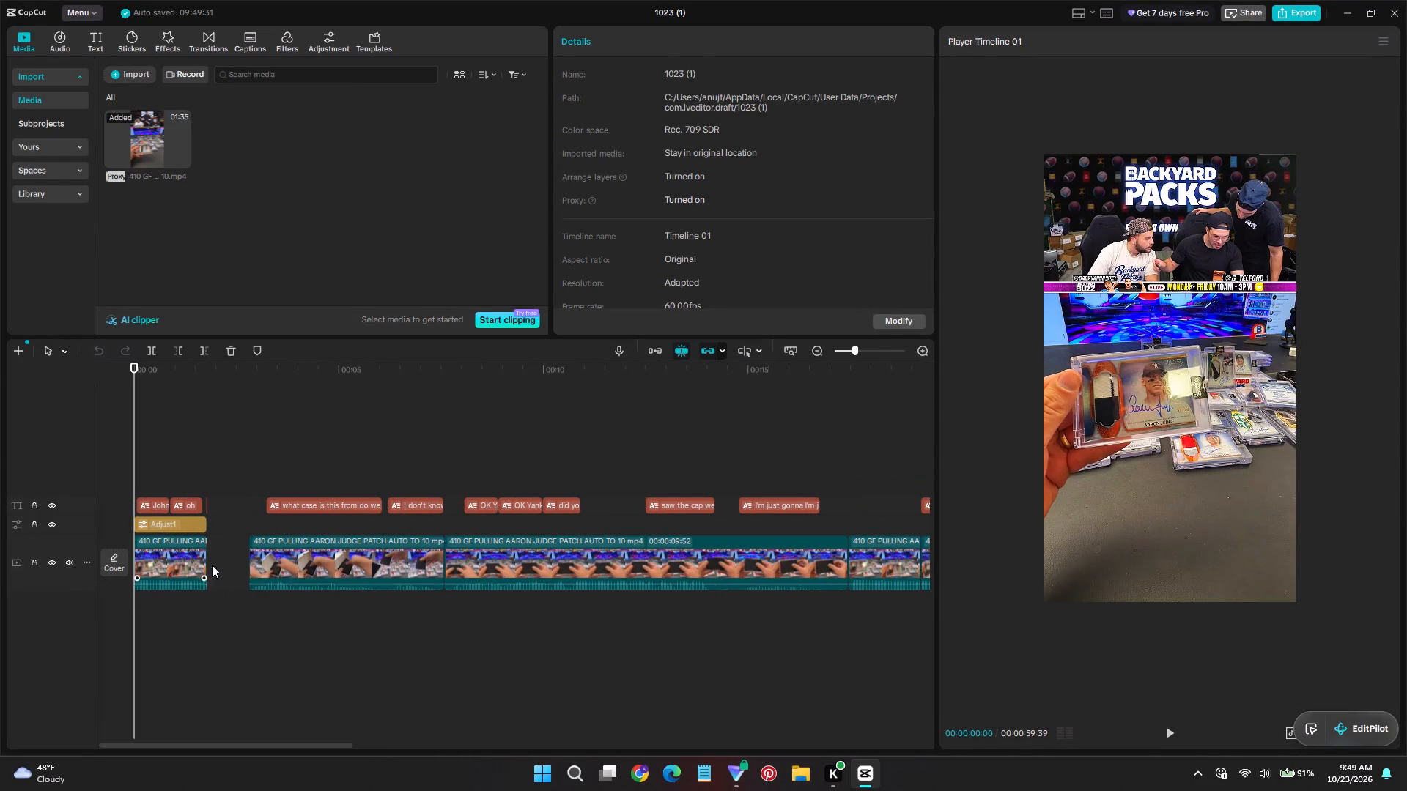
left_click_drag(243, 746, 305, 742)
left_click(302, 739)
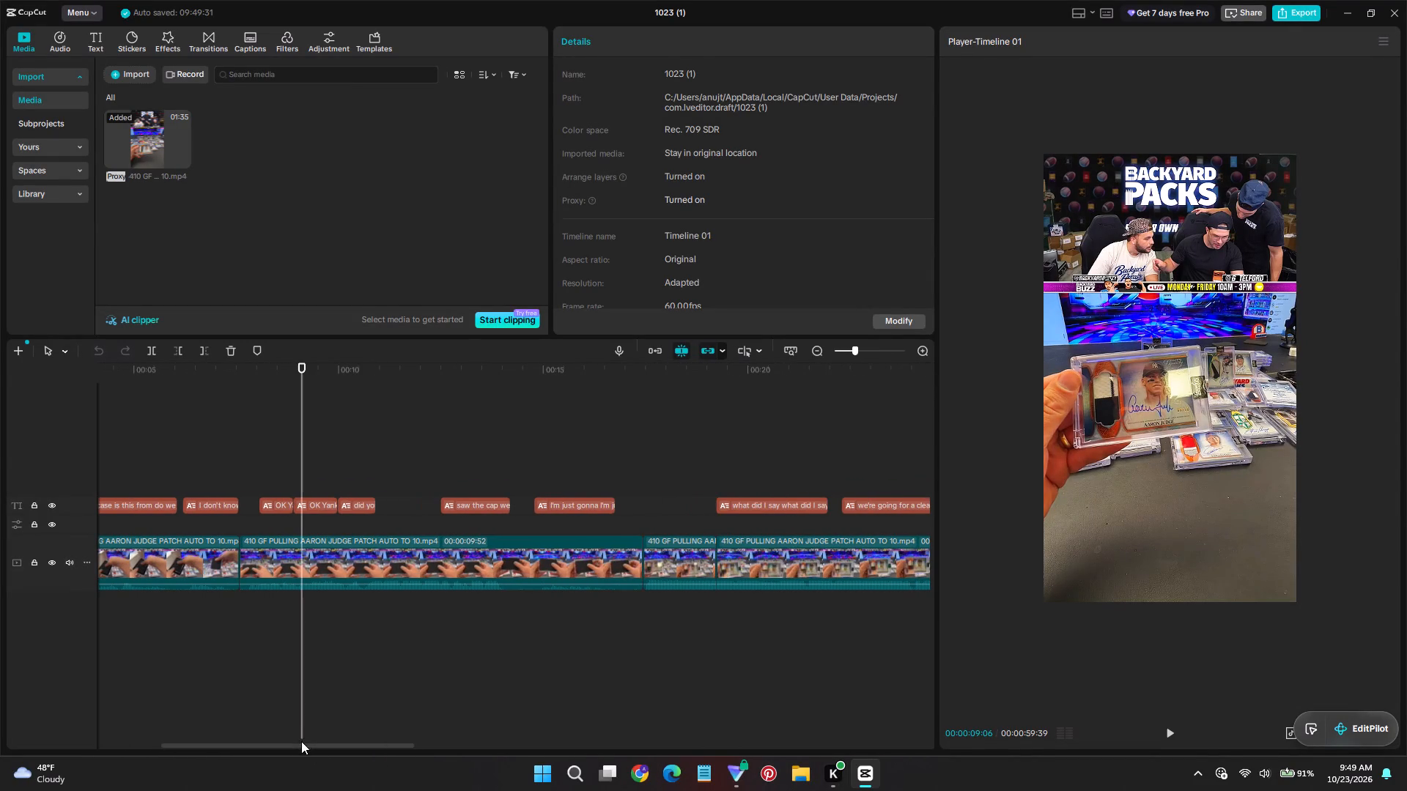
left_click_drag(303, 748, 242, 747)
left_click(271, 467)
left_click_drag(272, 458, 260, 461)
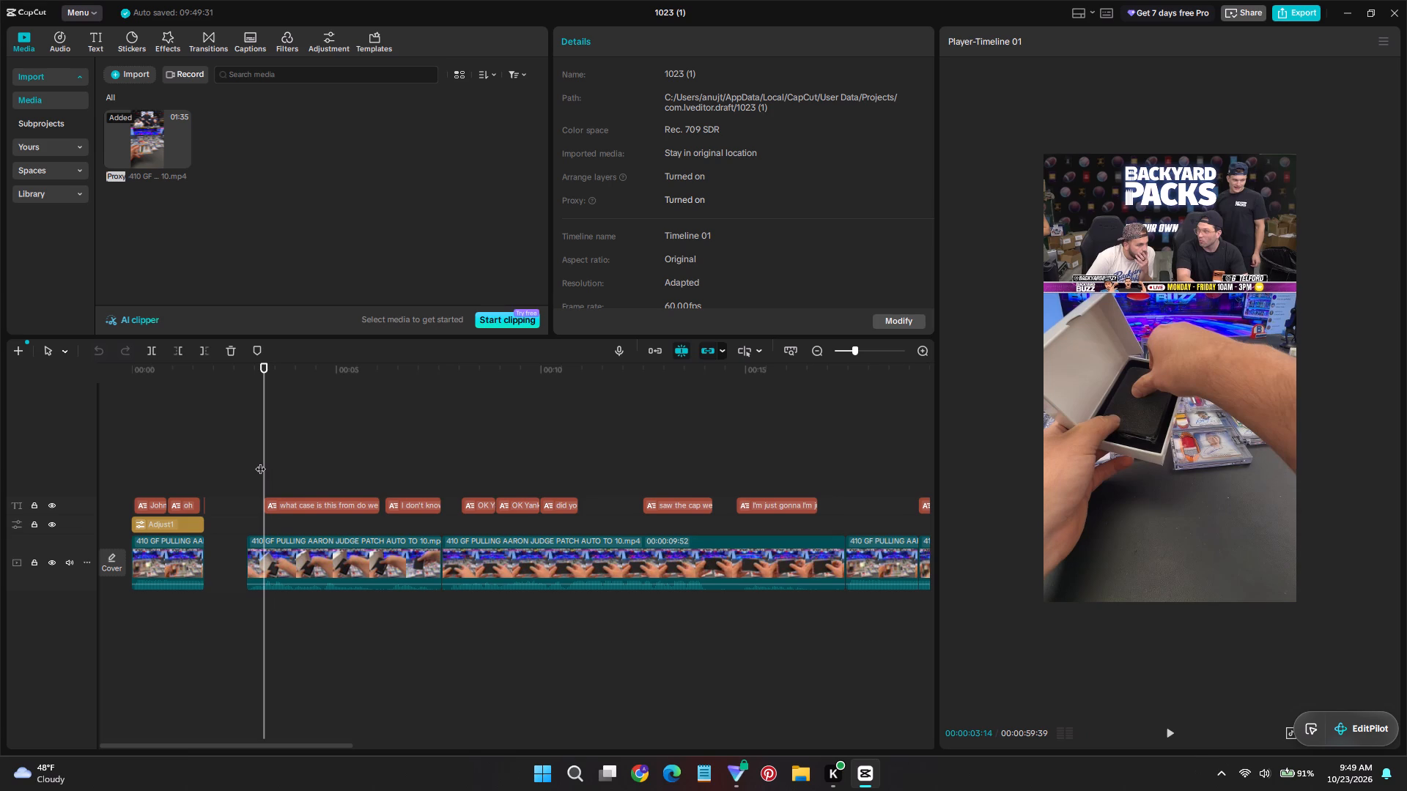